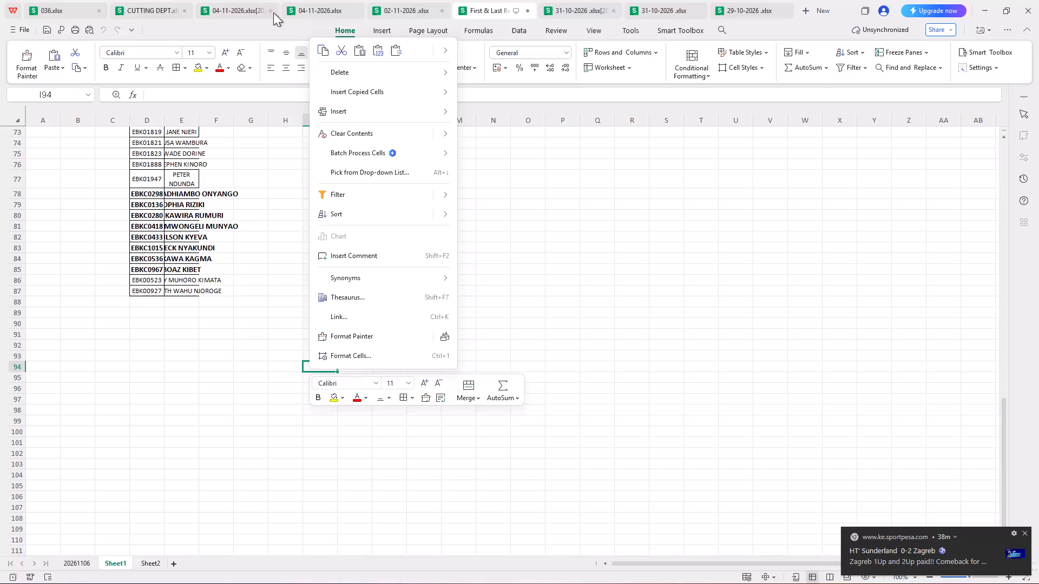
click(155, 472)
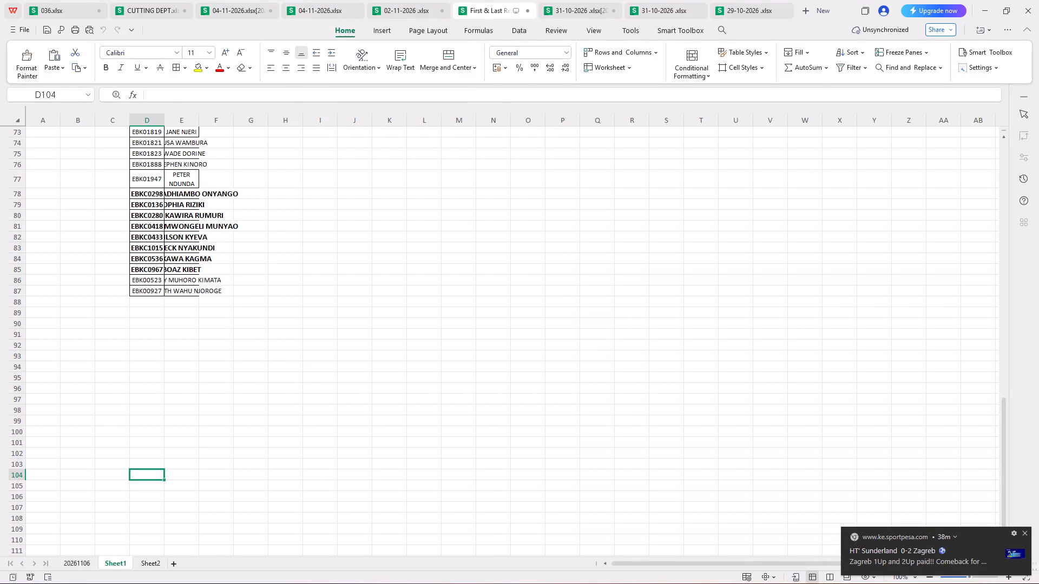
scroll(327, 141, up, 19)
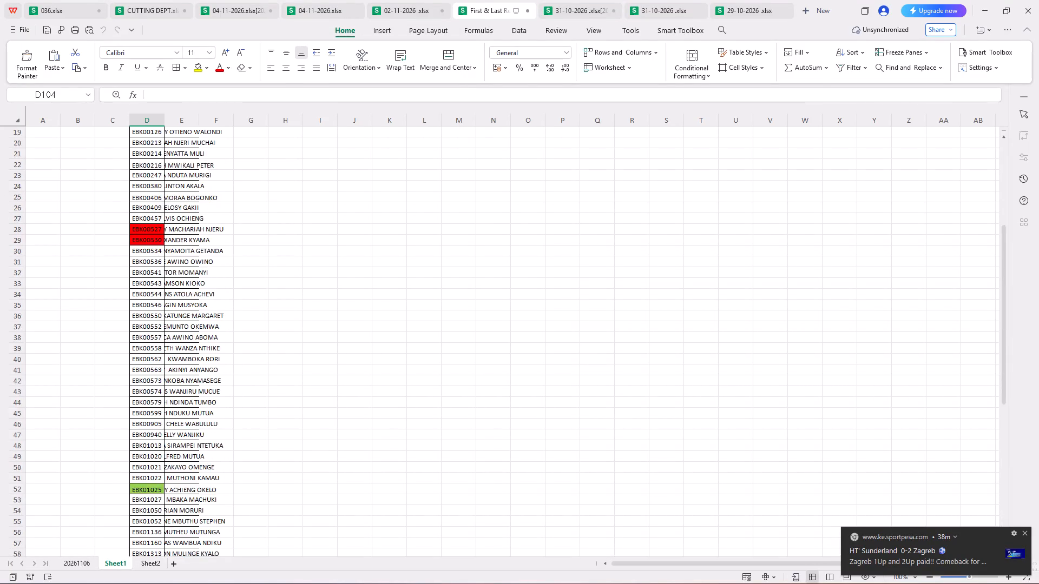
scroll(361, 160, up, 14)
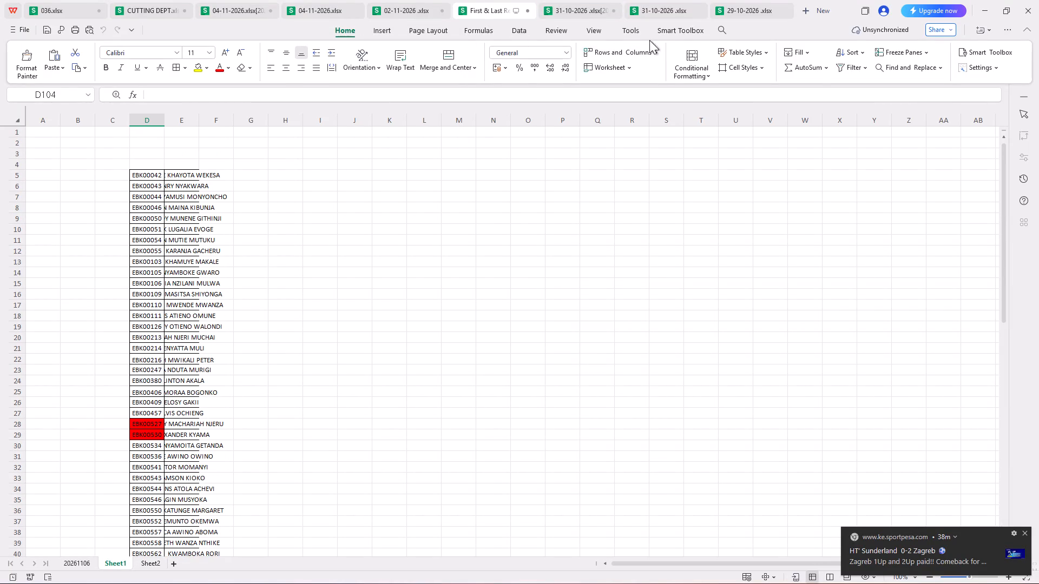
Paste the employee IDs copied from the 29-10-2026 workbook below the table in the 02-11-2026 workbook, starting at cell C158.
click(754, 0)
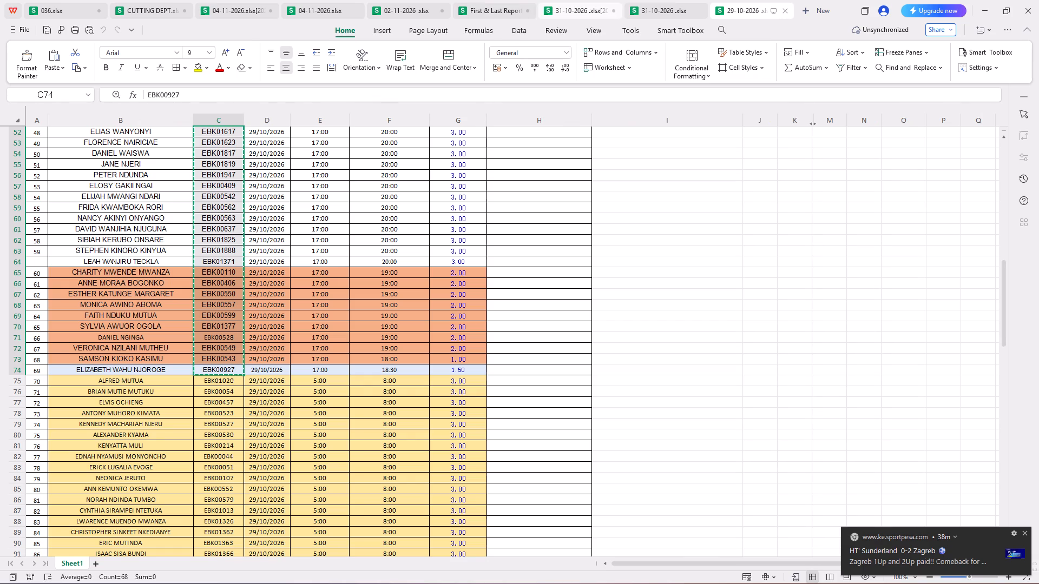
click(406, 8)
scroll(320, 274, down, 7)
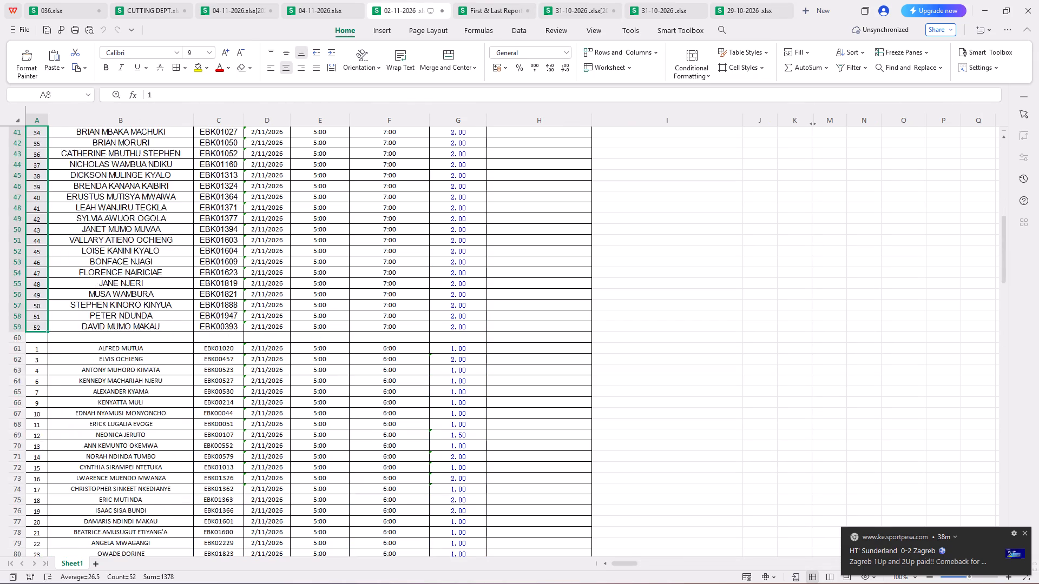
scroll(360, 255, down, 11)
scroll(317, 327, down, 18)
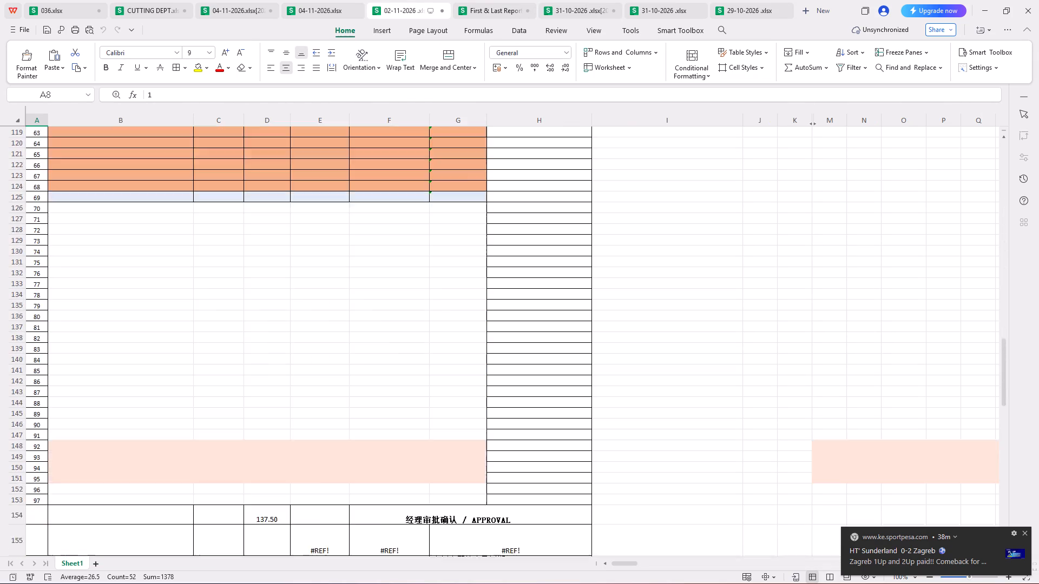
scroll(296, 324, down, 6)
scroll(296, 324, up, 7)
scroll(295, 324, down, 8)
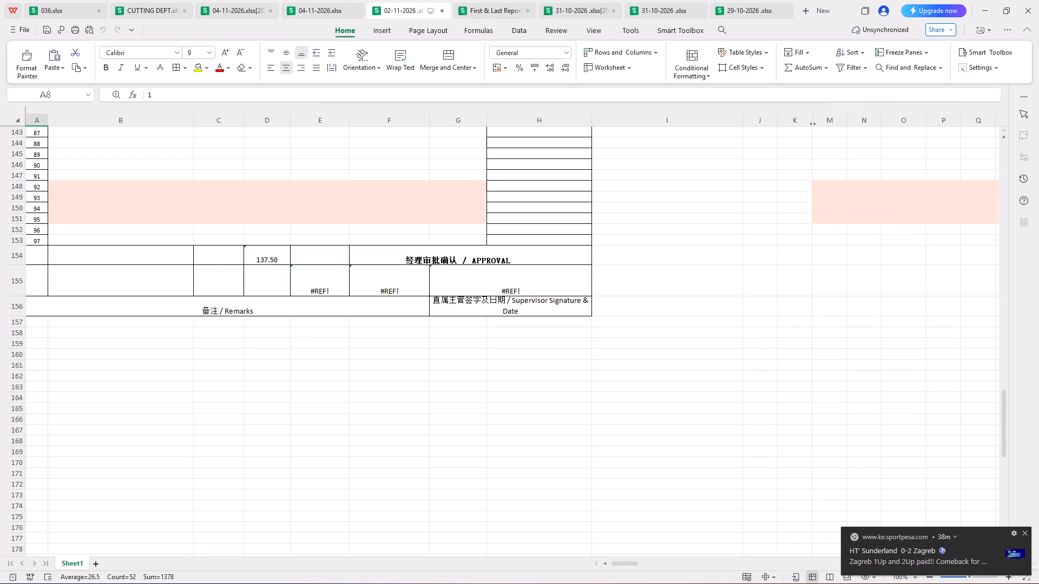
scroll(252, 335, up, 20)
scroll(252, 335, up, 4)
scroll(254, 333, down, 6)
scroll(230, 482, down, 15)
click(220, 433)
right_click(220, 433)
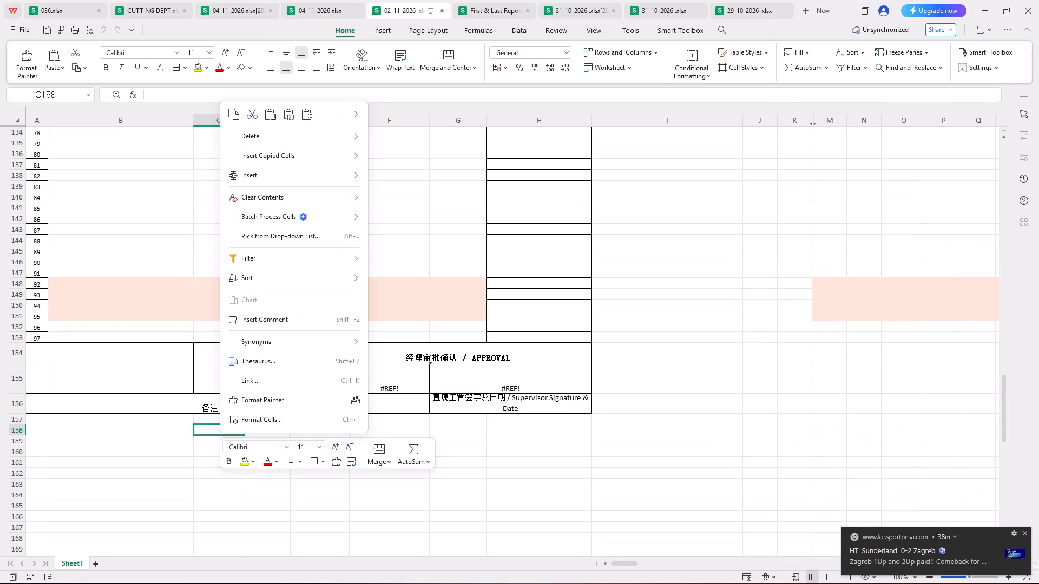
click(275, 113)
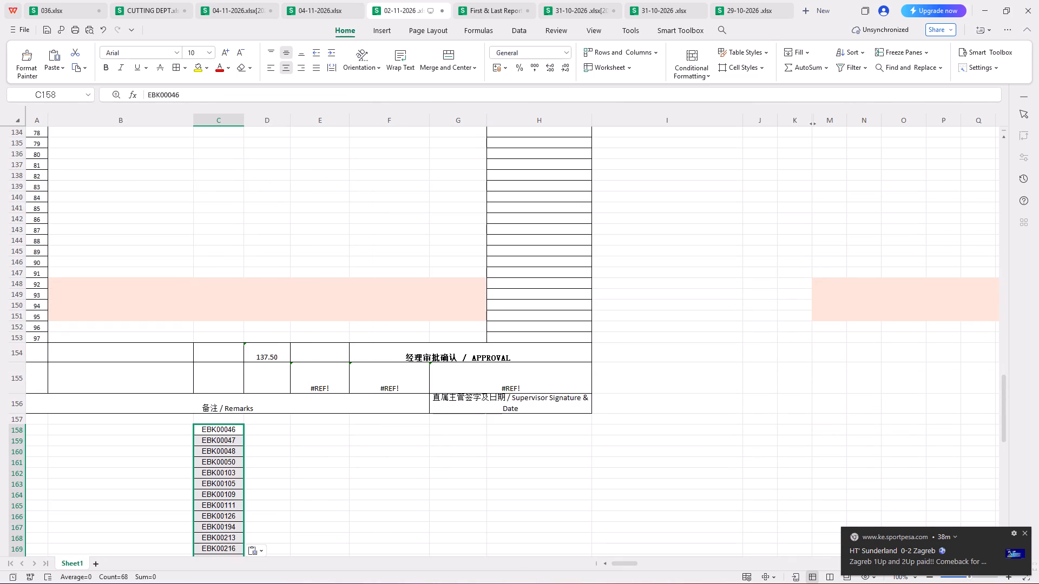
click(223, 99)
click(236, 96)
click(676, 269)
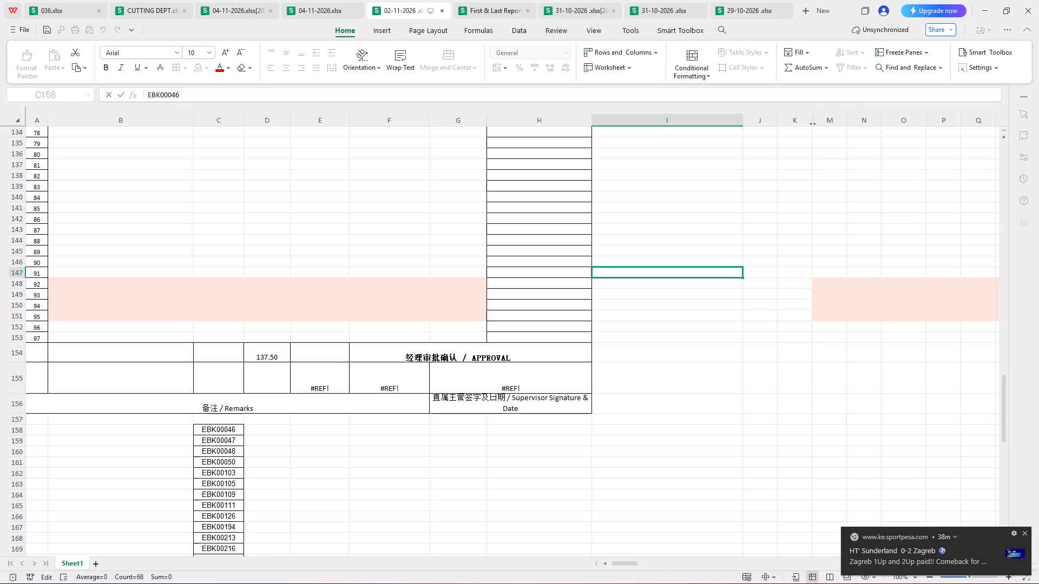
Highlight duplicate values in column C with conditional formatting, using the light red fill with dark red text.
click(215, 121)
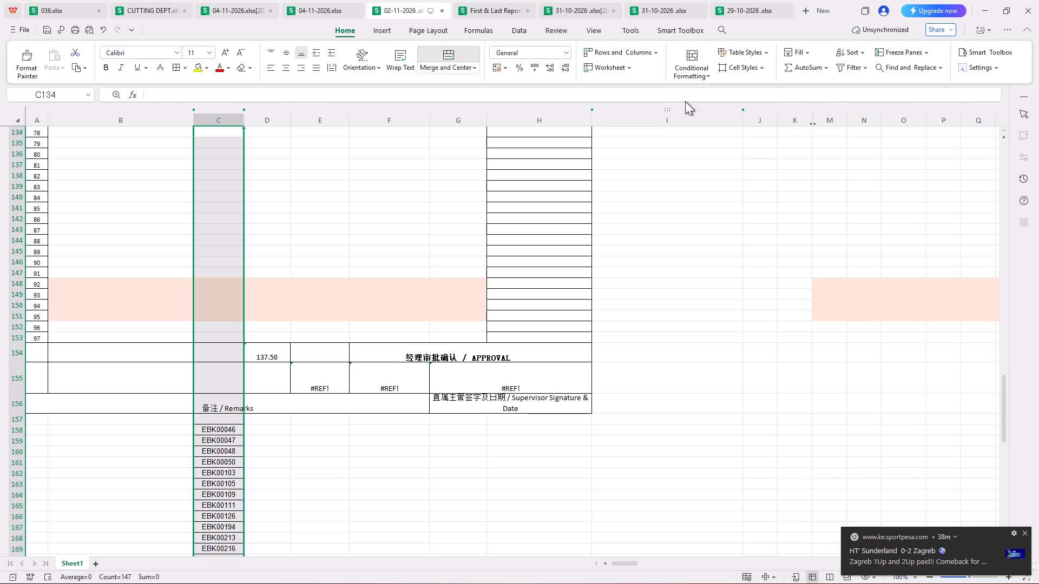
click(691, 58)
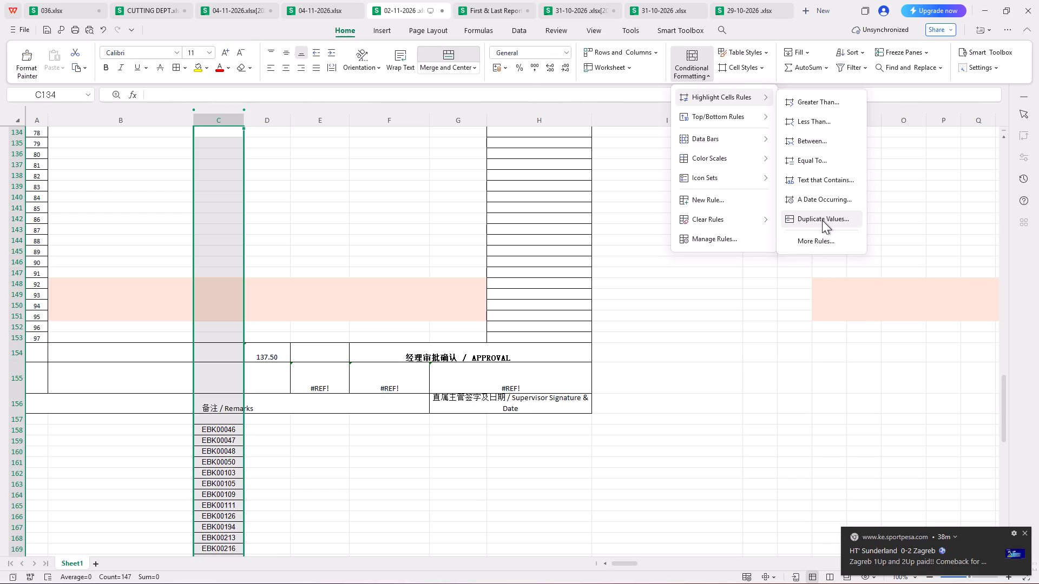
click(822, 220)
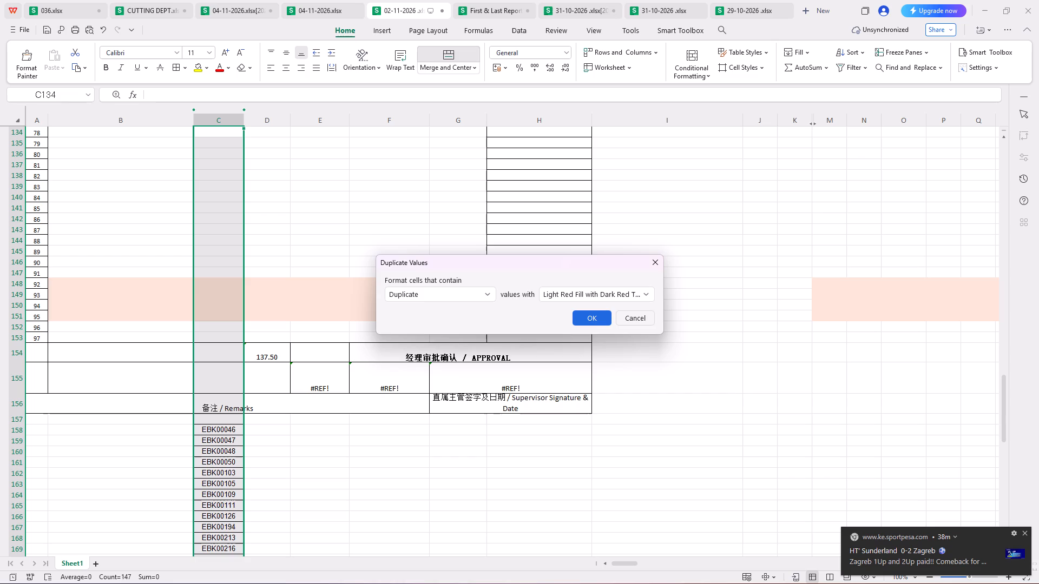
click(584, 320)
Compare the duplicate highlighting in column C between the 2/11/2026 overtime lists and the pasted employee IDs.
scroll(283, 366, up, 15)
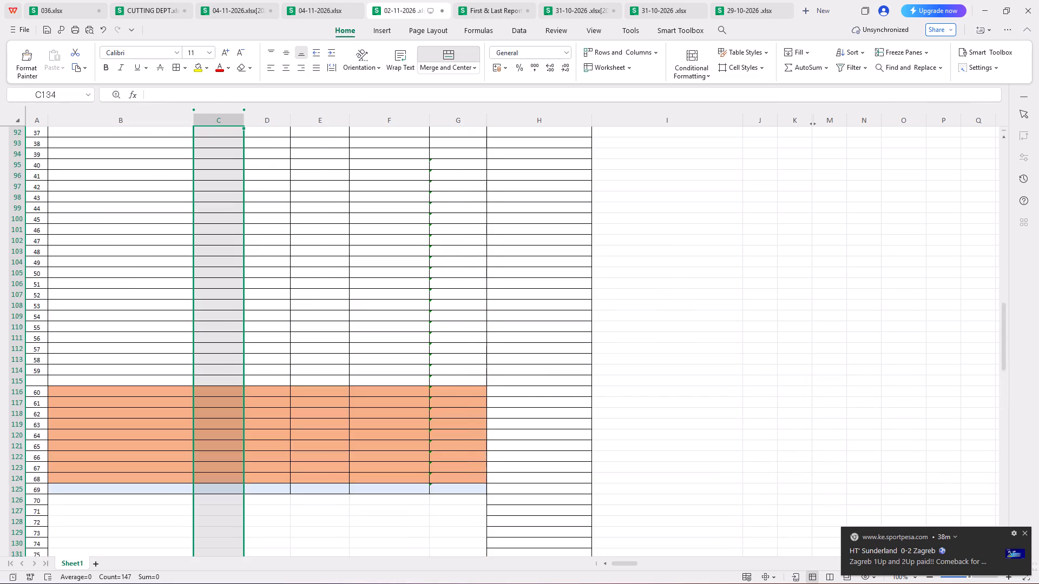
scroll(283, 366, up, 16)
scroll(283, 366, up, 8)
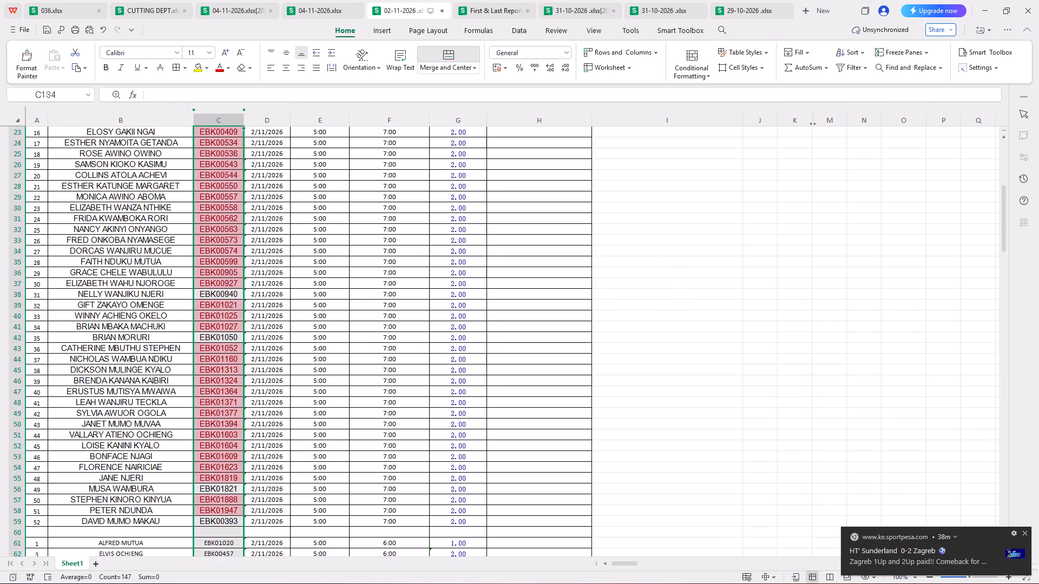
scroll(283, 366, up, 9)
scroll(283, 366, down, 16)
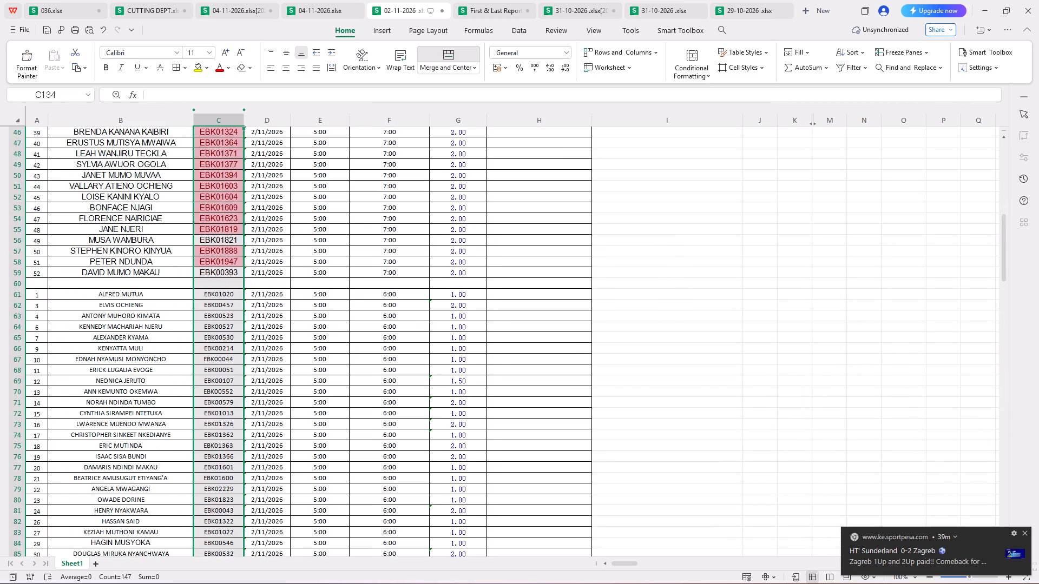
scroll(283, 366, down, 6)
scroll(283, 366, up, 6)
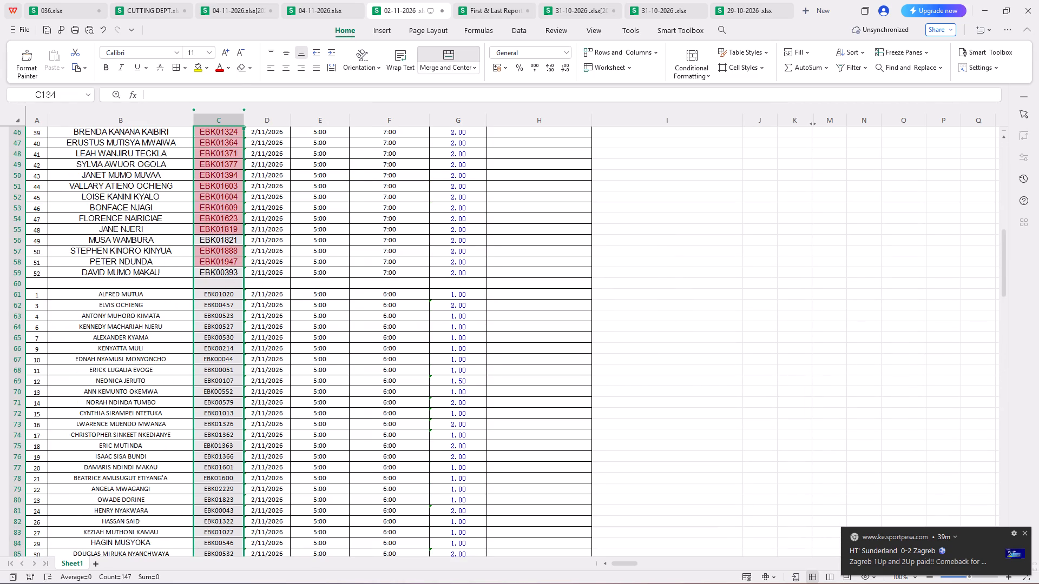
scroll(283, 366, down, 19)
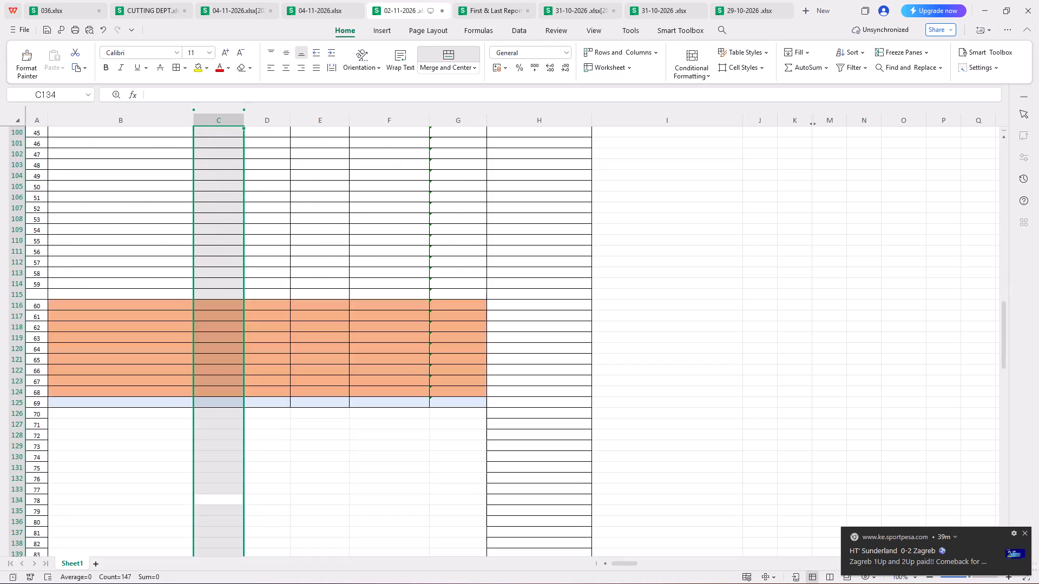
scroll(283, 366, down, 20)
scroll(283, 366, down, 6)
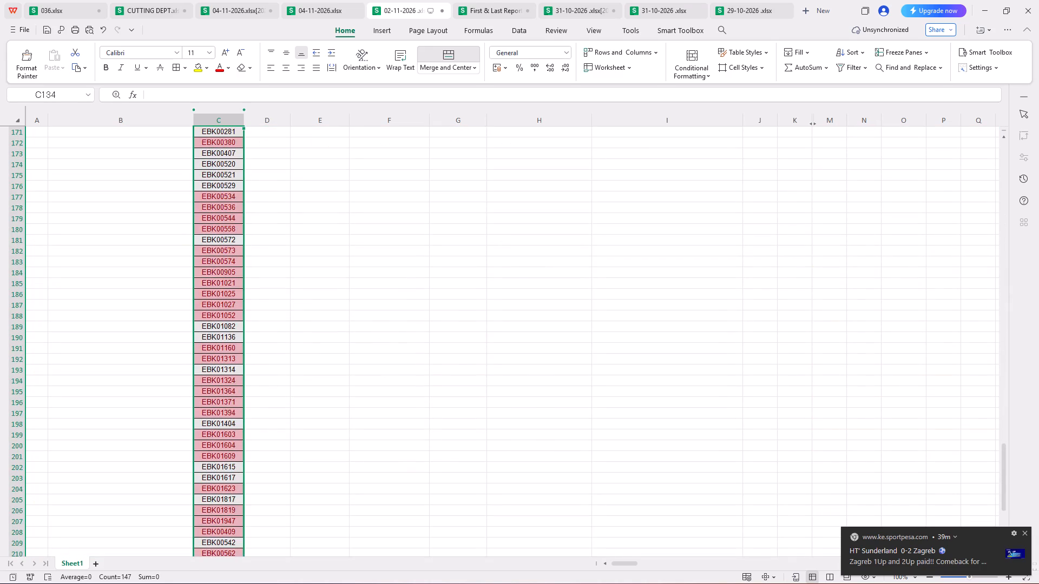
scroll(283, 366, down, 10)
scroll(283, 366, up, 4)
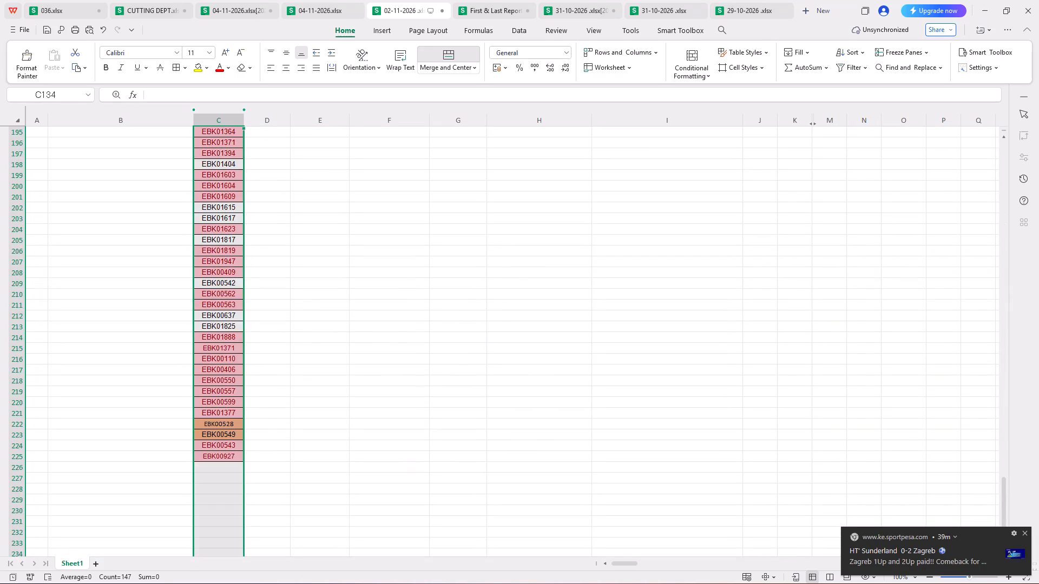
scroll(283, 366, up, 7)
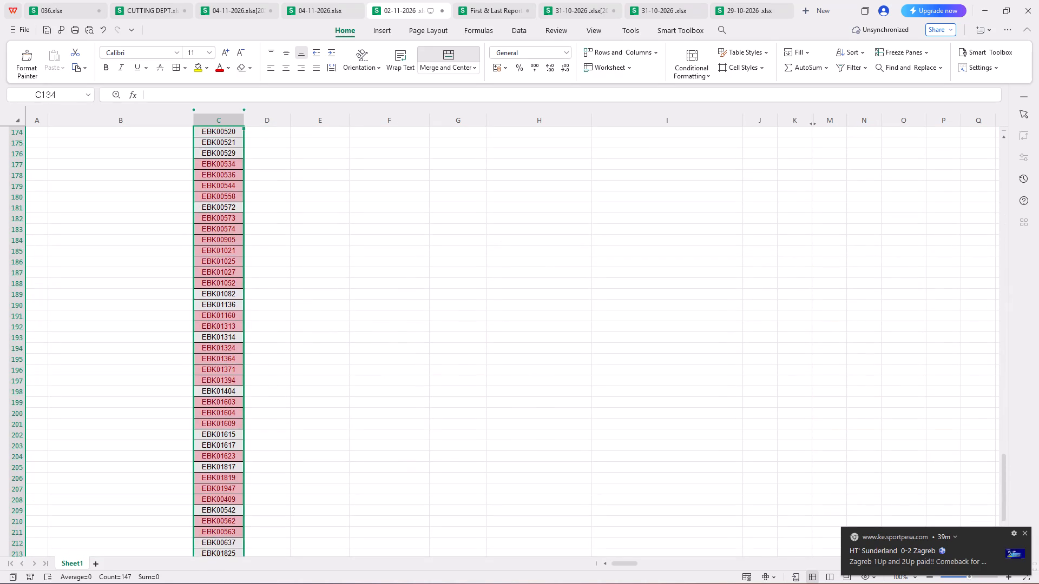
scroll(283, 366, up, 8)
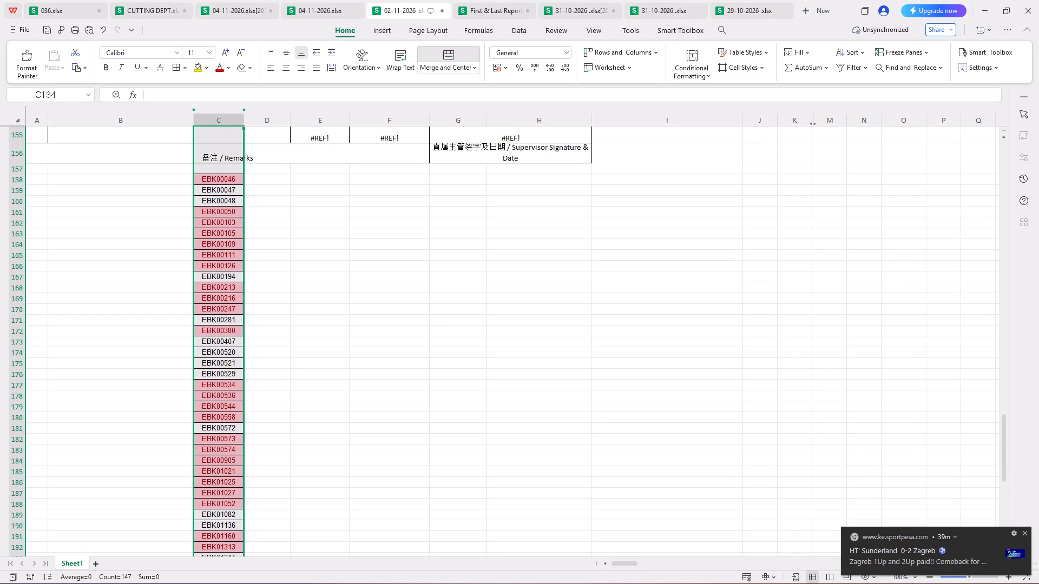
Copy the pasted employee IDs in cells C158 to C225.
click(292, 288)
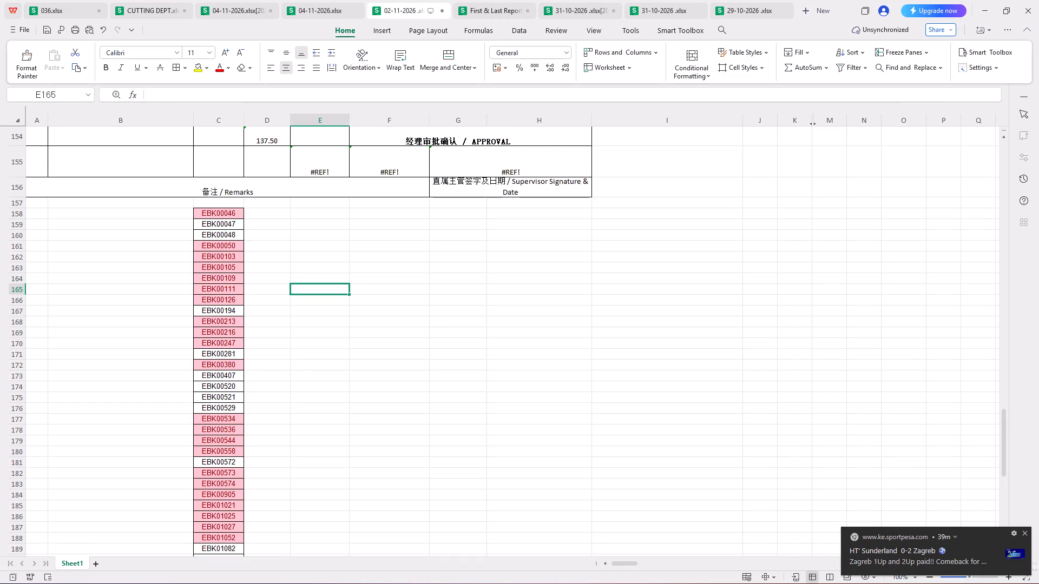
drag(230, 216, 229, 549)
scroll(274, 209, up, 5)
click(236, 282)
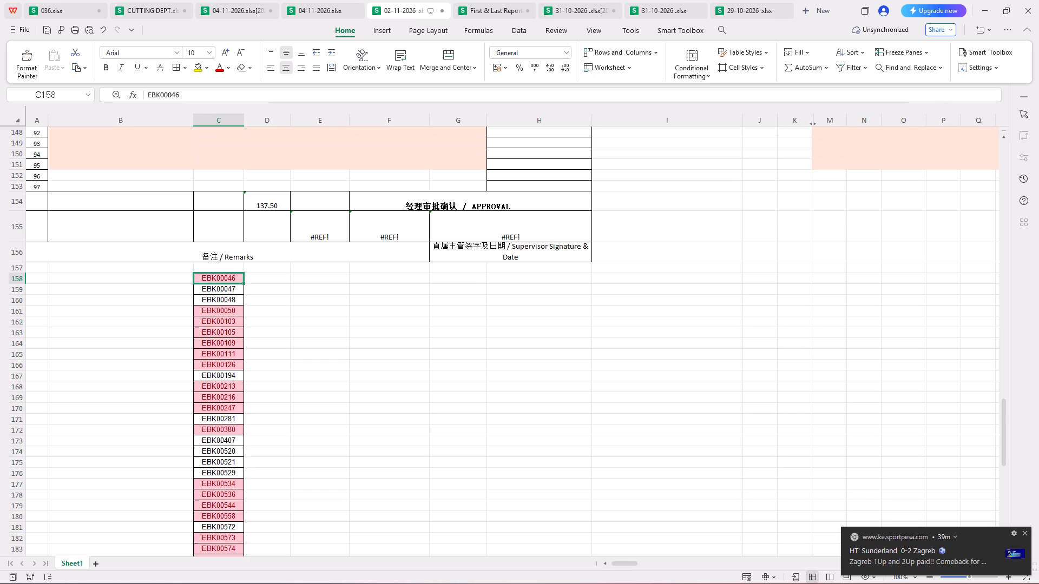
scroll(236, 285, down, 20)
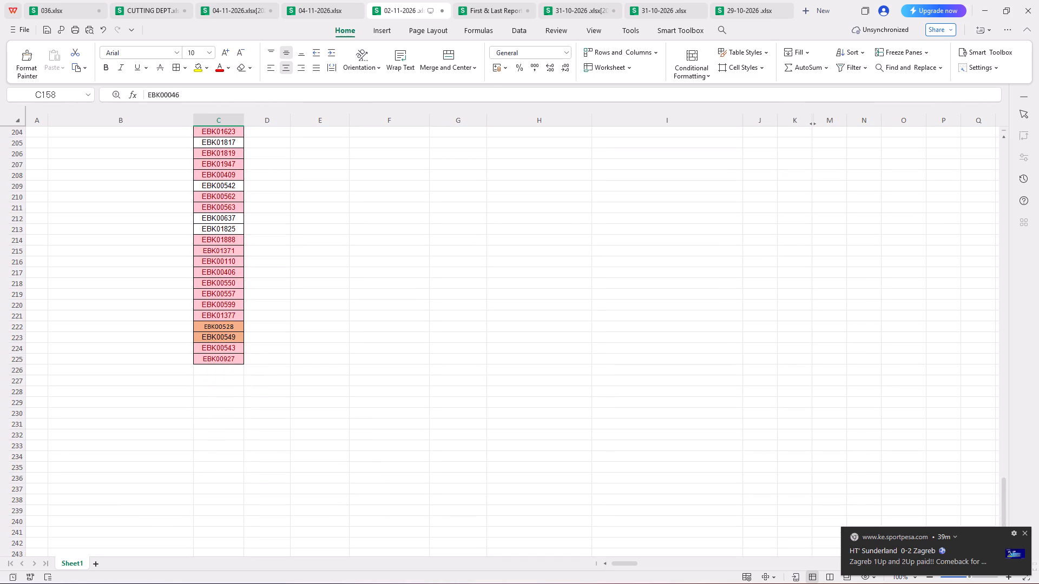
ctrl+shift+click(227, 359)
key(ctrl+c)
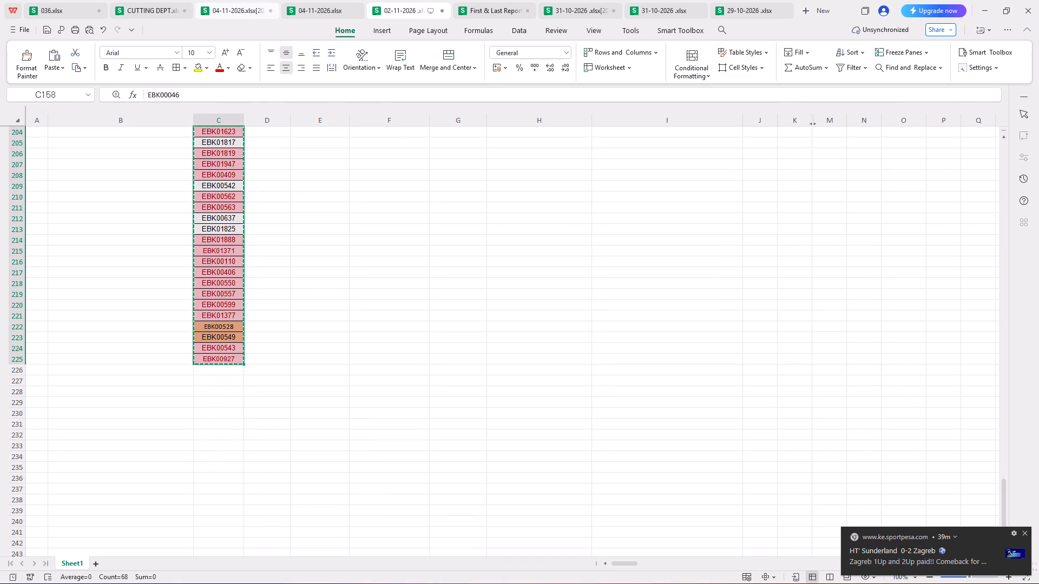
Paste the copied employee IDs into Sheet2 of the First & Last Report workbook, starting at cell C2247 below the existing list.
click(496, 12)
scroll(344, 275, down, 4)
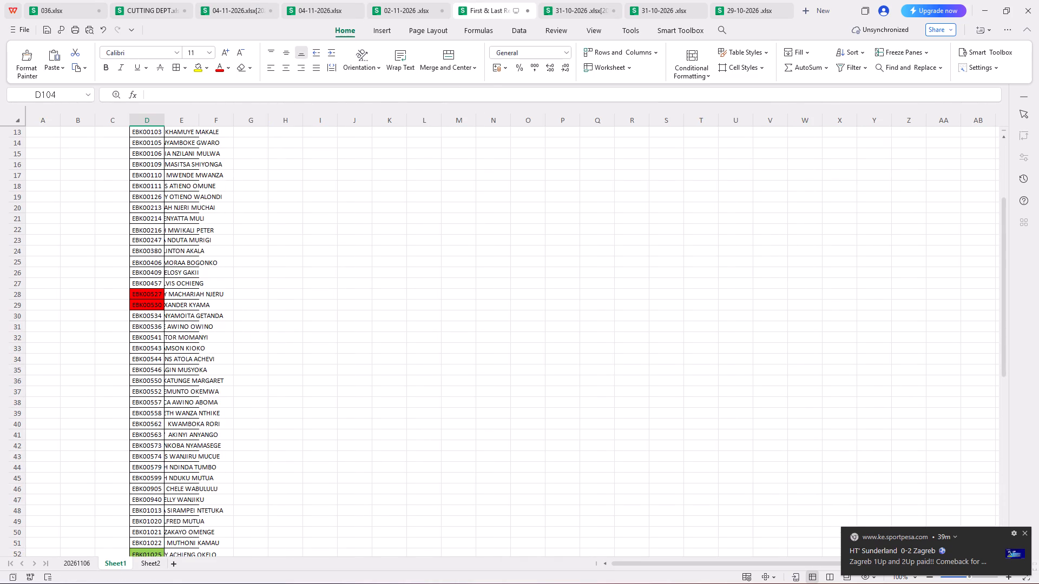
click(153, 563)
scroll(211, 466, down, 5)
scroll(210, 464, up, 13)
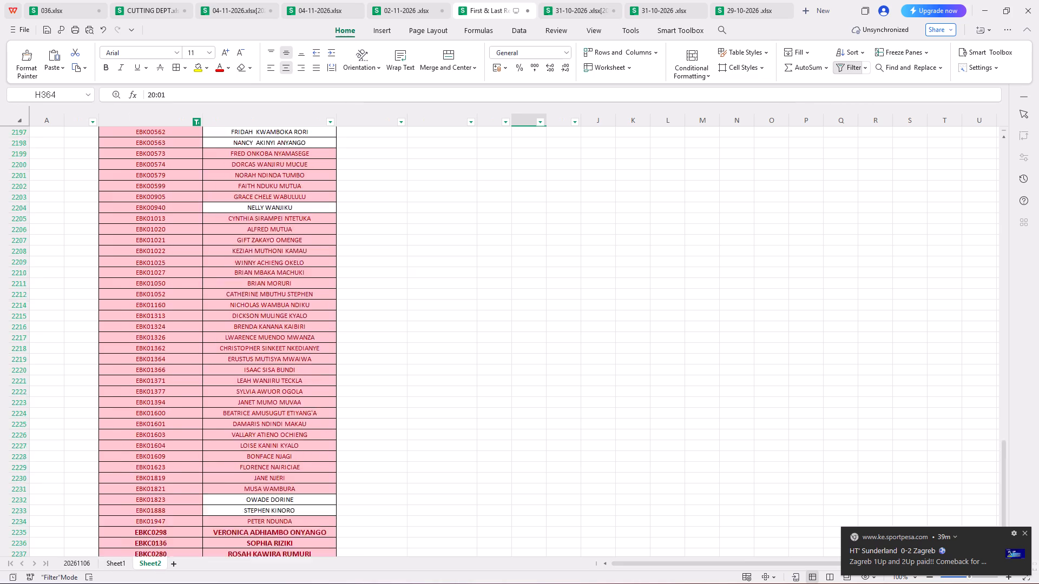
scroll(206, 461, down, 8)
click(148, 430)
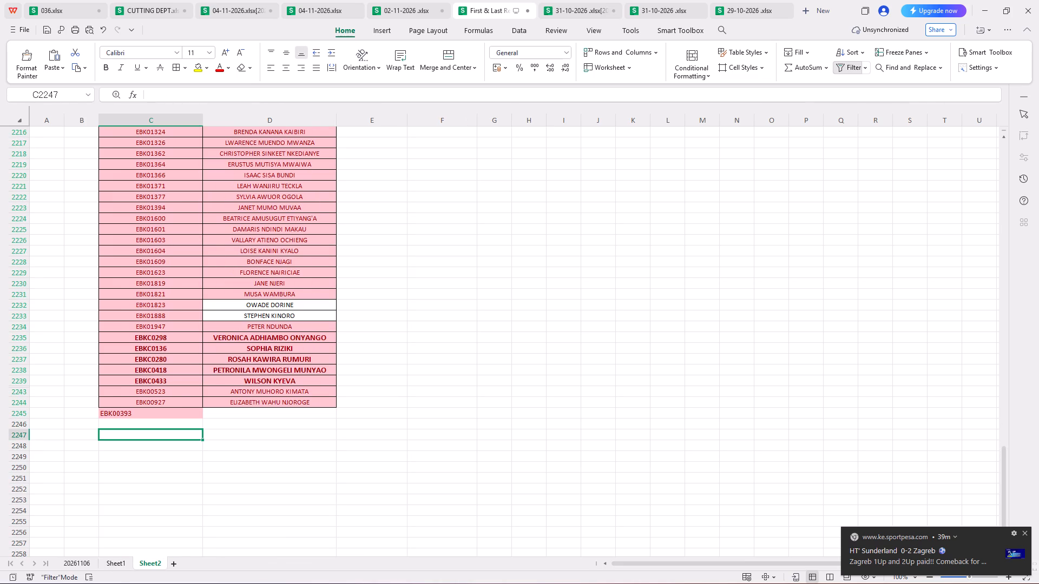
key(ctrl+v)
click(187, 96)
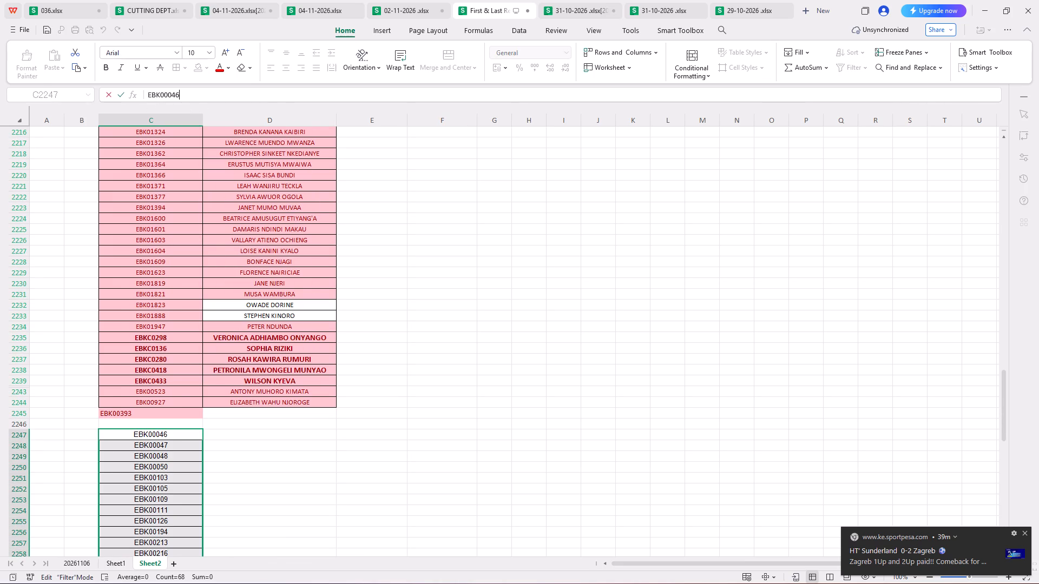
click(586, 263)
Highlight duplicate values in column C of Sheet2 using the light red fill with dark red text.
click(202, 125)
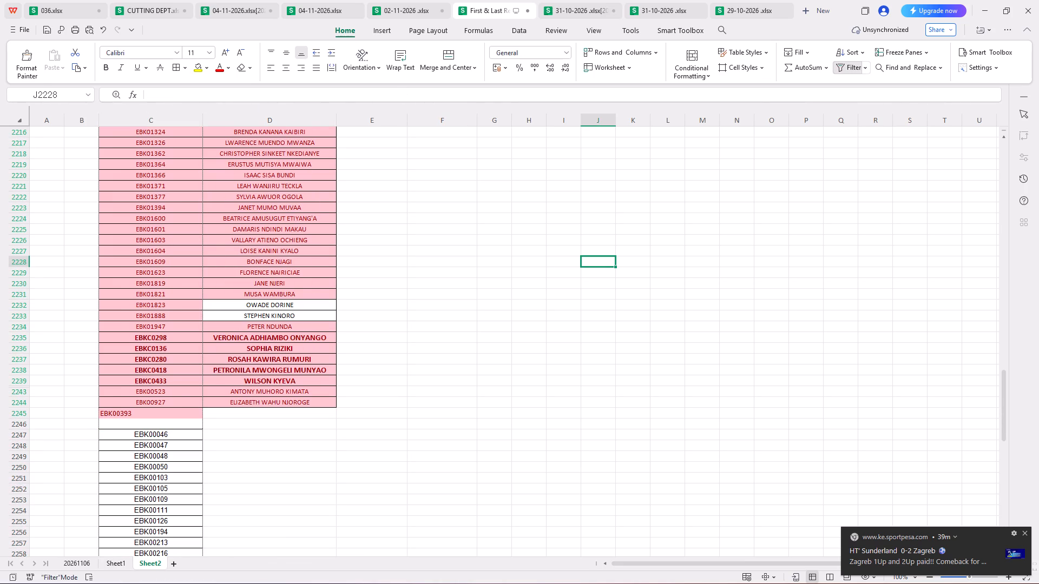
click(184, 114)
click(687, 60)
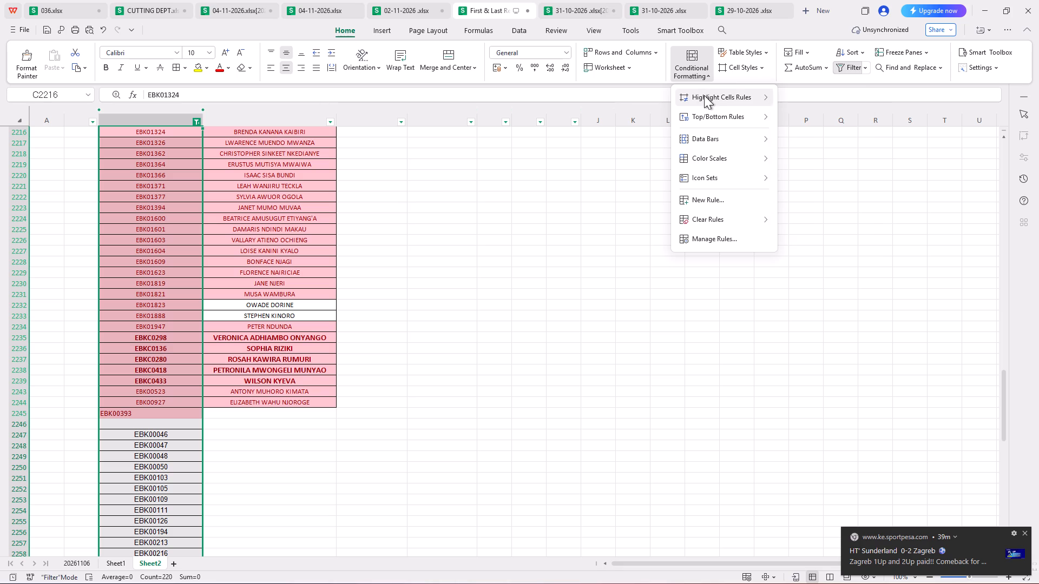
click(817, 217)
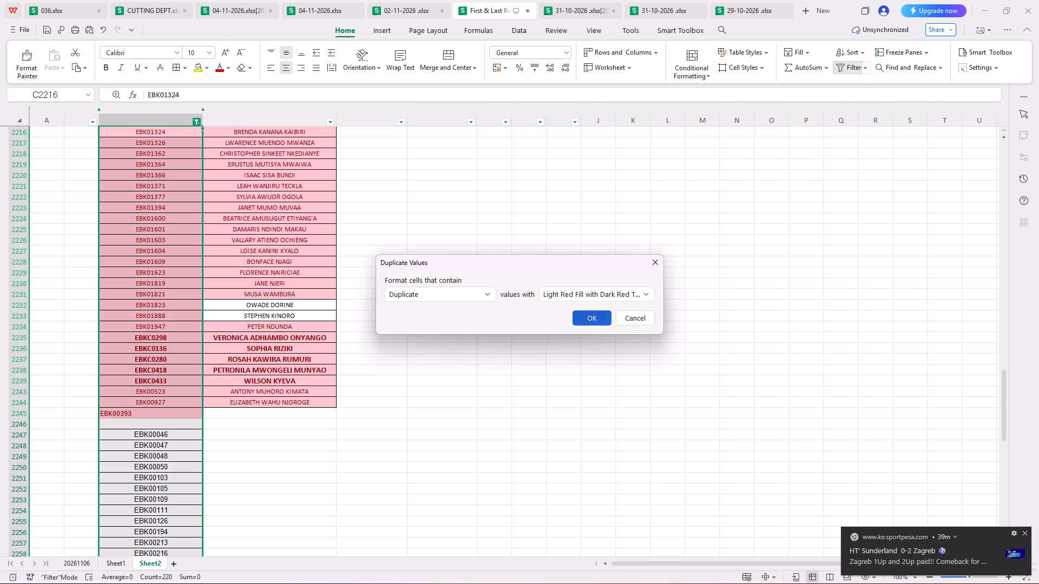
click(587, 320)
Examine the duplicate highlighting in column C of Sheet2, from the attendance rows down to the pasted employee IDs.
scroll(221, 383, up, 7)
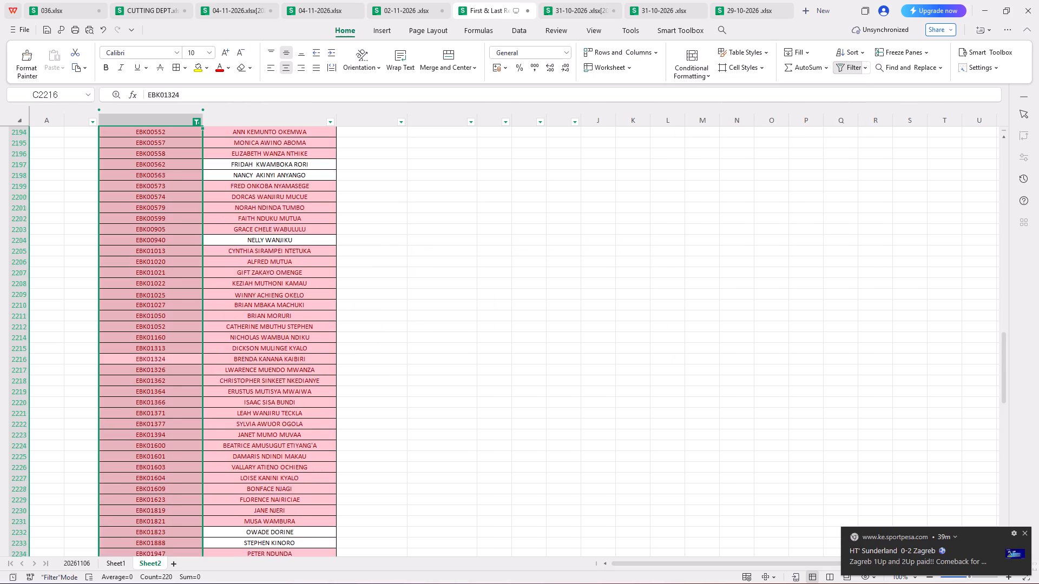
scroll(221, 383, up, 2)
scroll(221, 383, up, 20)
scroll(221, 383, up, 17)
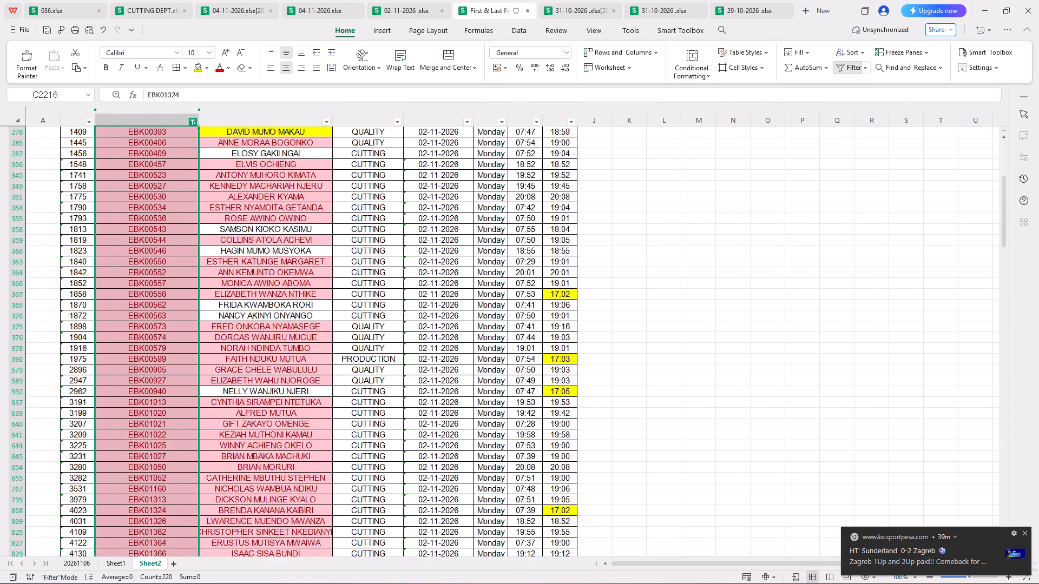
scroll(220, 275, up, 14)
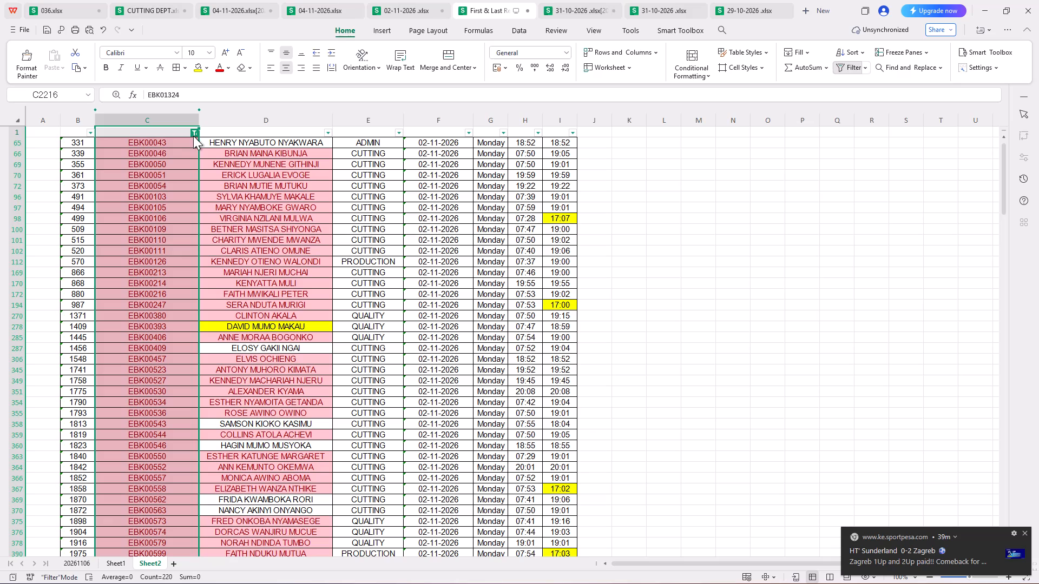
click(193, 132)
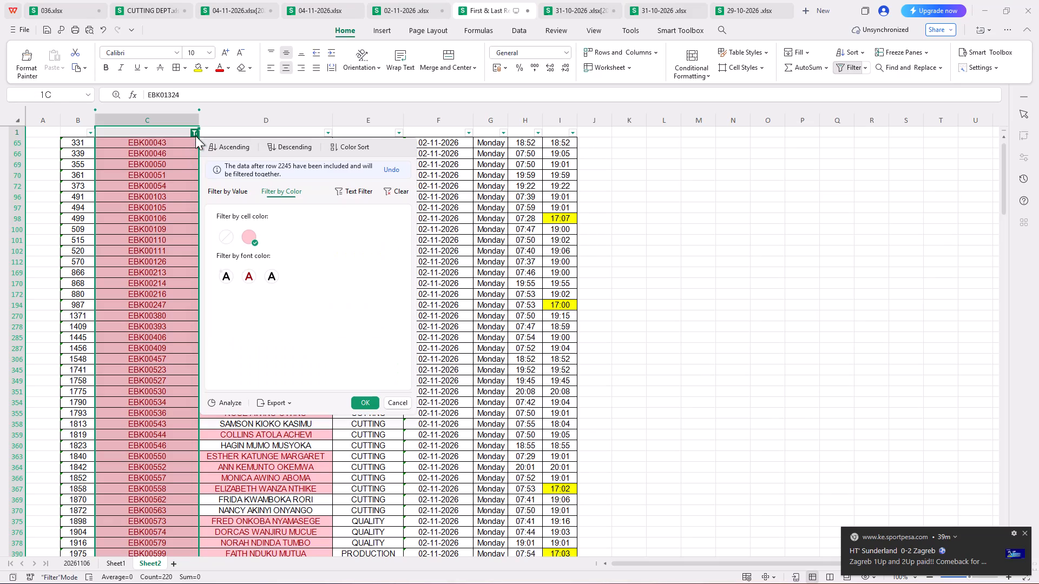
click(669, 287)
drag(1003, 194, 1038, 583)
scroll(654, 406, down, 8)
scroll(648, 417, up, 15)
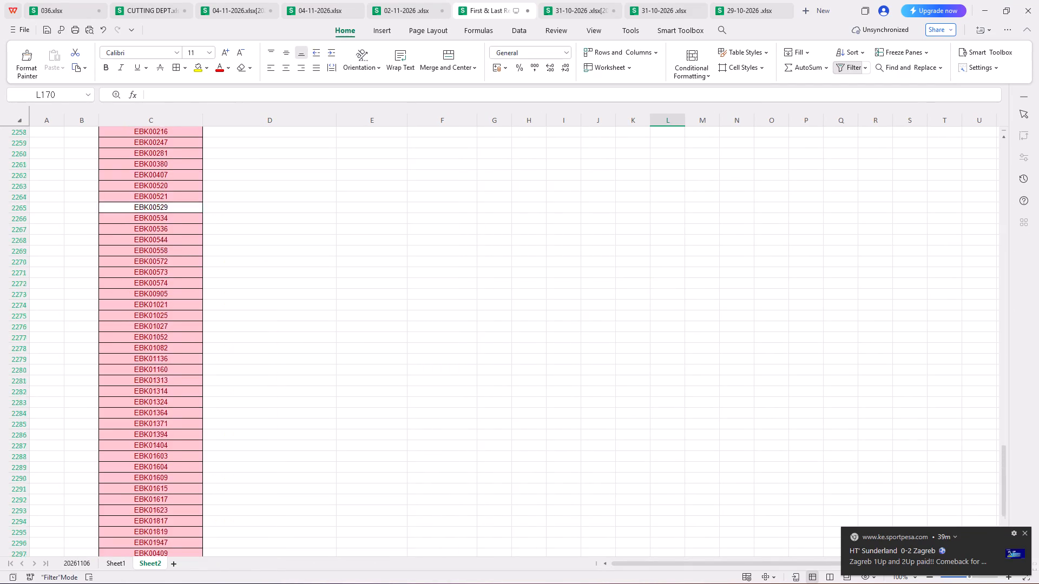
scroll(601, 340, up, 20)
scroll(601, 340, up, 14)
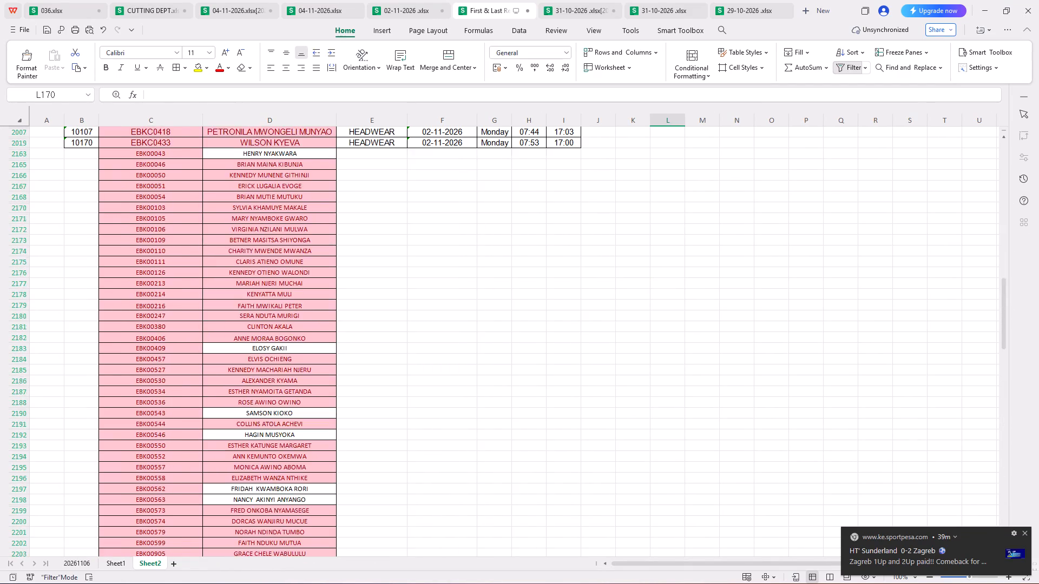
Reapply the light red cell color filter on column C of Sheet2.
scroll(450, 205, up, 5)
click(191, 114)
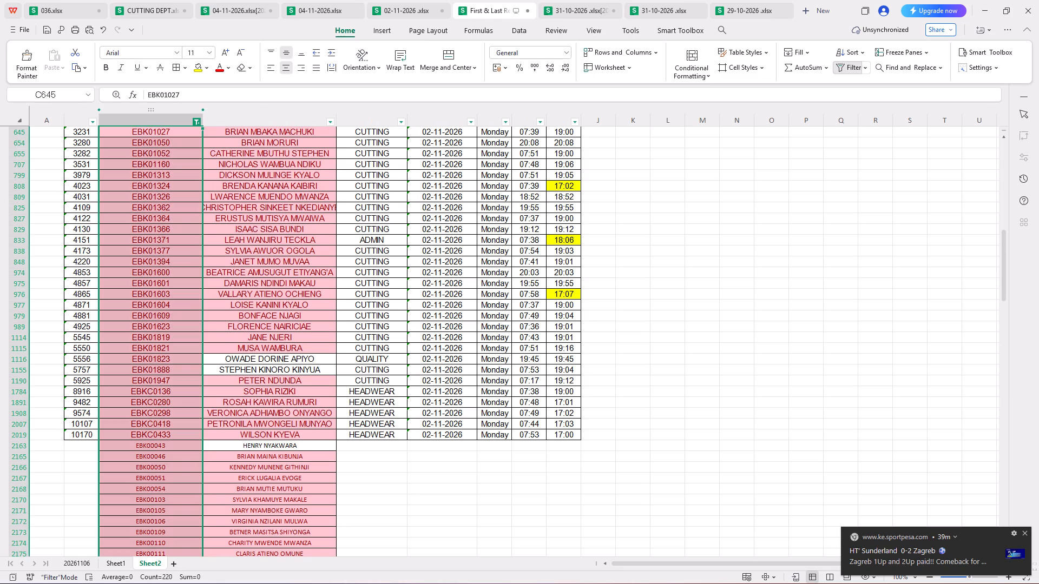
click(198, 123)
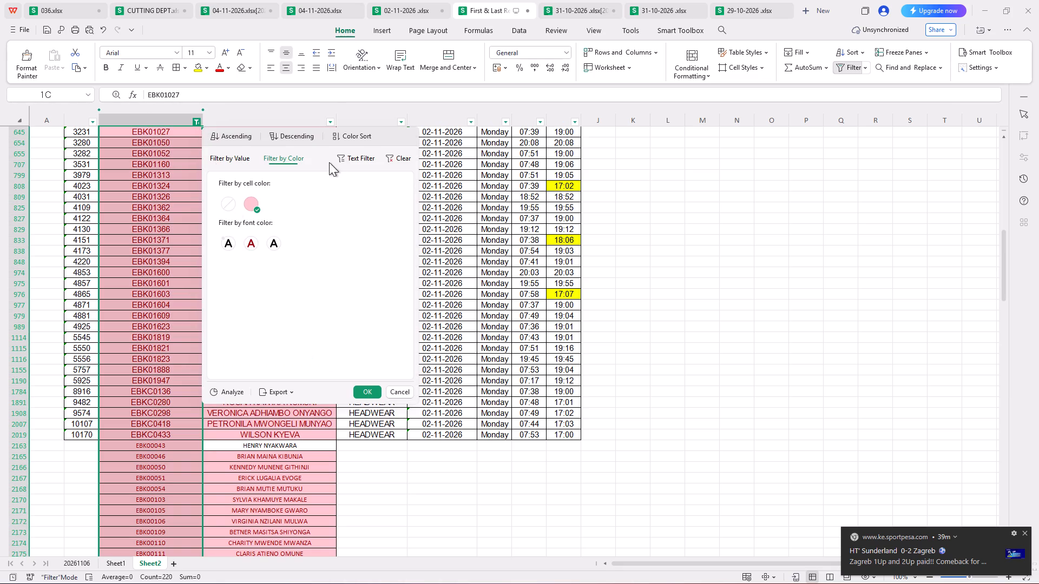
click(370, 395)
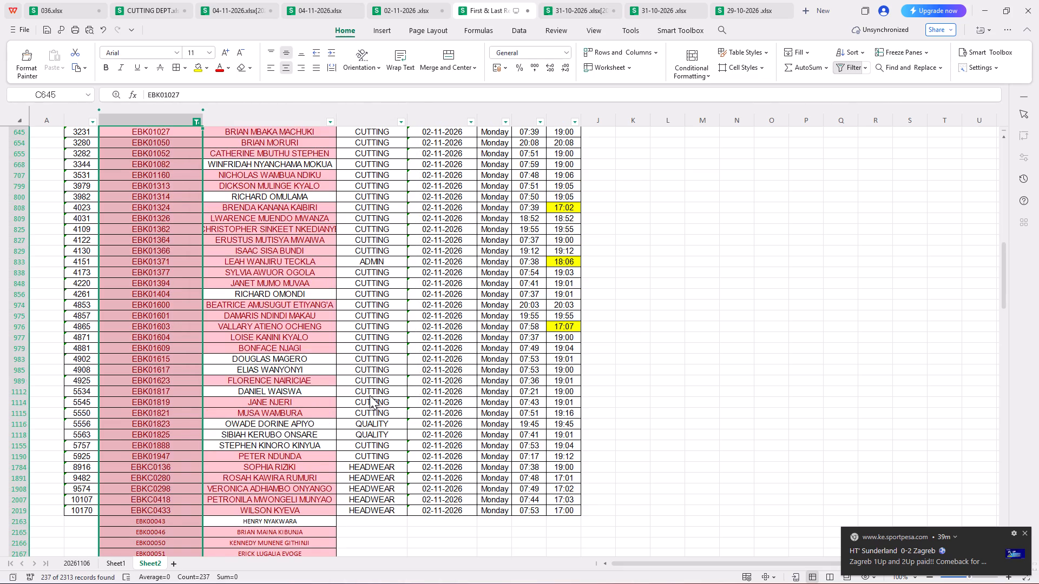
Copy the filtered employee IDs of the 02-11-2026 attendance rows from C65 to C1190, excluding the HEADWEAR rows.
scroll(366, 393, up, 6)
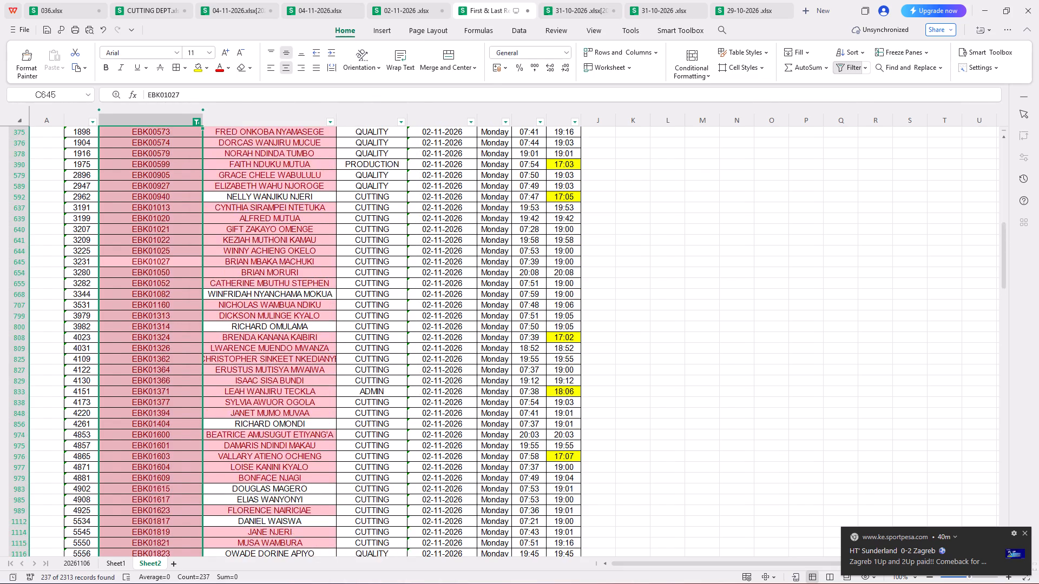
scroll(366, 393, up, 8)
scroll(366, 393, down, 17)
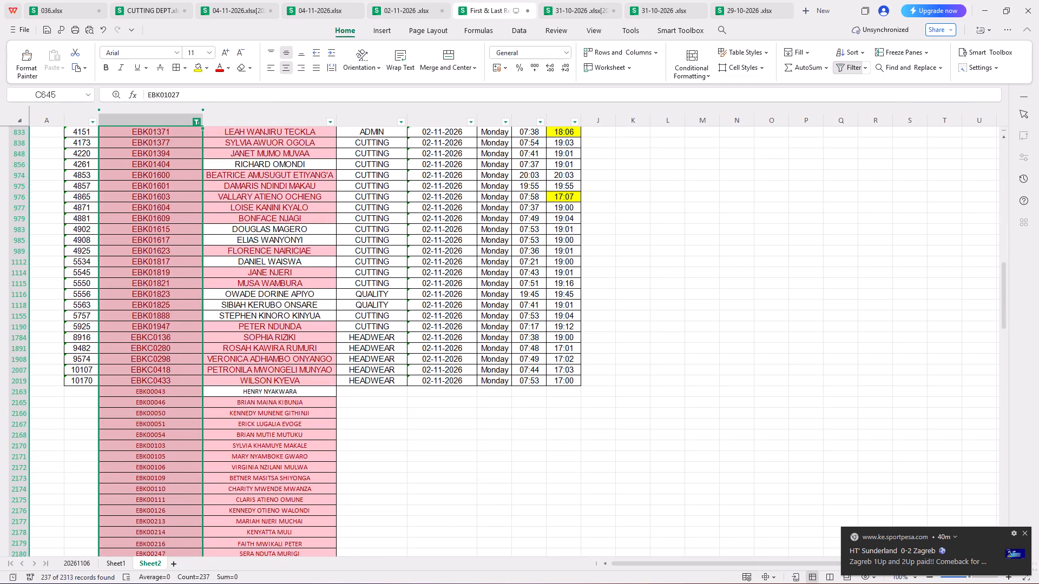
click(165, 326)
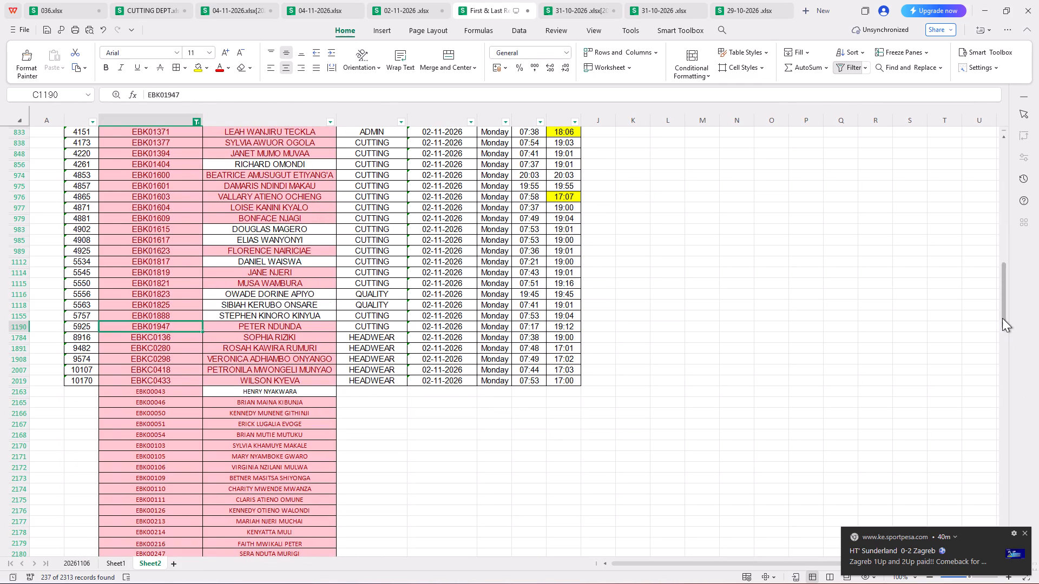
drag(1002, 318, 990, 0)
ctrl+shift+click(167, 143)
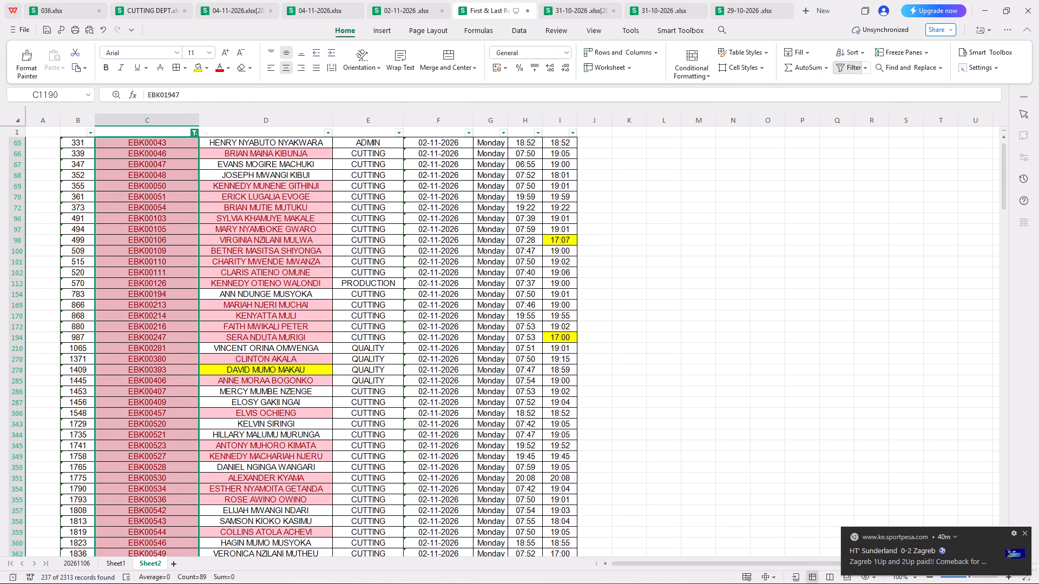
key(ctrl+c)
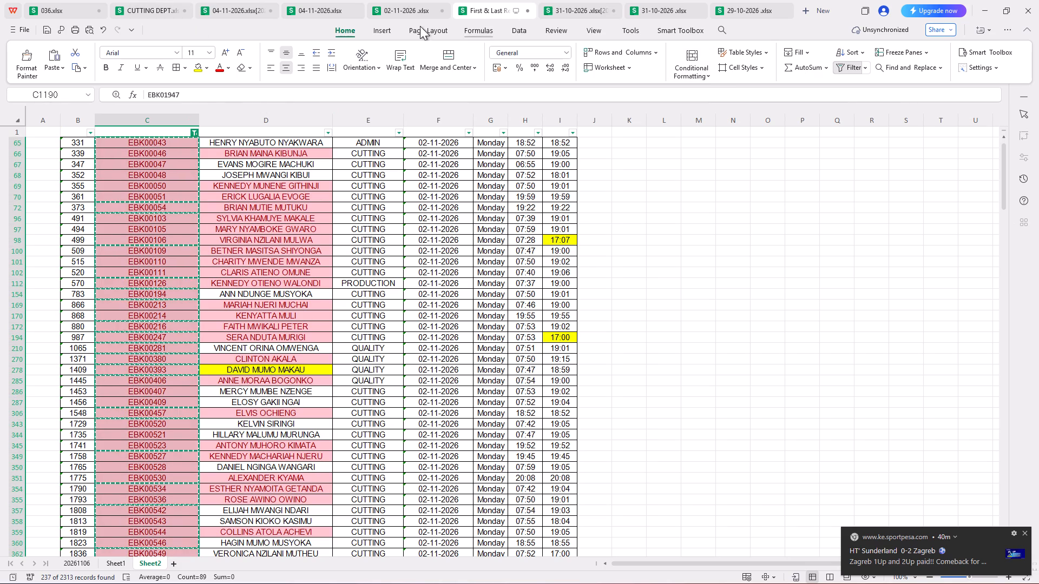
Paste the copied employee IDs into the 02-11-2026 workbook, starting at cell I21 beside the overtime list.
click(394, 12)
scroll(501, 245, up, 6)
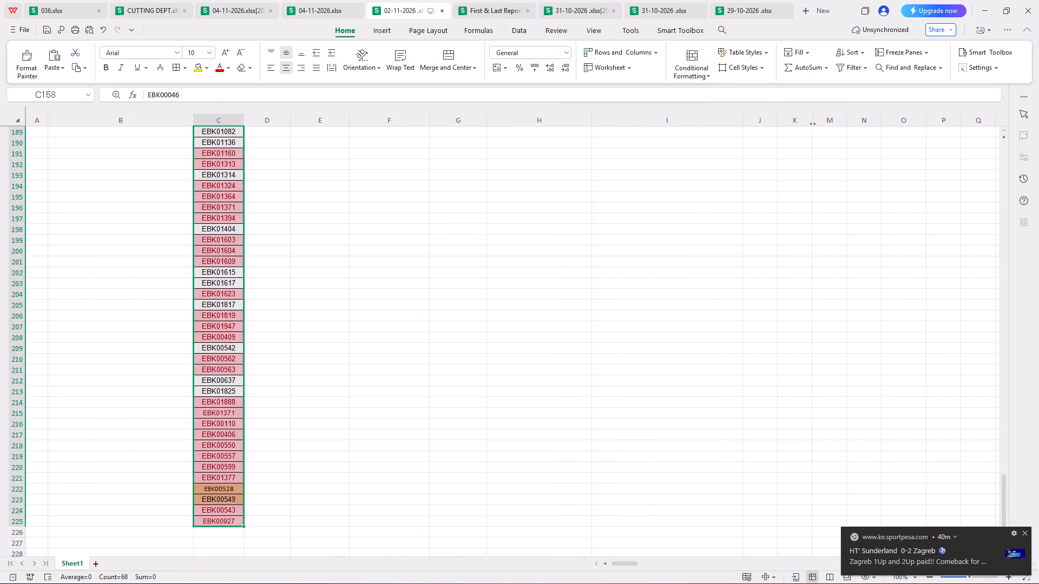
scroll(501, 245, up, 20)
scroll(501, 245, up, 20)
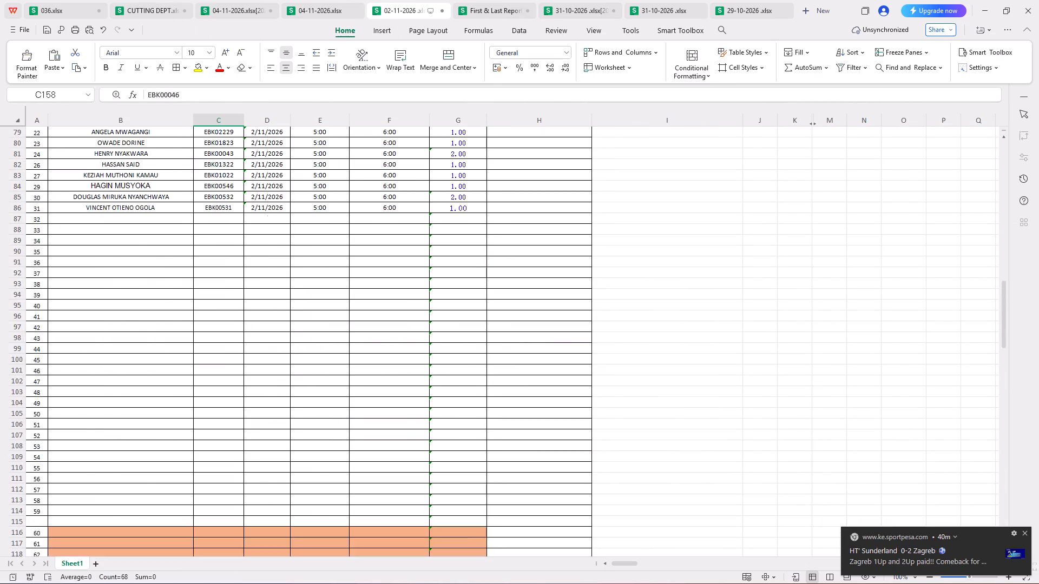
scroll(567, 269, up, 10)
scroll(672, 253, up, 9)
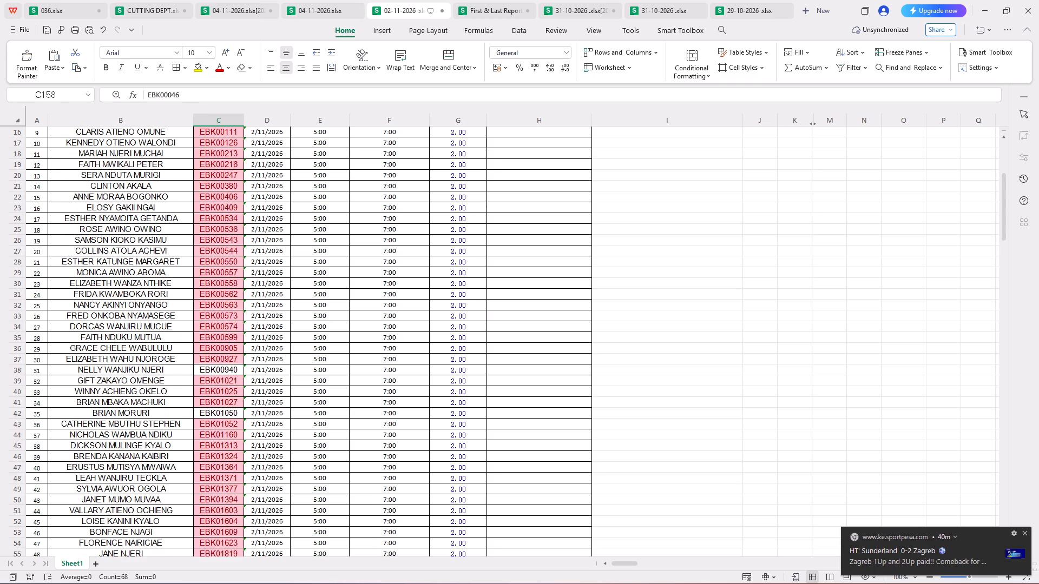
click(707, 188)
key(ctrl+v)
Cut the pasted employee IDs in cells I21 to I109.
click(691, 183)
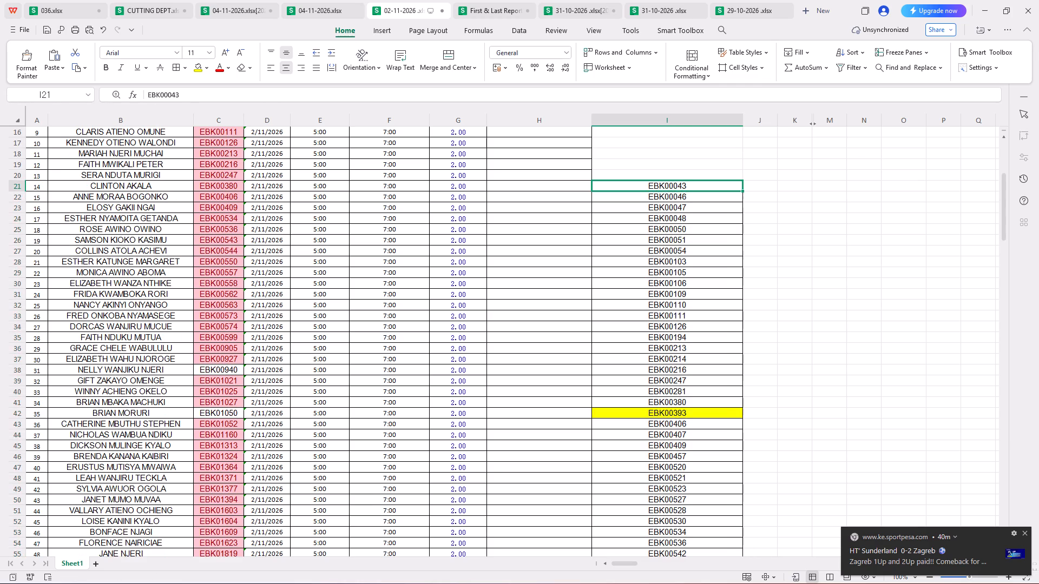
scroll(689, 293, down, 20)
scroll(689, 293, down, 7)
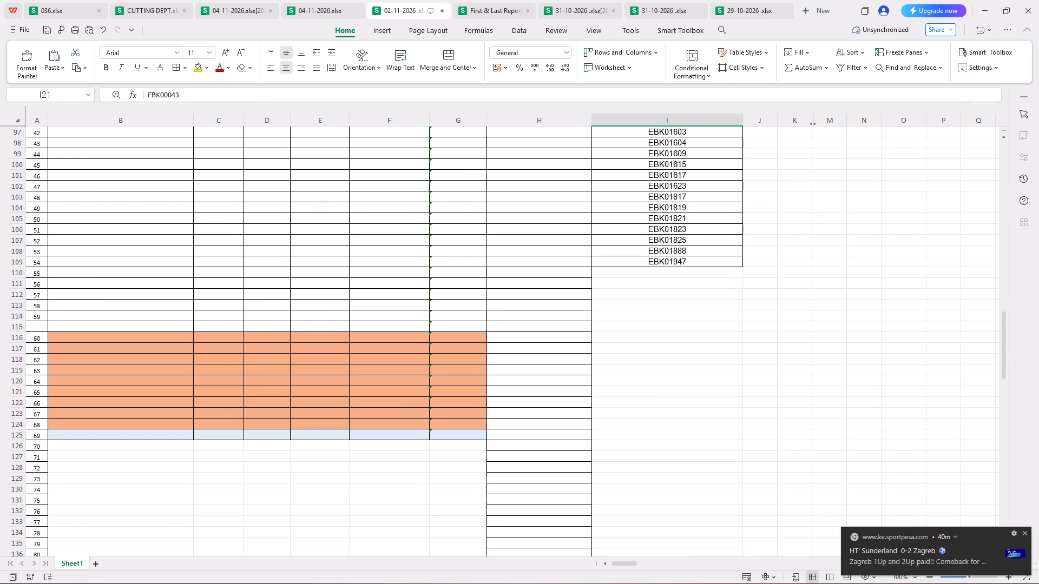
ctrl+shift+click(677, 263)
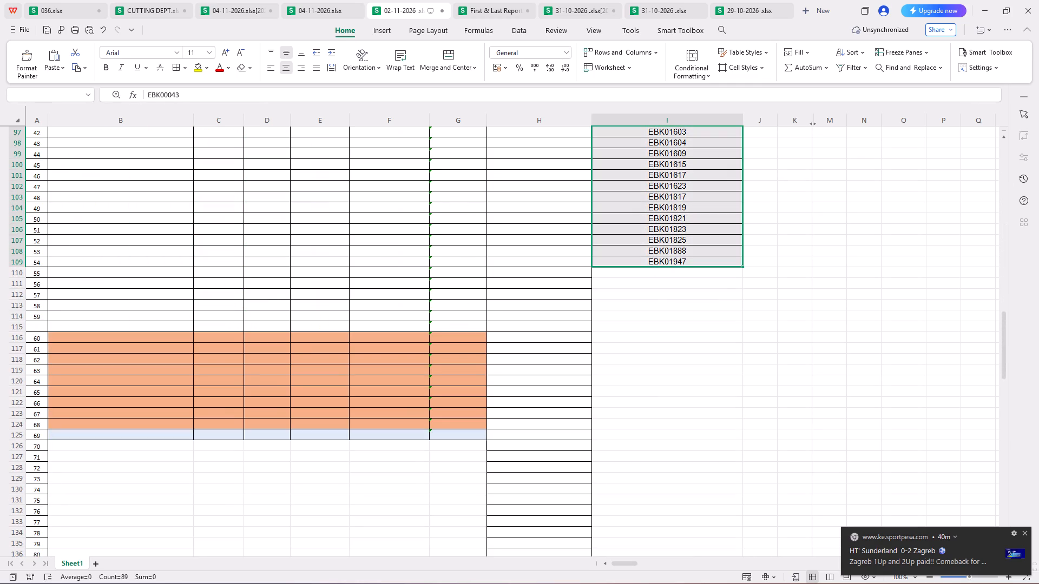
scroll(703, 286, up, 16)
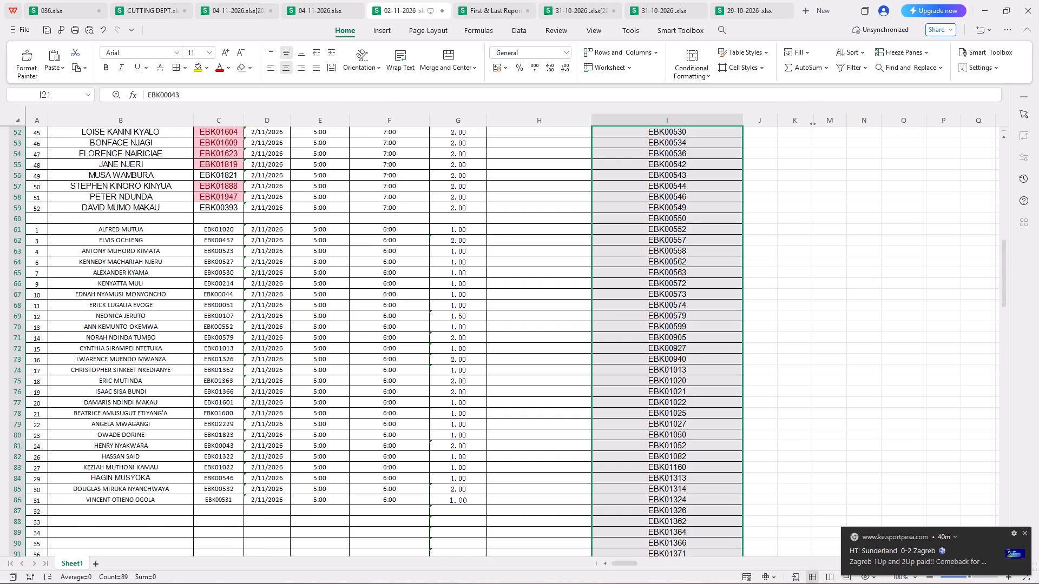
scroll(710, 310, up, 10)
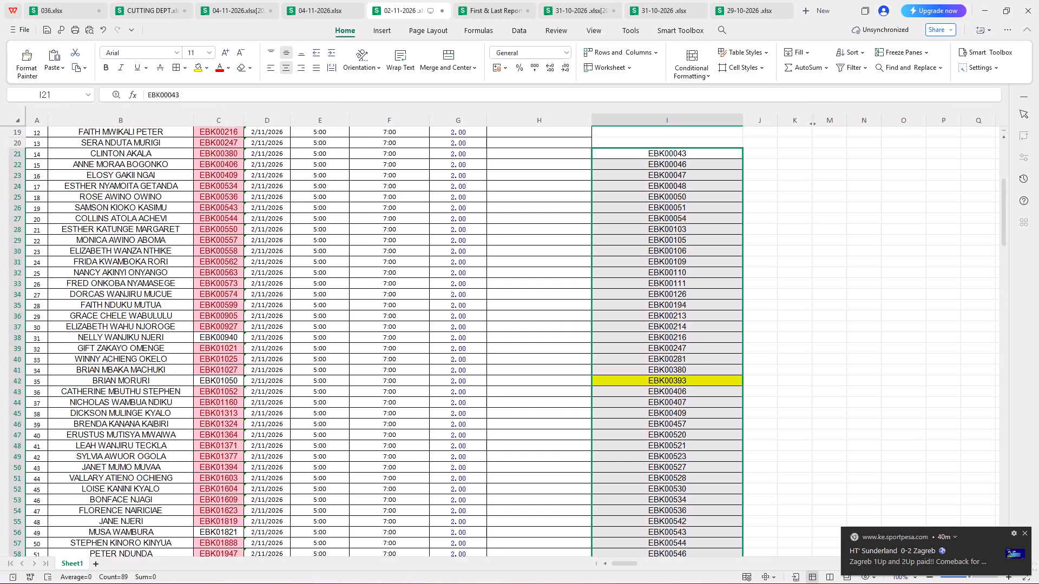
scroll(680, 291, up, 5)
scroll(680, 291, down, 7)
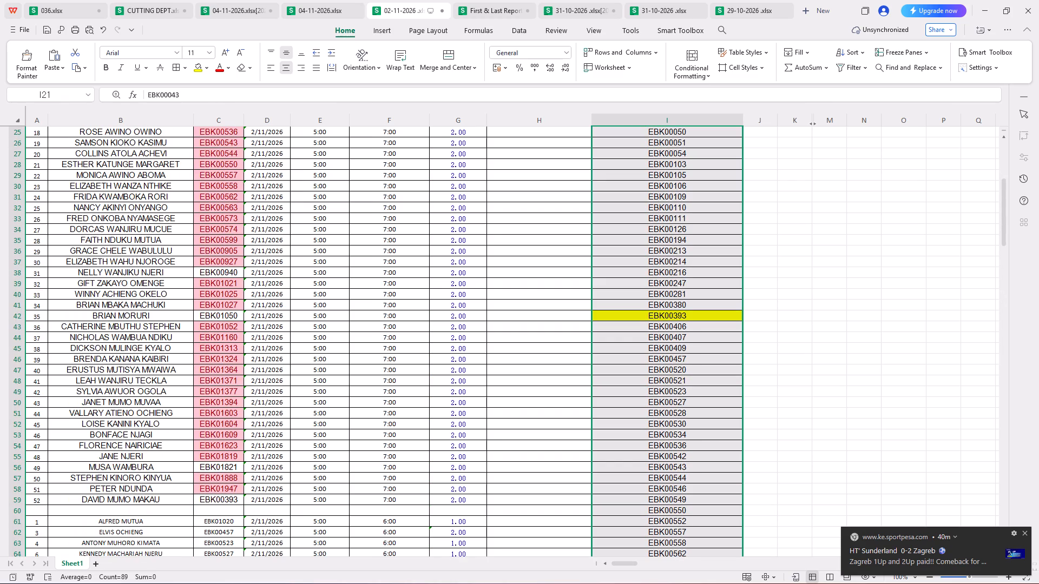
key(ctrl+x)
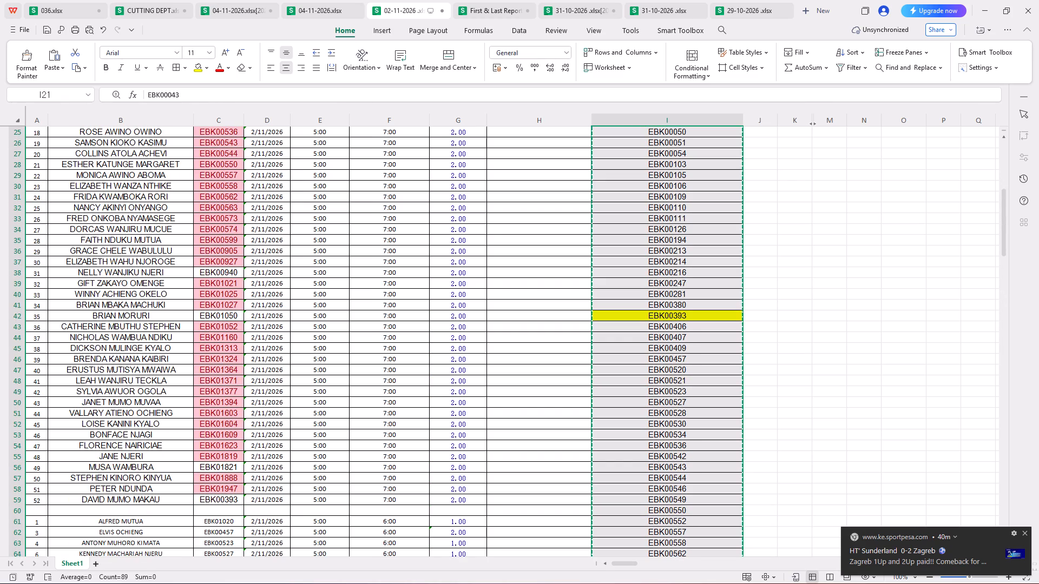
Paste the cut employee IDs starting at cell C158, replacing the ID list below the Remarks row.
drag(1001, 223, 999, 291)
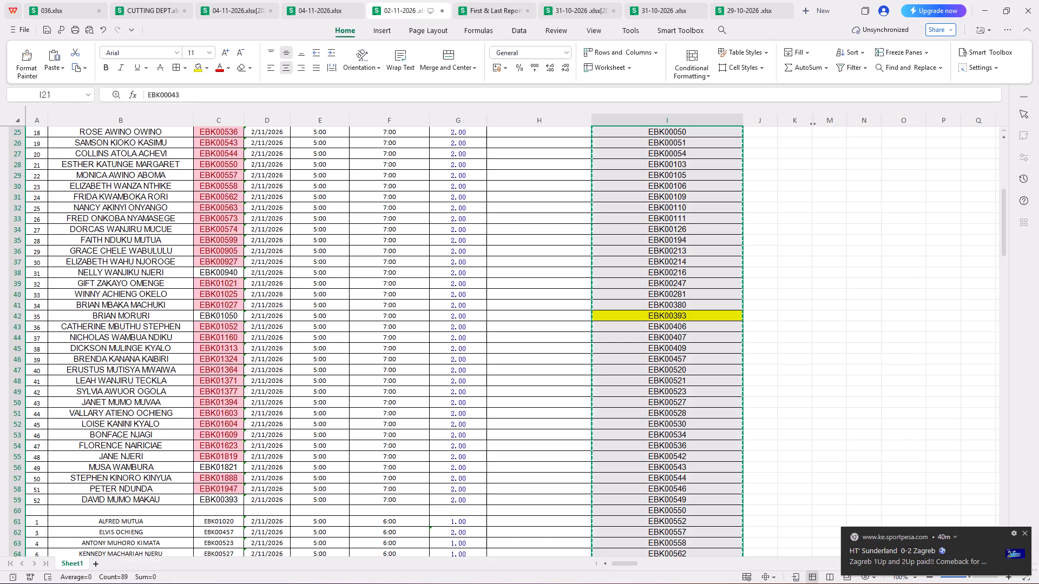
scroll(648, 333, down, 3)
drag(1002, 231, 1001, 257)
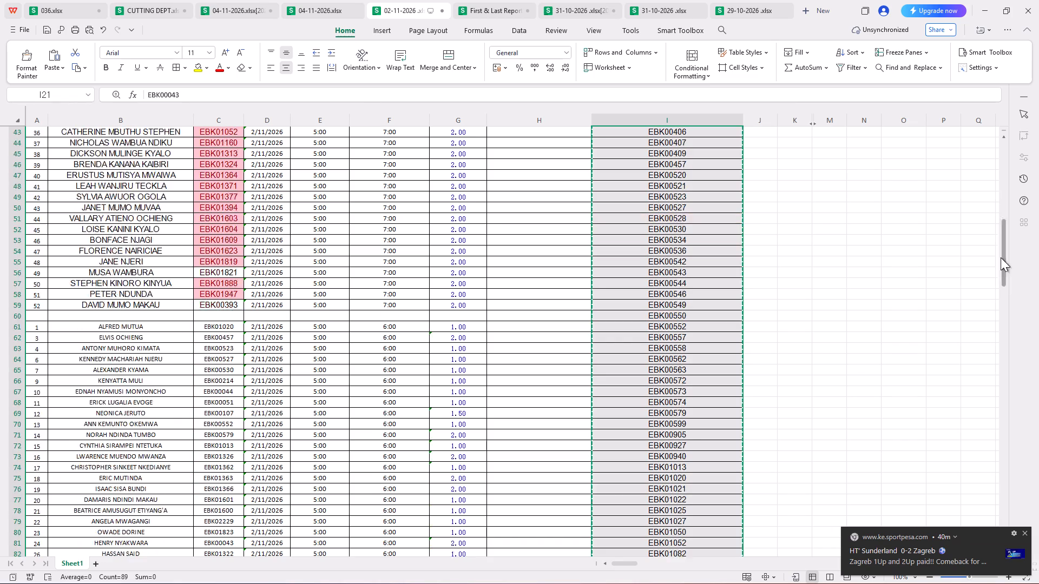
drag(1001, 257, 997, 485)
scroll(220, 123, up, 3)
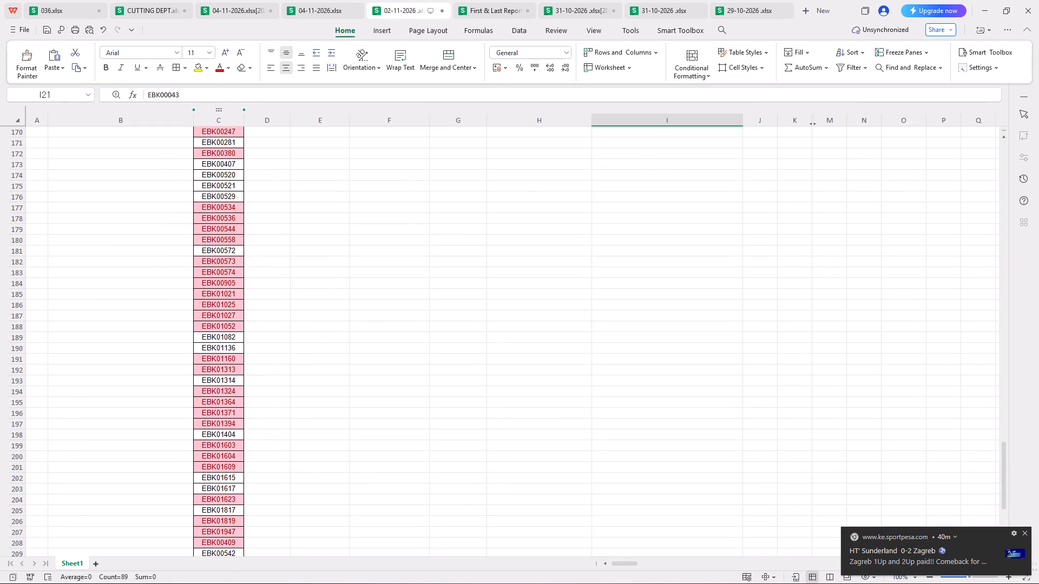
scroll(233, 339, up, 4)
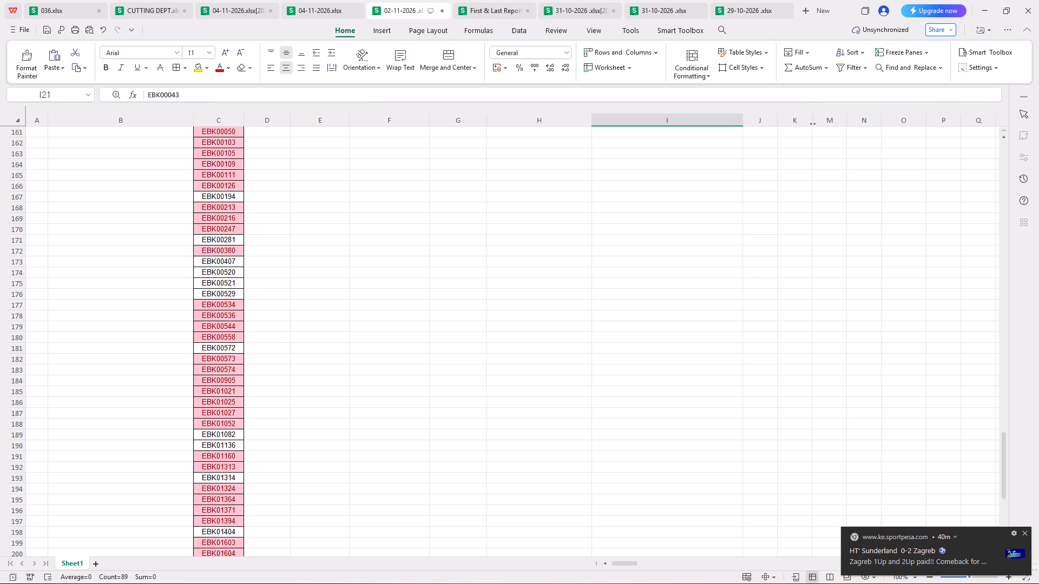
scroll(231, 294, up, 7)
click(222, 360)
click(242, 349)
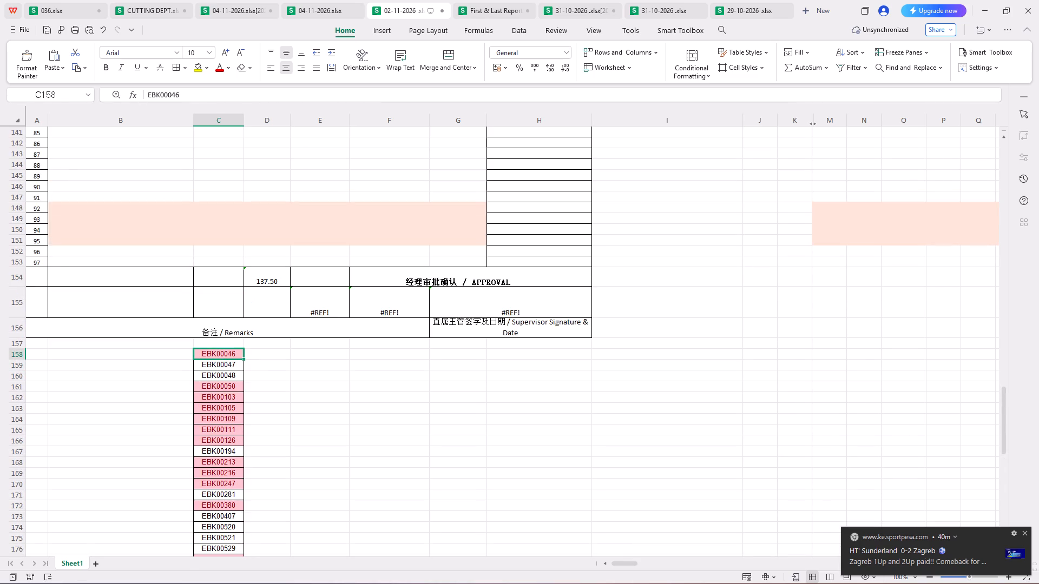
key(ctrl+v)
Highlight duplicate values in column C of the 02-11-2026 sheet using the light red fill with dark red text.
scroll(258, 359, down, 16)
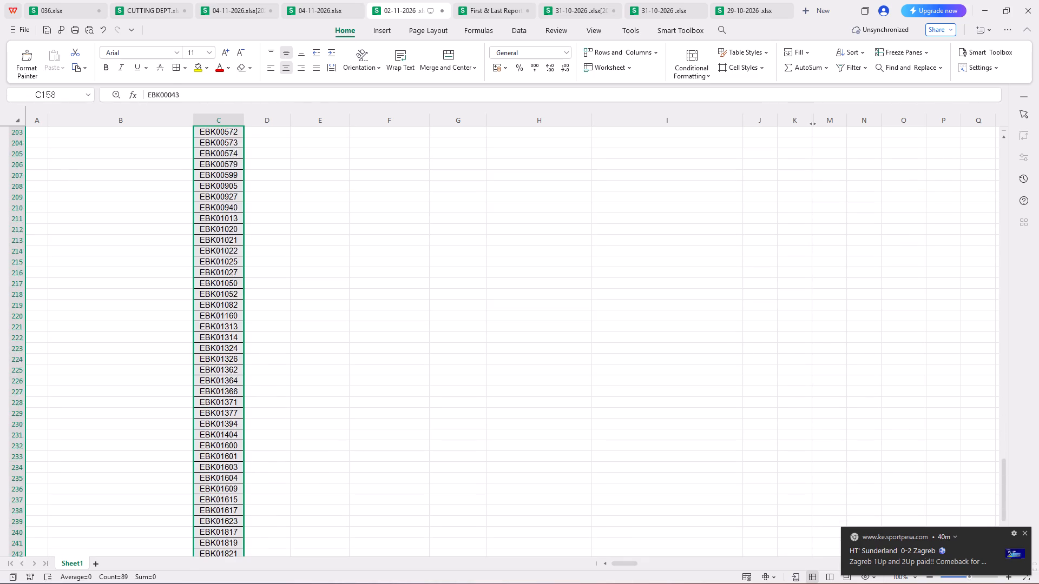
scroll(261, 383, down, 9)
scroll(277, 393, up, 5)
scroll(298, 225, up, 14)
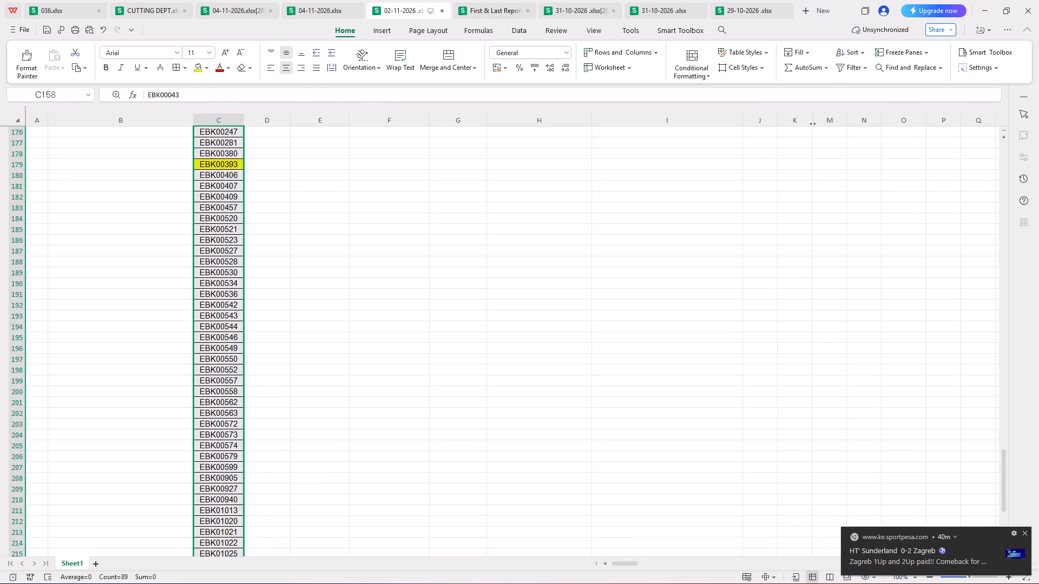
scroll(298, 225, up, 7)
click(232, 111)
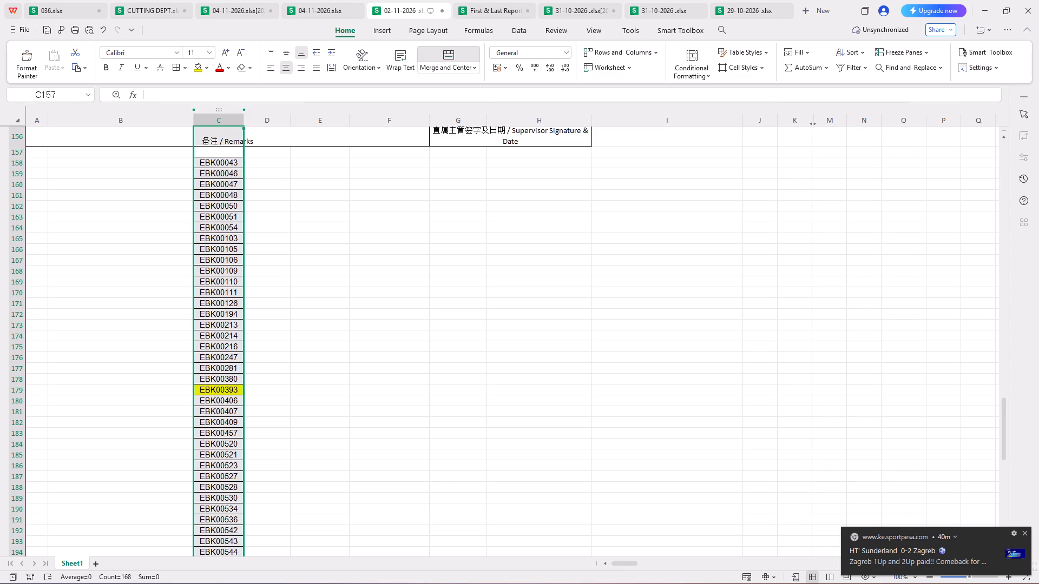
click(691, 52)
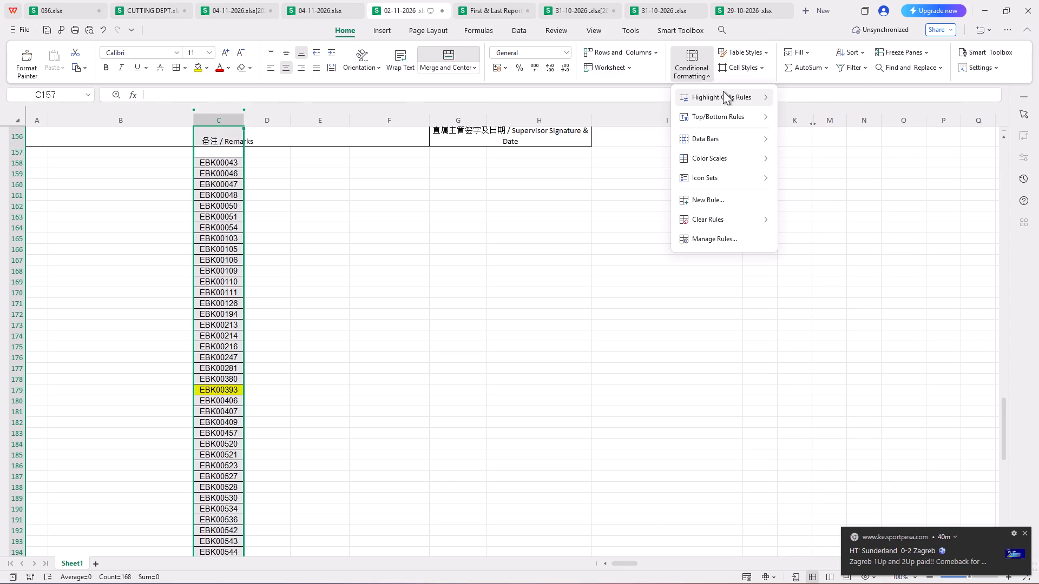
click(830, 222)
click(591, 321)
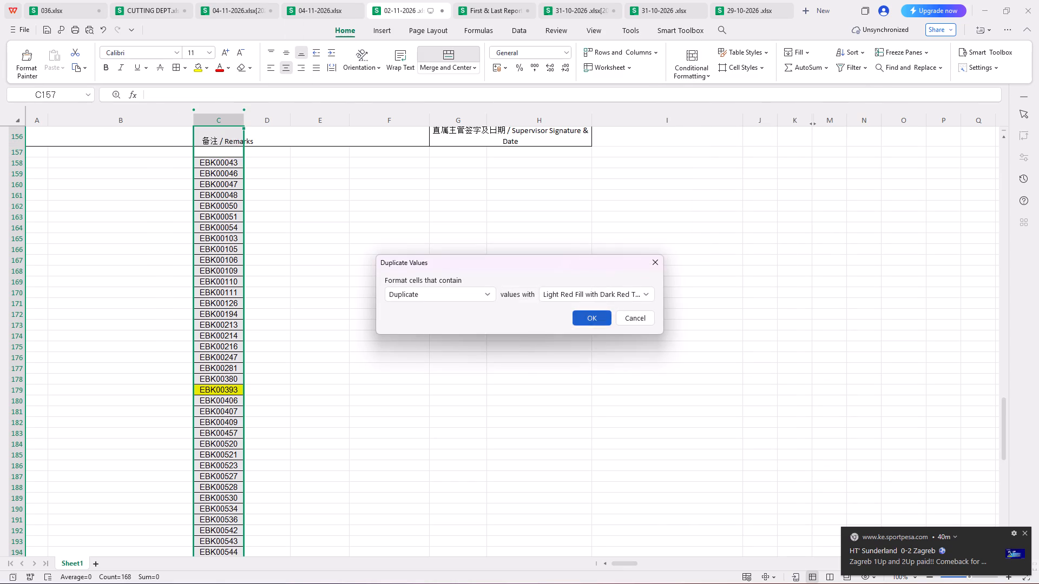
Examine the duplicate highlighting in column C across the overtime list and the employee IDs below the Remarks row.
scroll(380, 407, up, 20)
scroll(380, 407, up, 12)
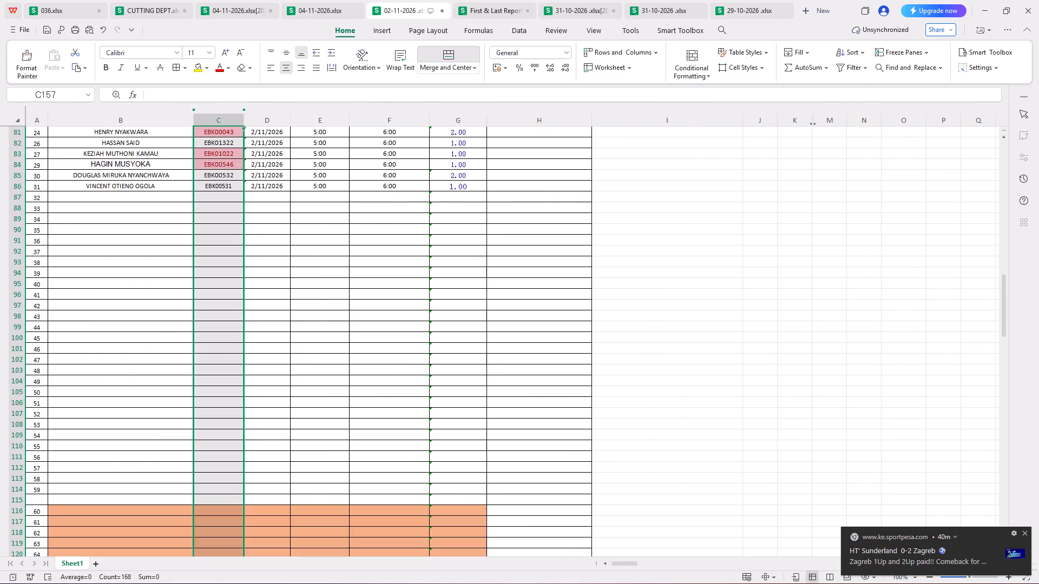
scroll(400, 393, up, 17)
scroll(402, 391, up, 10)
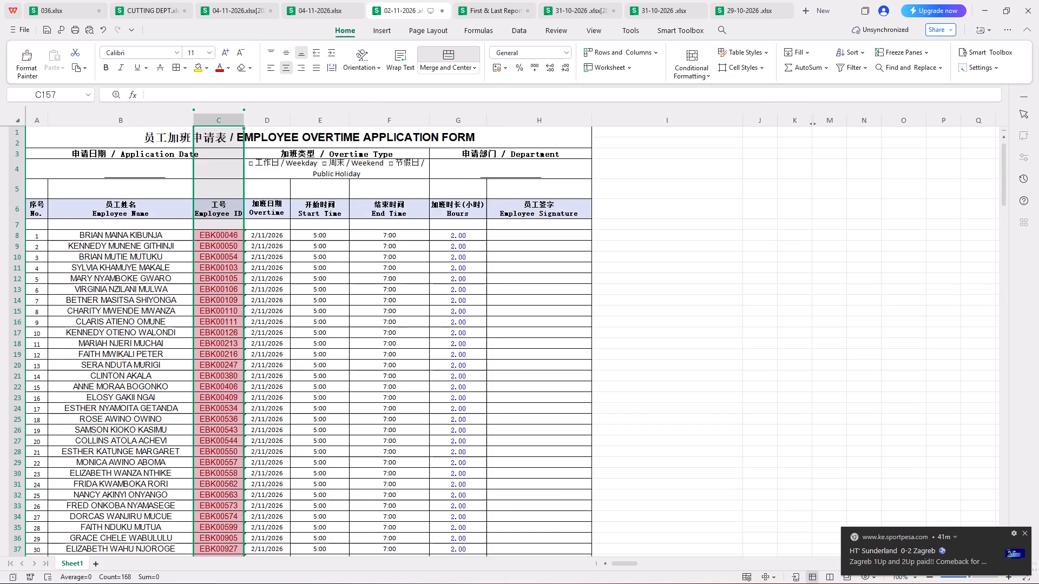
scroll(402, 391, up, 3)
scroll(402, 391, down, 20)
scroll(402, 391, down, 9)
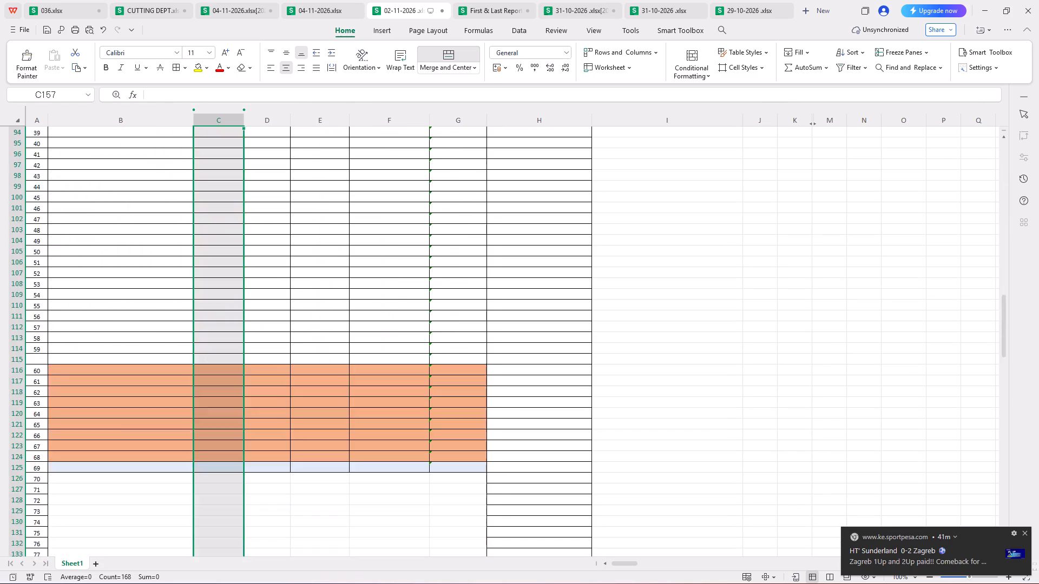
scroll(402, 391, down, 20)
scroll(402, 391, down, 17)
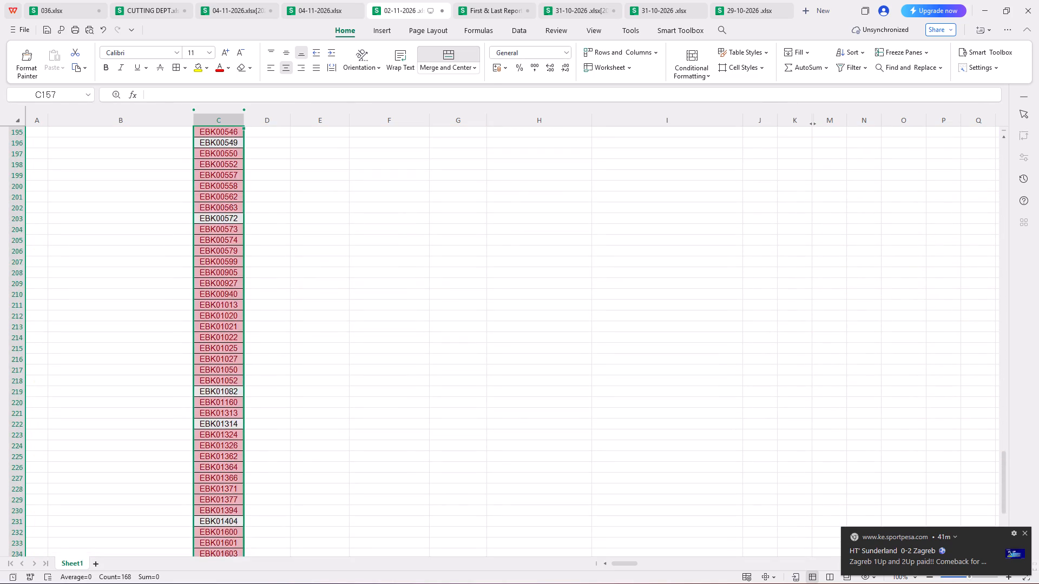
scroll(402, 391, down, 8)
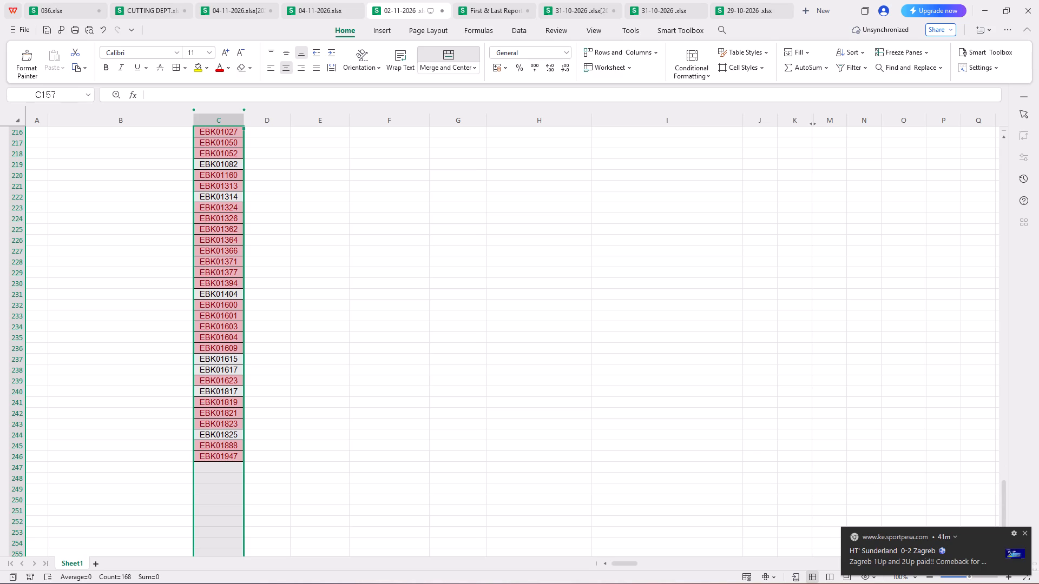
scroll(211, 429, up, 15)
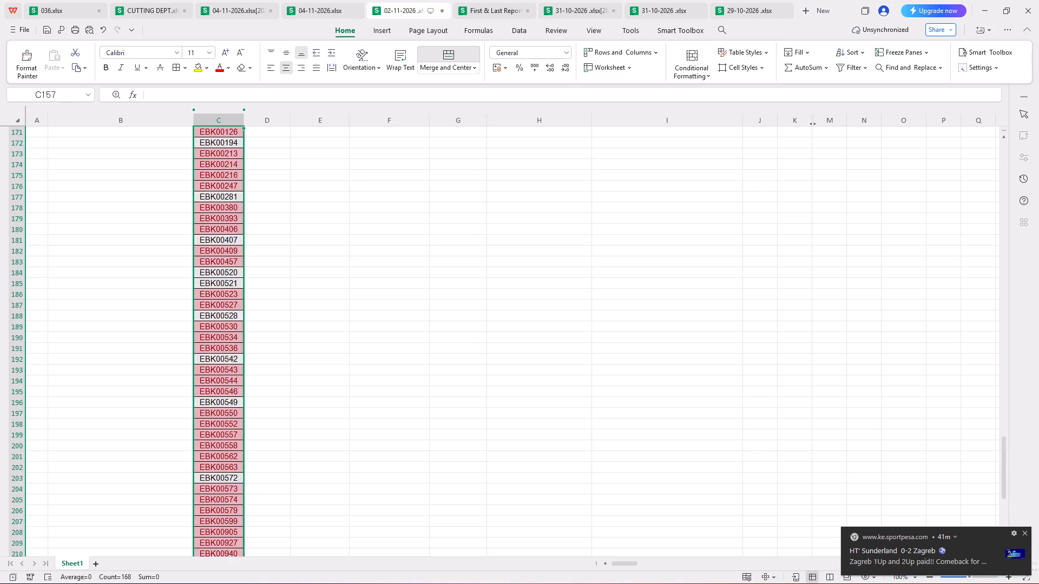
scroll(211, 429, up, 8)
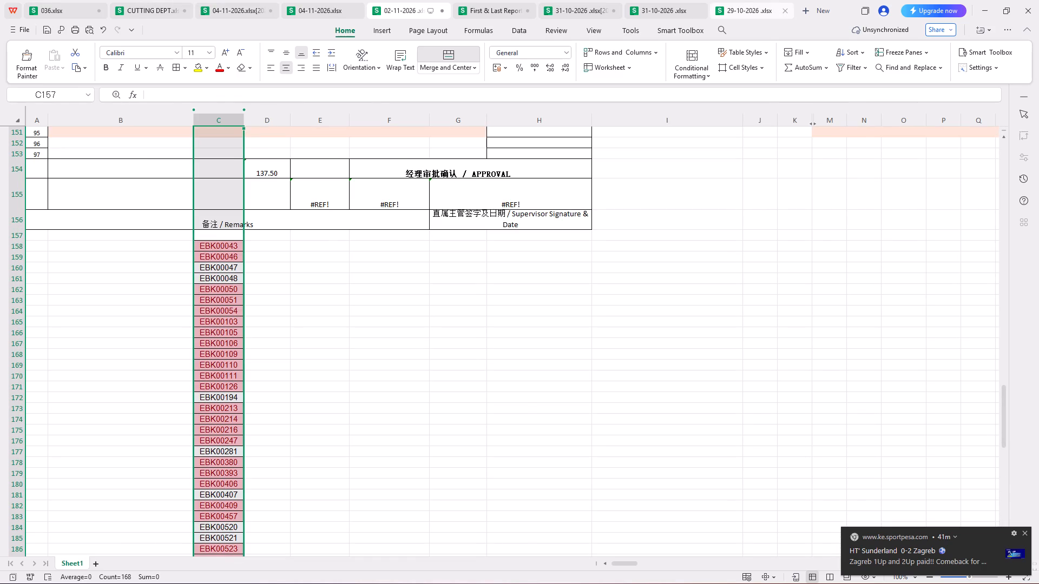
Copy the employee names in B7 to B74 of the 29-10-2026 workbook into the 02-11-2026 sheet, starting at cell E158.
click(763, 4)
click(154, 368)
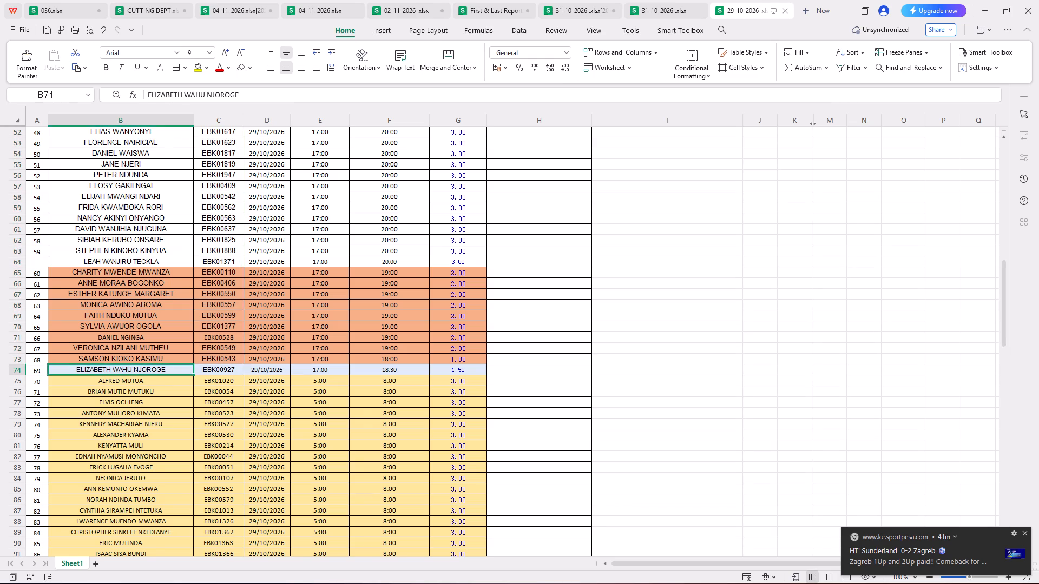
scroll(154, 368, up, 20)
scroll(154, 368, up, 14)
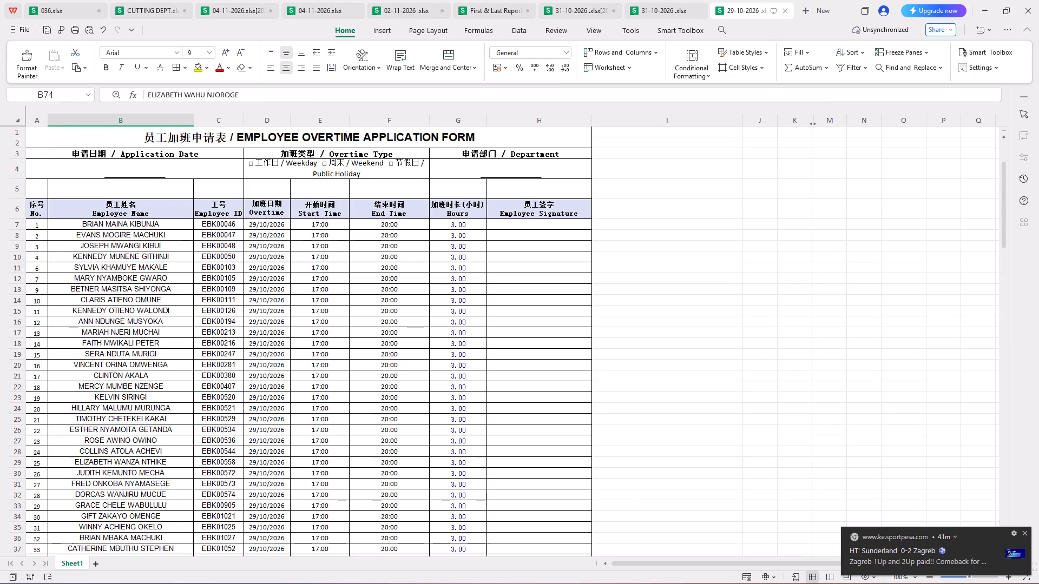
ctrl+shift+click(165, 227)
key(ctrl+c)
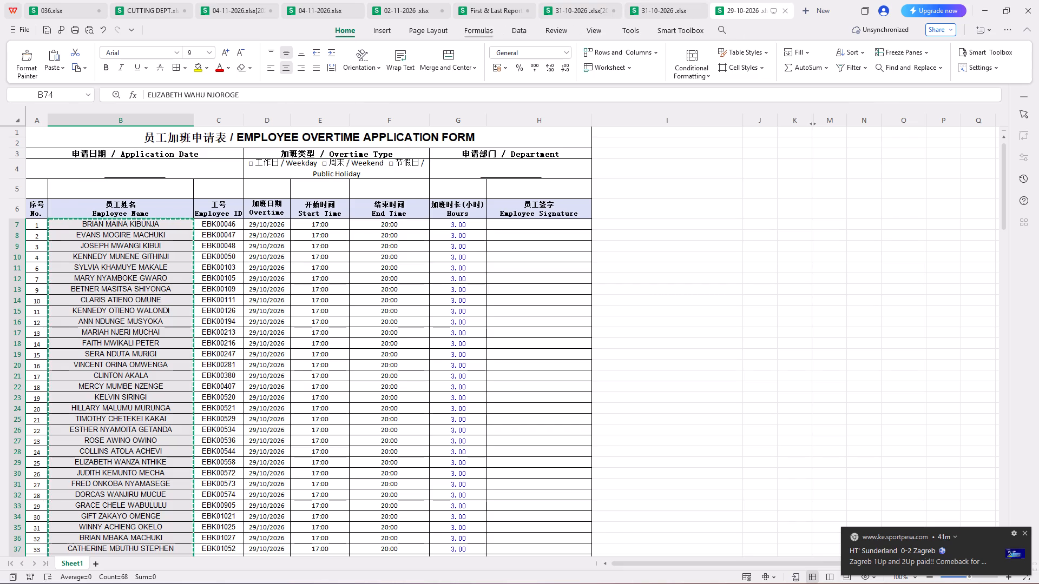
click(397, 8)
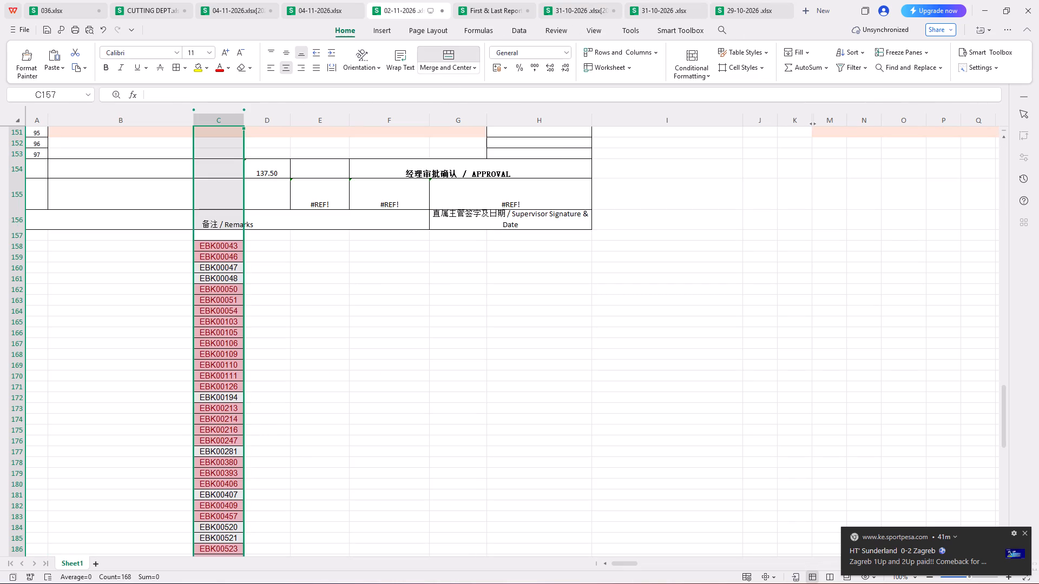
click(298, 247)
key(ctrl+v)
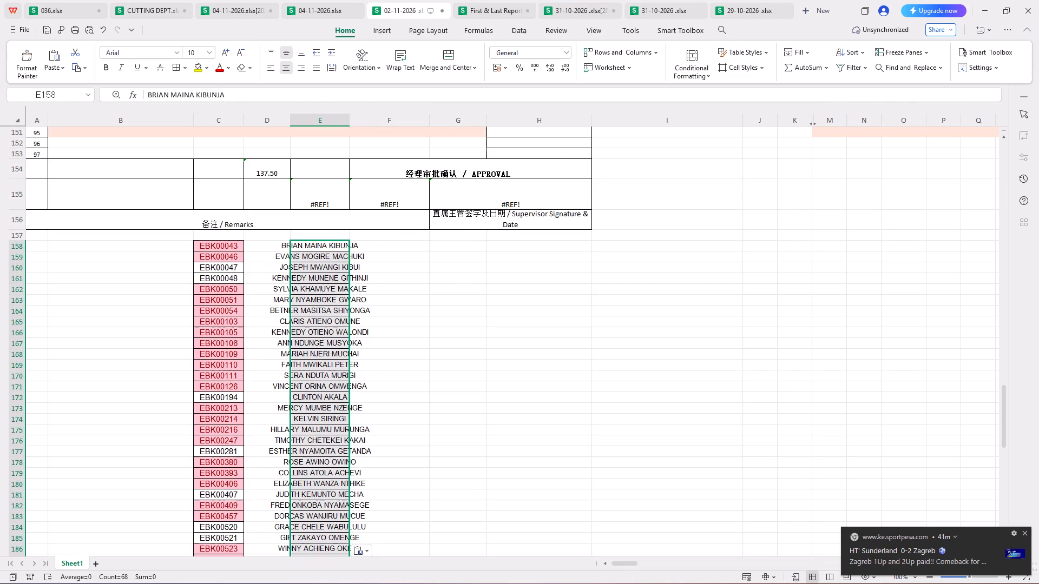
Compare the pasted employee names in column E with the highlighted employee IDs in column C, down to the end of both lists.
click(441, 304)
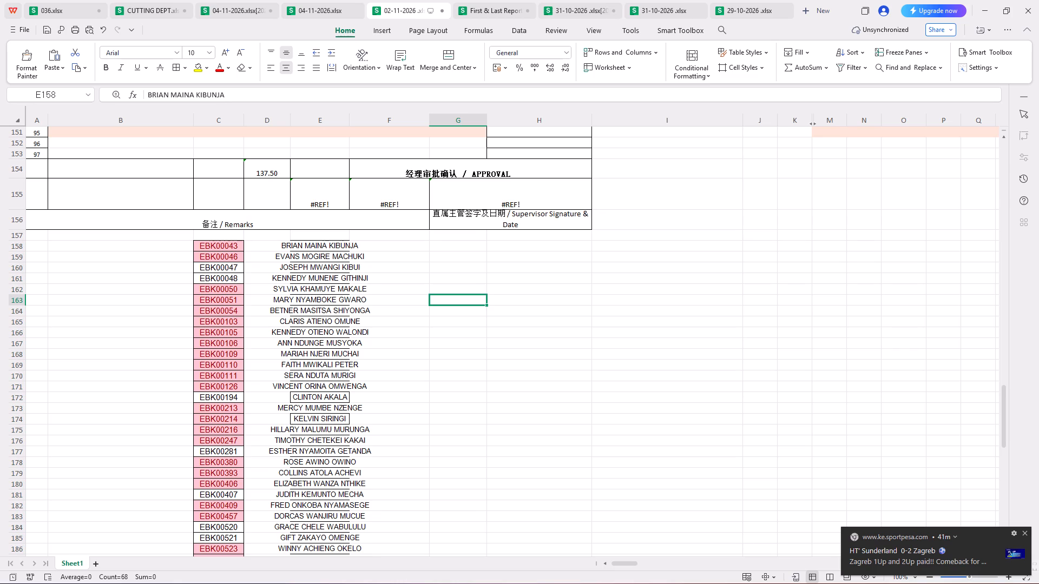
scroll(441, 304, down, 5)
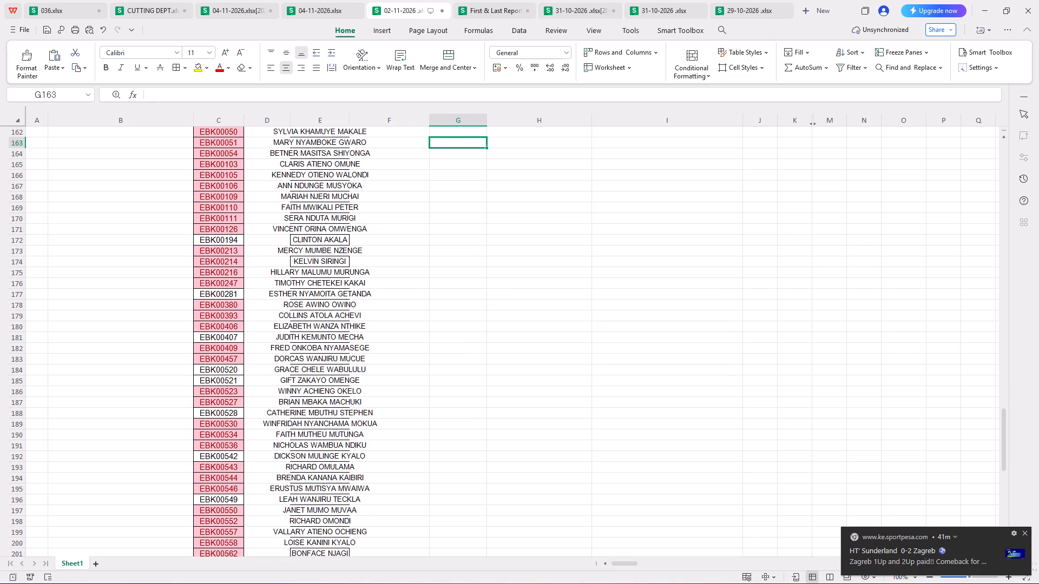
scroll(441, 304, down, 2)
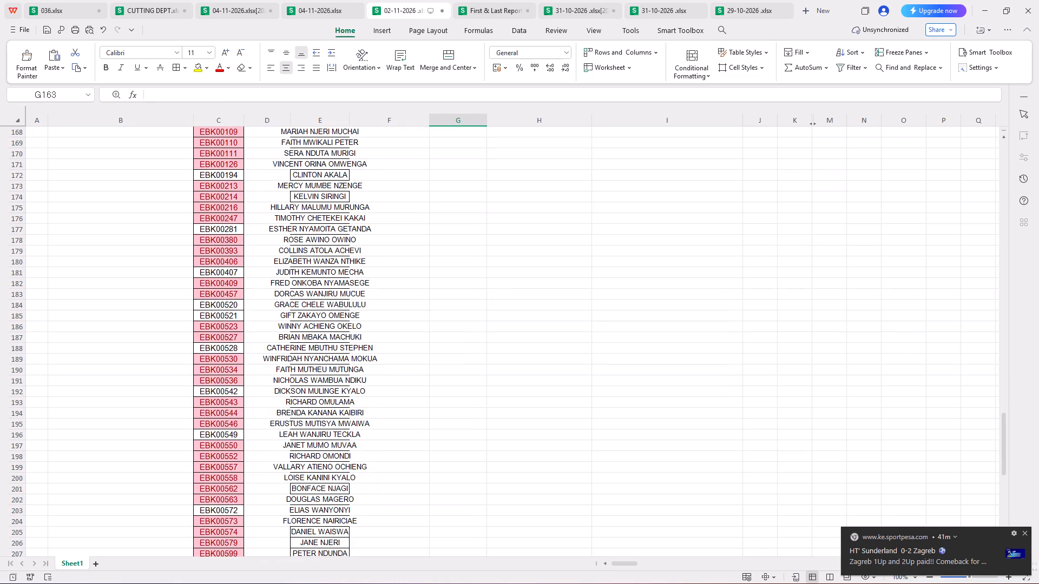
scroll(441, 304, up, 4)
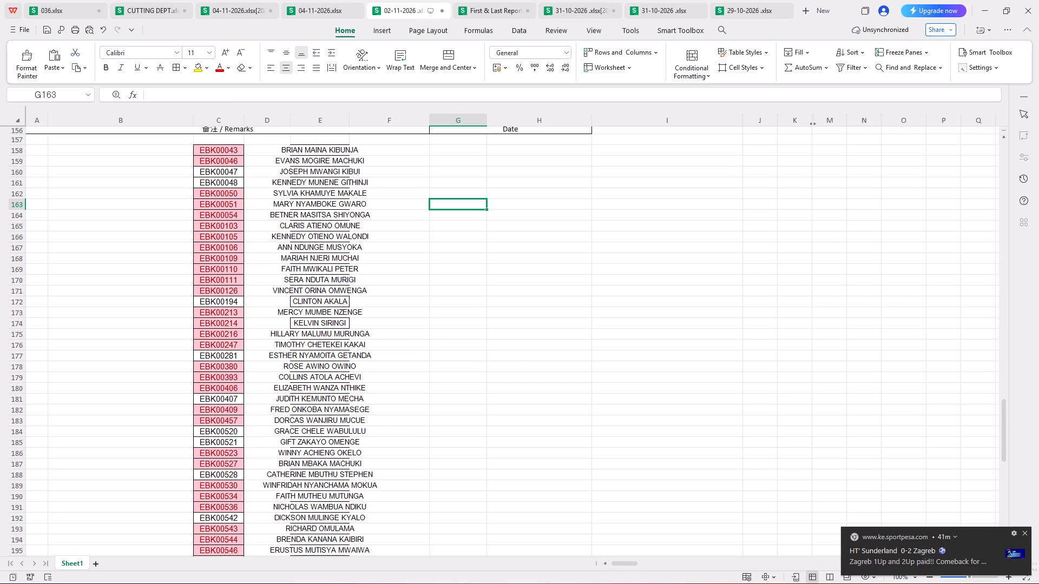
scroll(441, 304, down, 12)
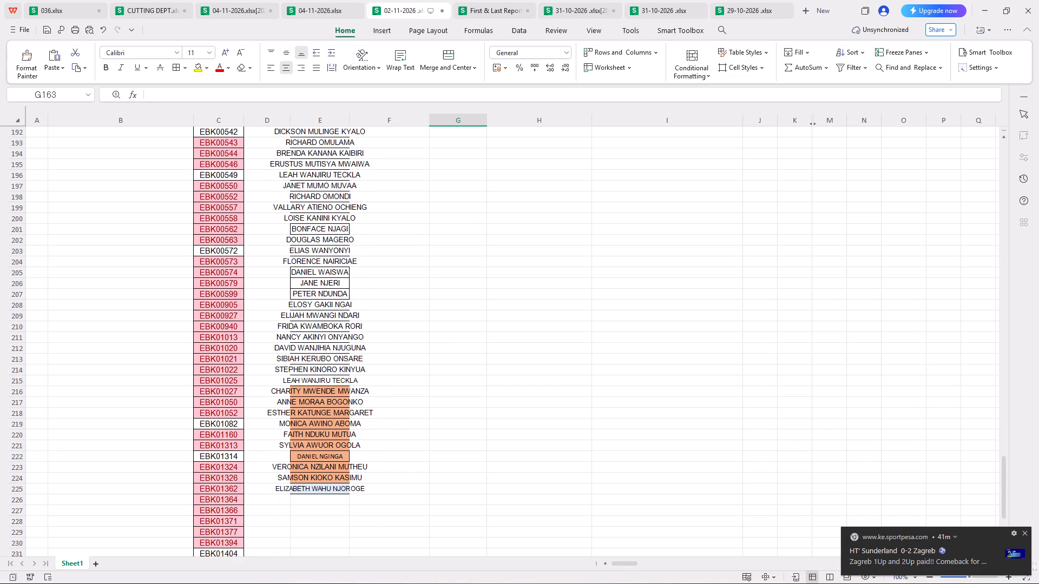
scroll(441, 304, down, 6)
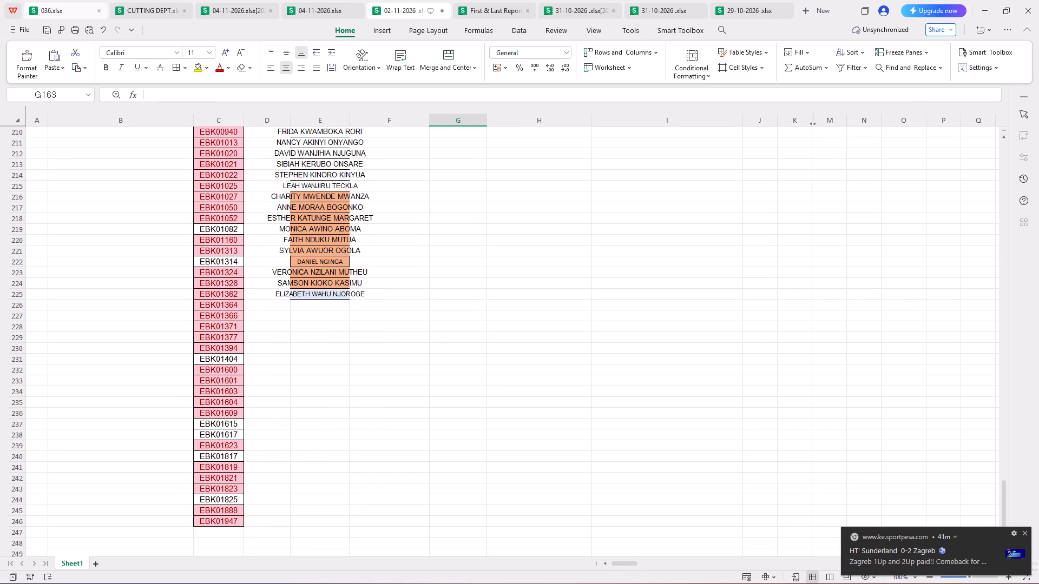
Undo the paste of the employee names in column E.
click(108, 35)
Clear the employee IDs in cells C158 to C246 below the Remarks row of the 02-11-2026 sheet.
scroll(96, 55, up, 4)
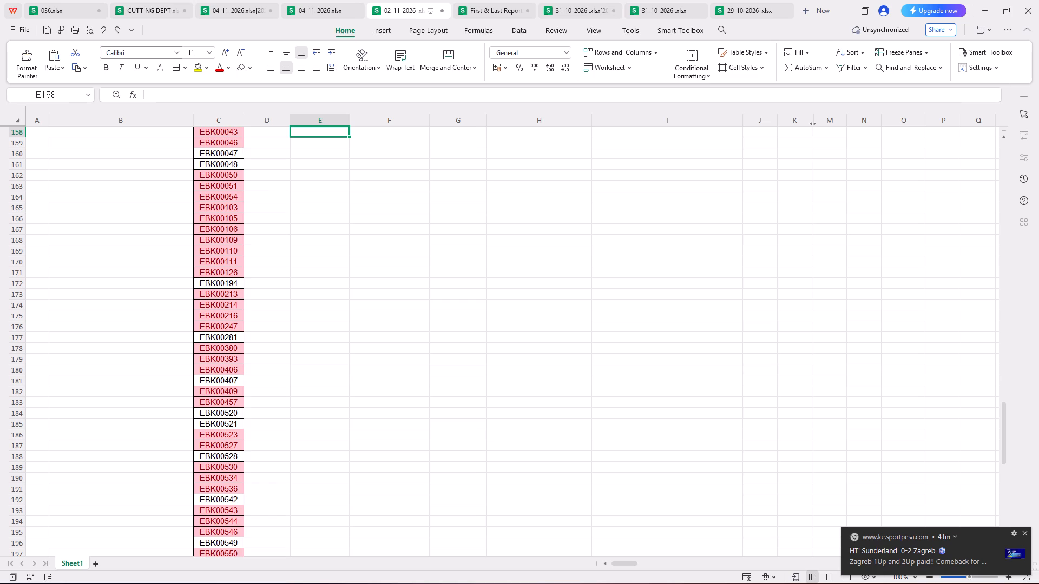
scroll(103, 54, up, 17)
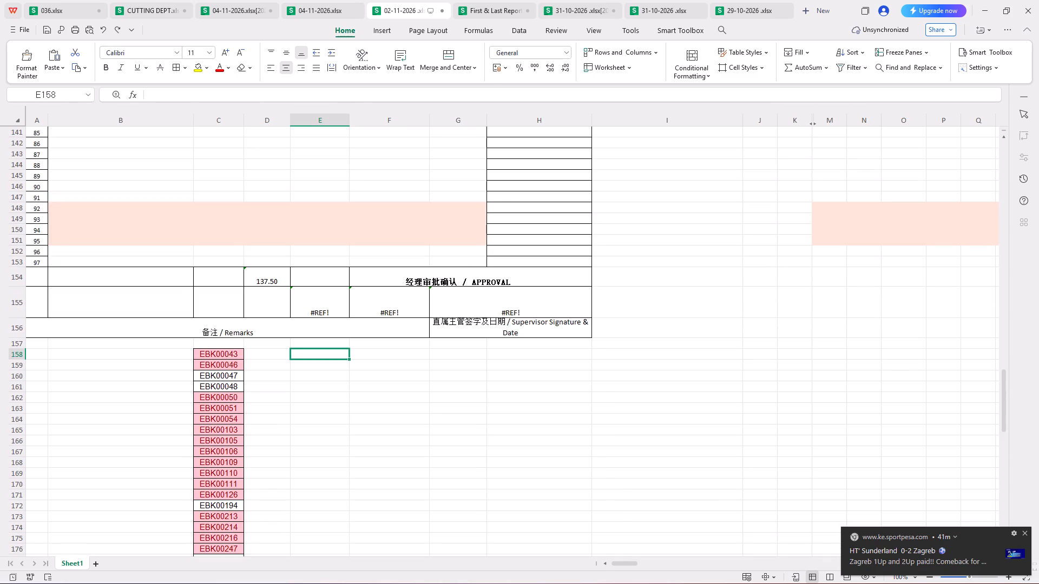
click(209, 355)
scroll(209, 374, down, 20)
scroll(209, 374, down, 2)
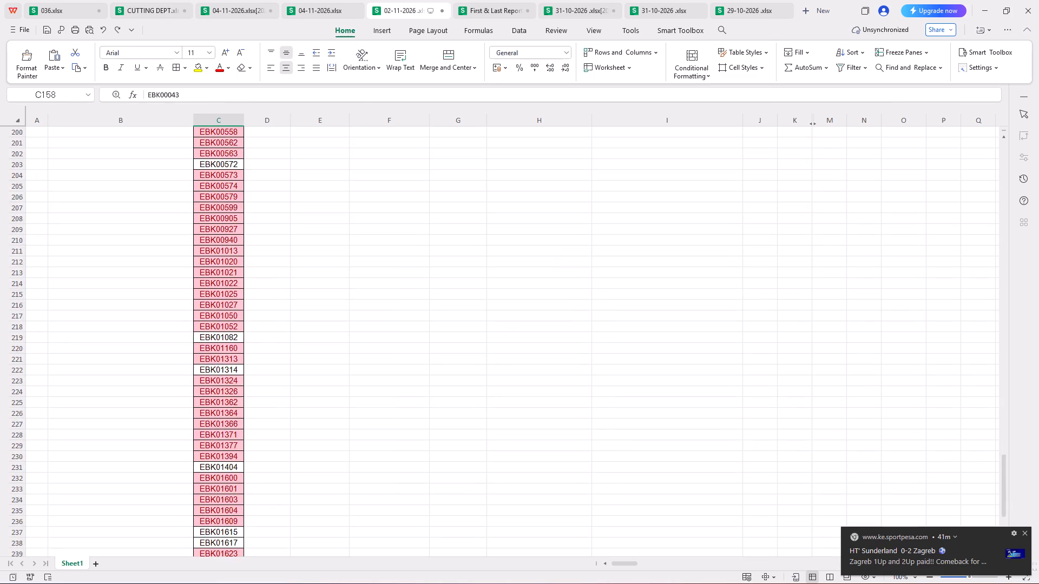
scroll(239, 387, down, 10)
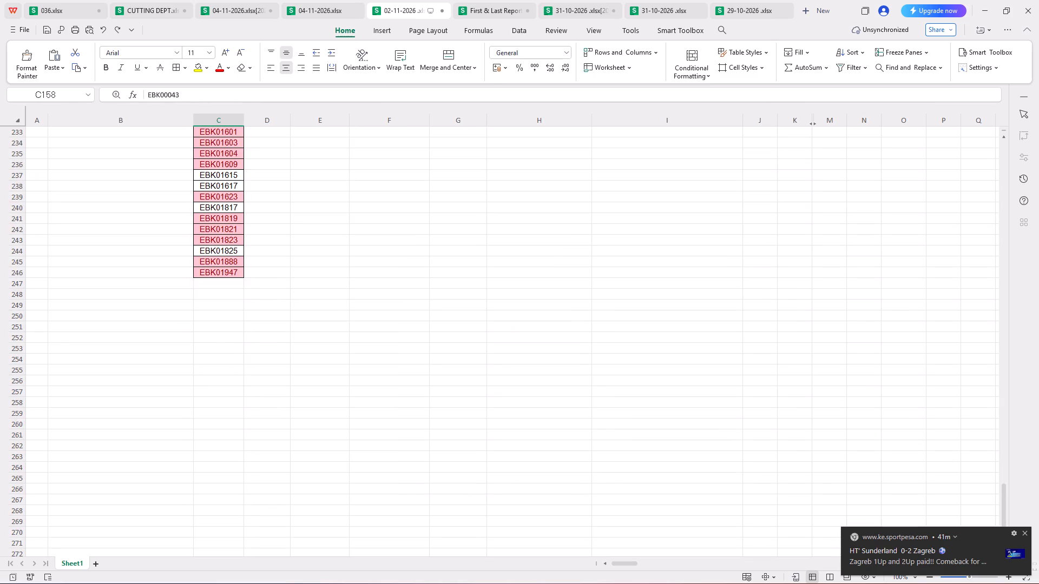
ctrl+shift+click(241, 277)
key(Delete)
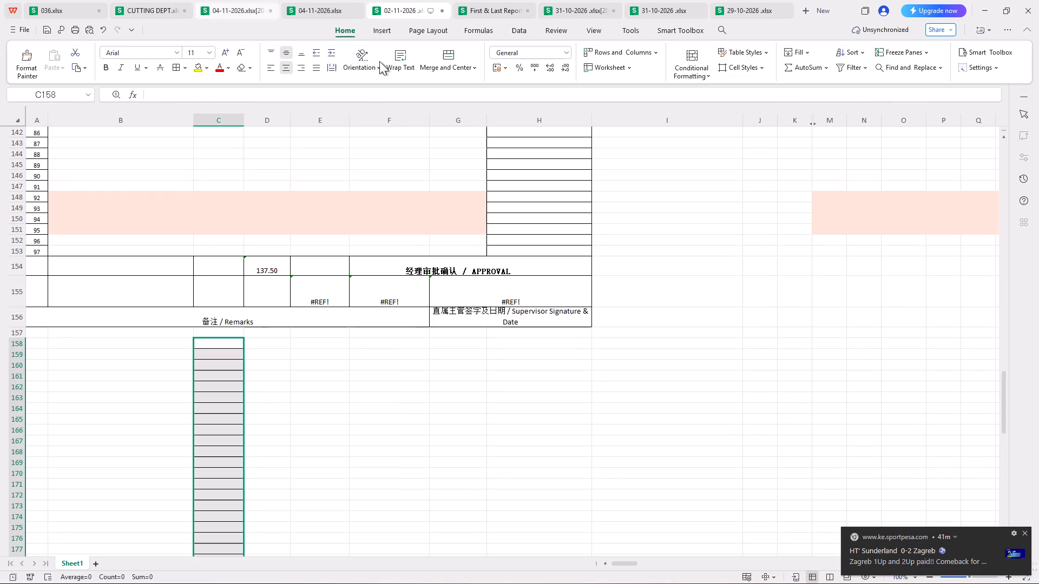
click(615, 441)
scroll(863, 275, up, 4)
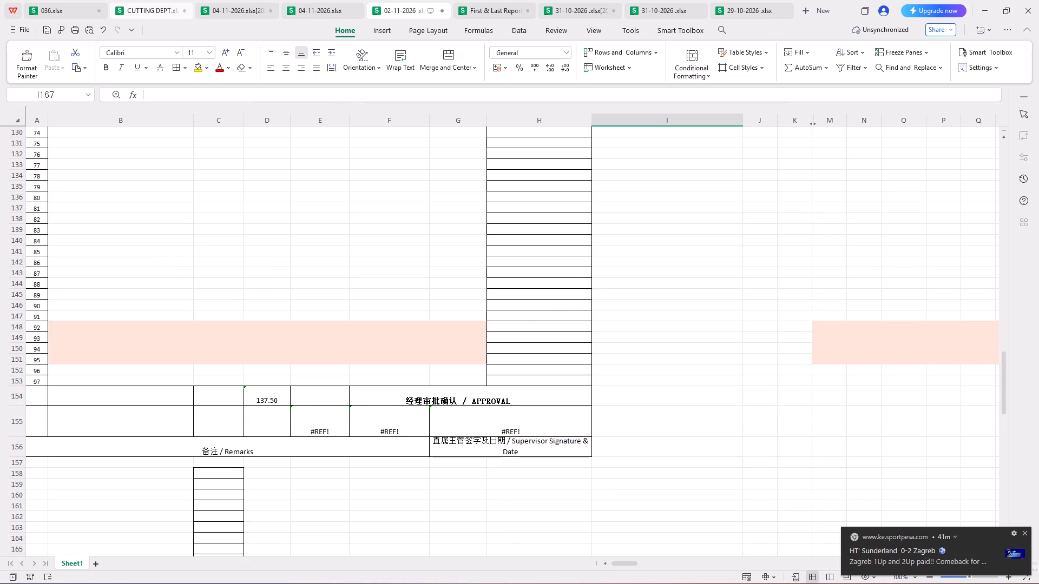
Switch to the CUTTING DEPT workbook and examine the employee IDs and names listed on Sheet4.
click(181, 0)
scroll(304, 336, down, 1)
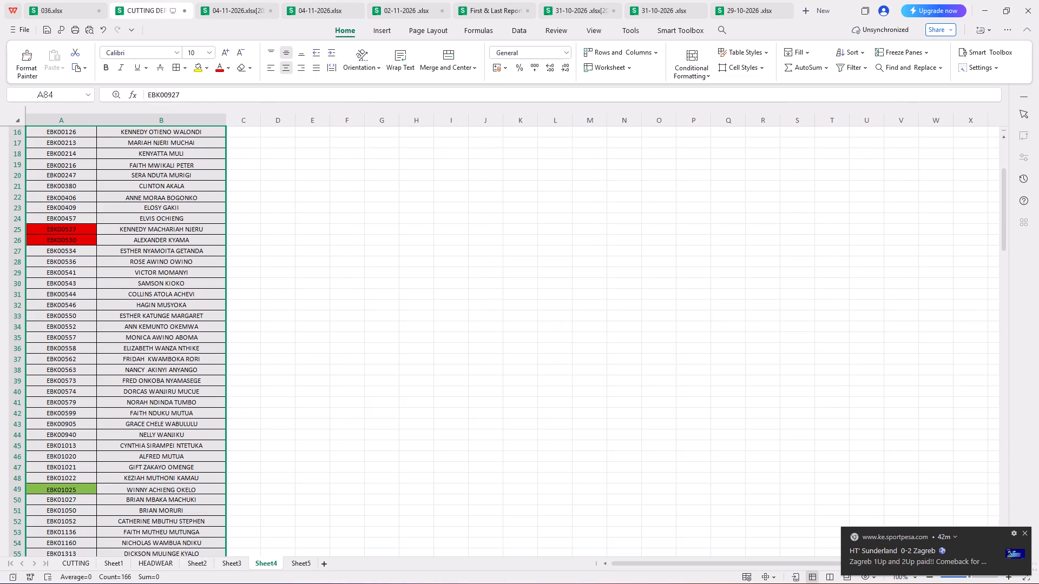
scroll(320, 340, down, 8)
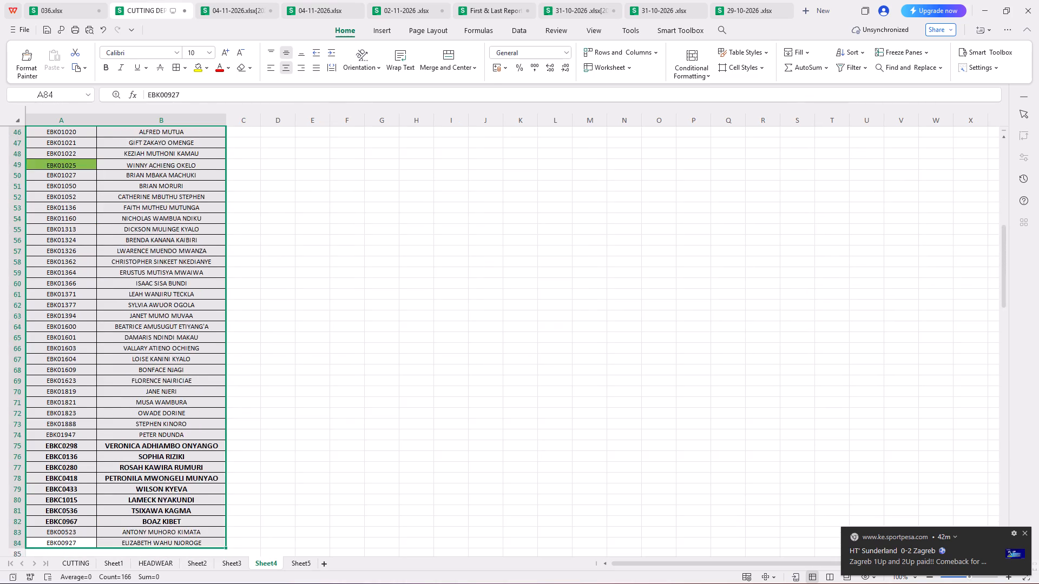
scroll(320, 340, down, 6)
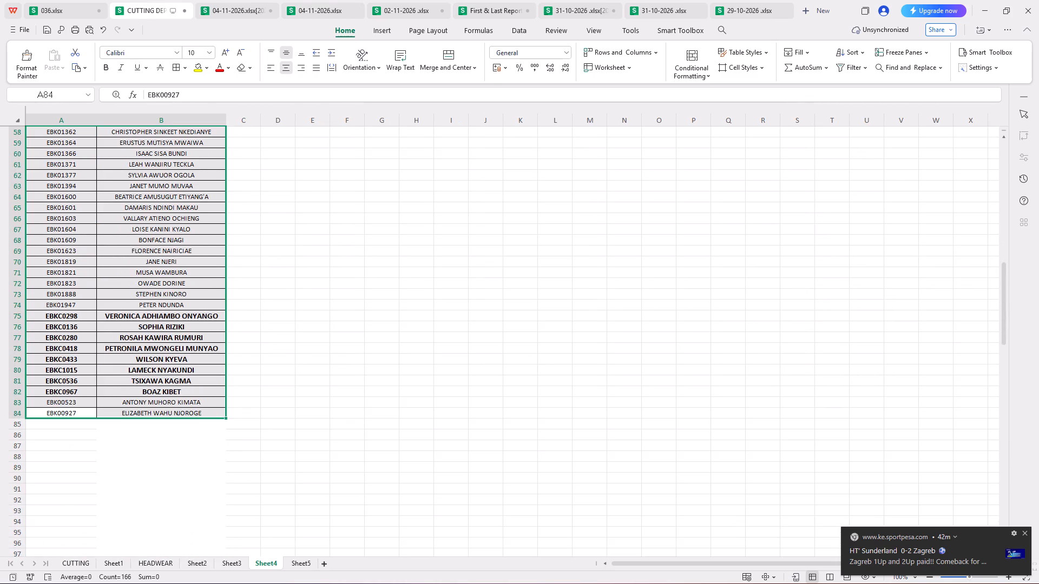
scroll(258, 433, up, 12)
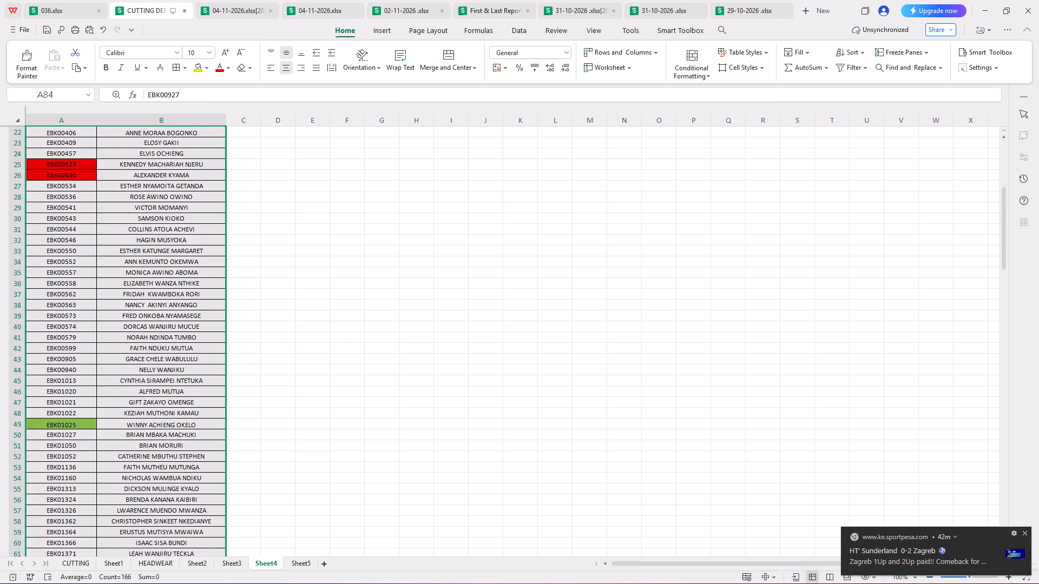
scroll(261, 424, up, 9)
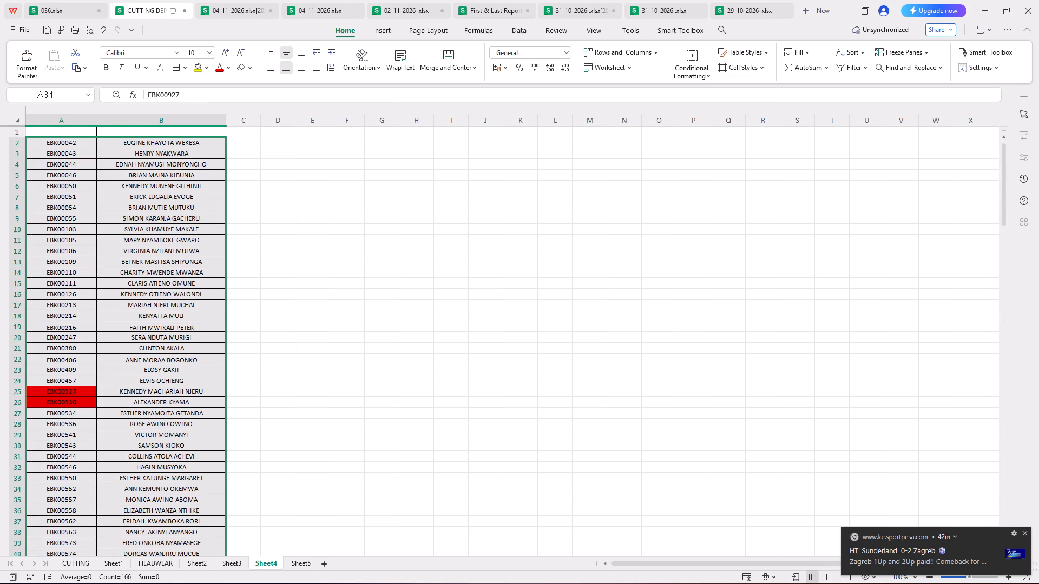
scroll(320, 364, down, 4)
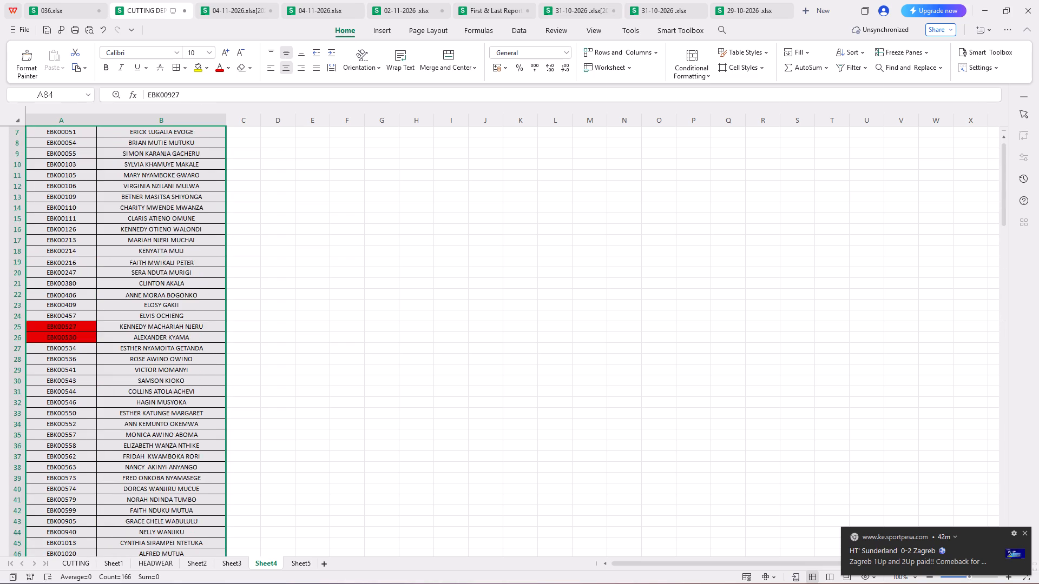
scroll(320, 367, down, 17)
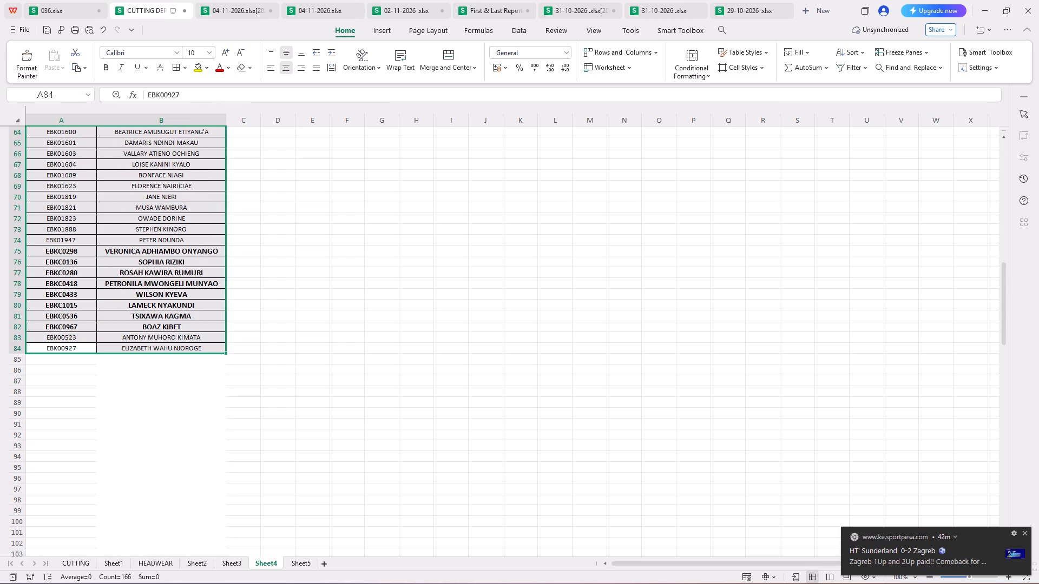
scroll(320, 367, up, 16)
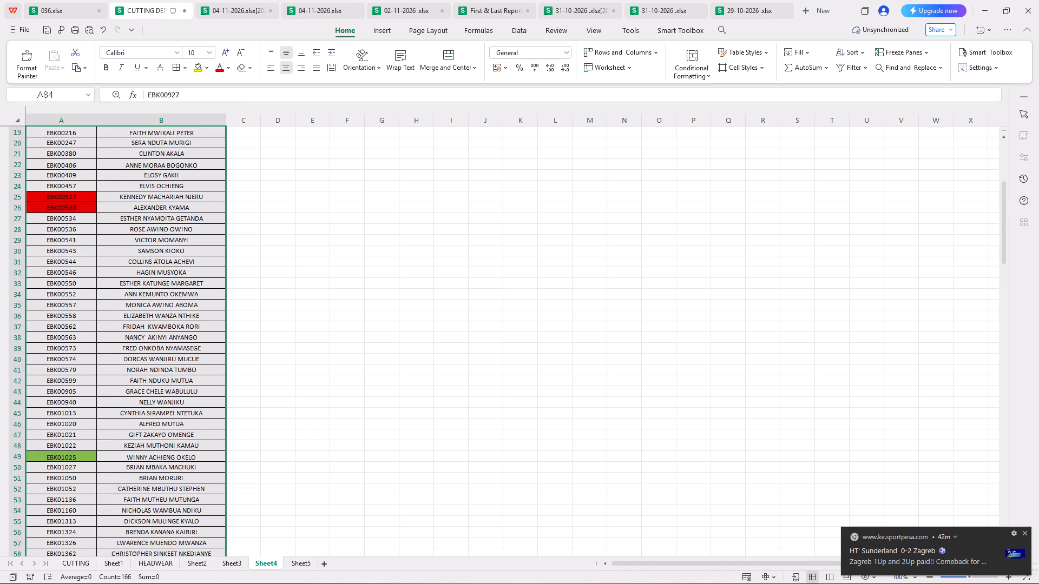
scroll(375, 363, up, 5)
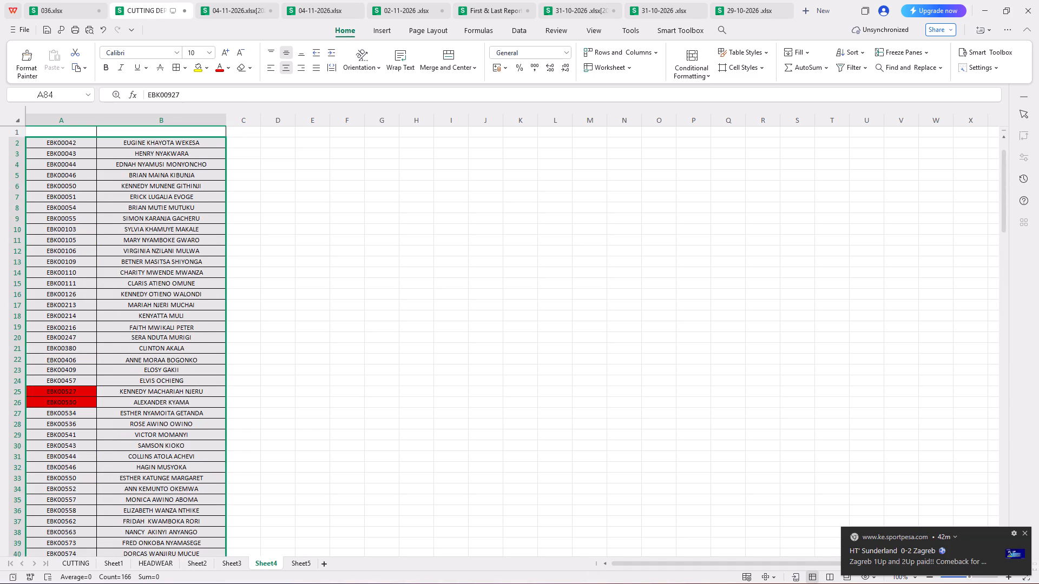
scroll(375, 363, up, 9)
scroll(375, 363, down, 7)
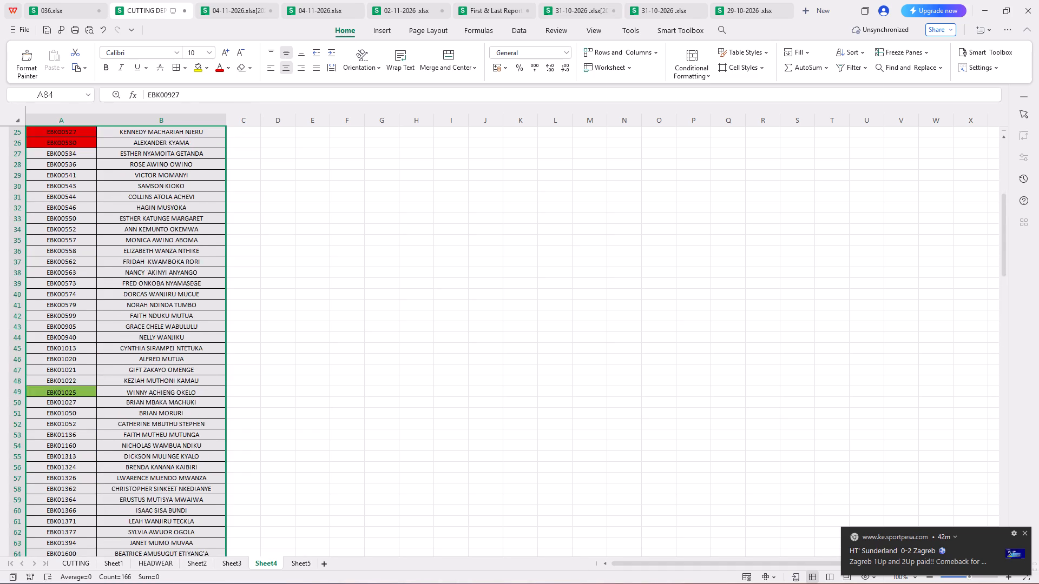
Examine the employee ID and name lists on Sheet4, Sheet5 and Sheet3 of the CUTTING DEPT workbook.
scroll(375, 363, down, 13)
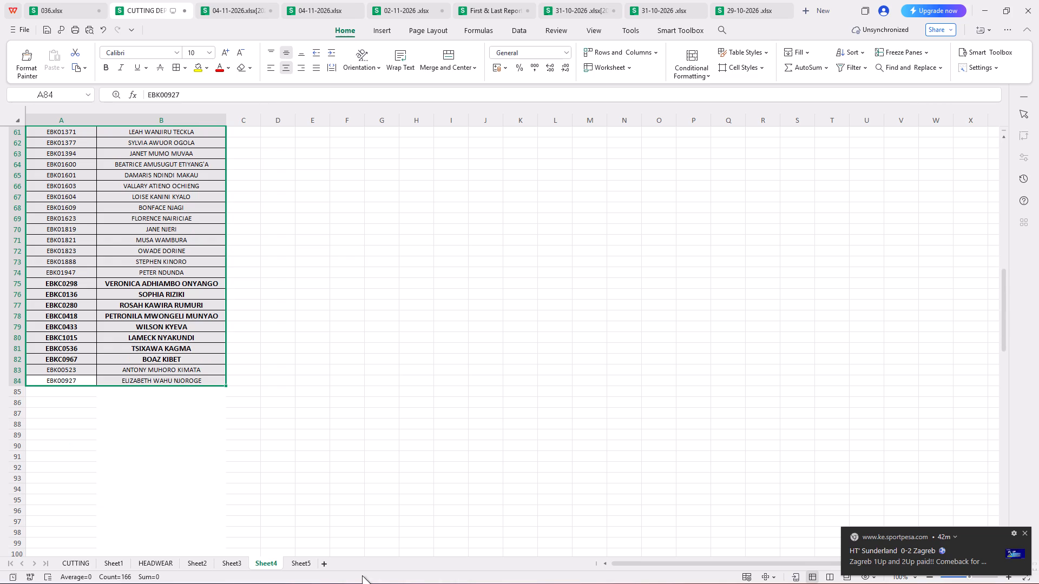
click(297, 570)
scroll(252, 434, down, 14)
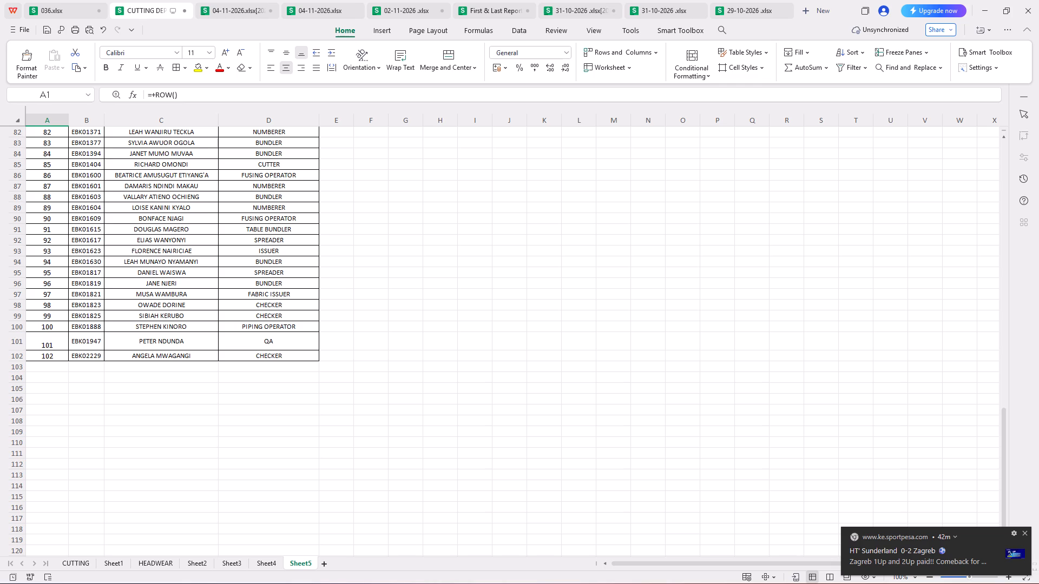
click(230, 561)
scroll(219, 487, down, 10)
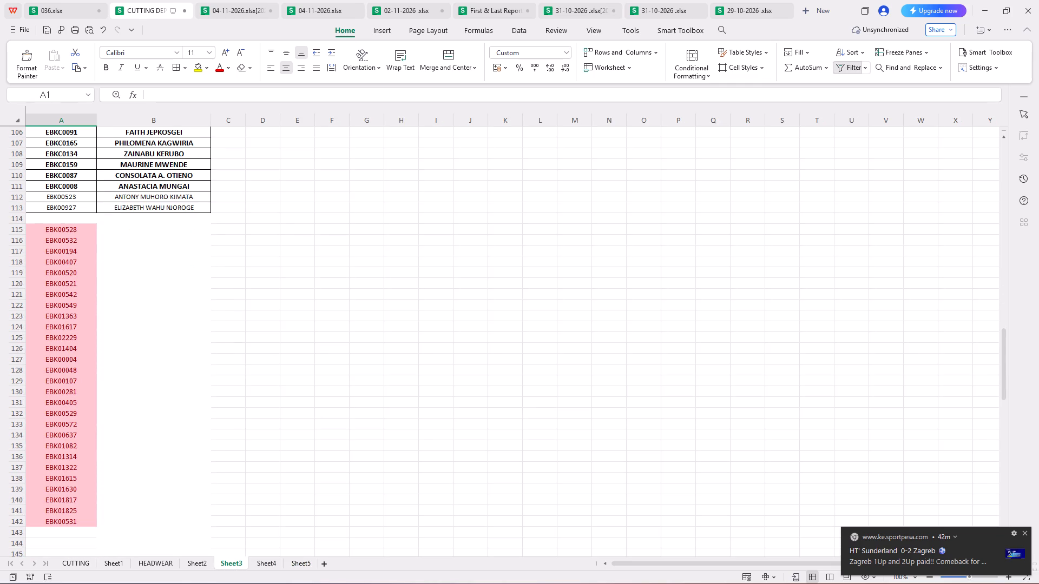
scroll(219, 487, up, 6)
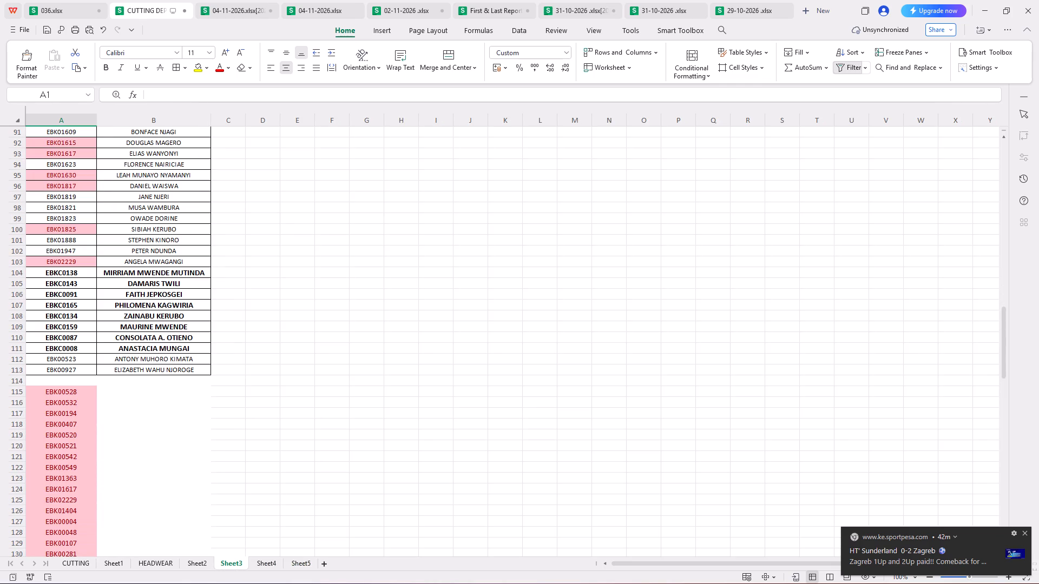
click(176, 390)
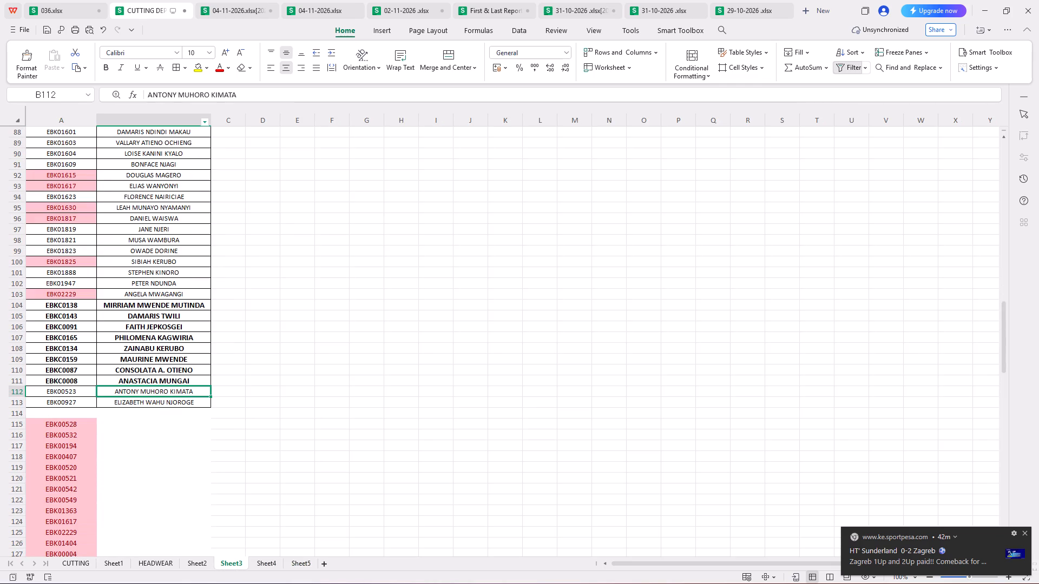
scroll(176, 390, up, 4)
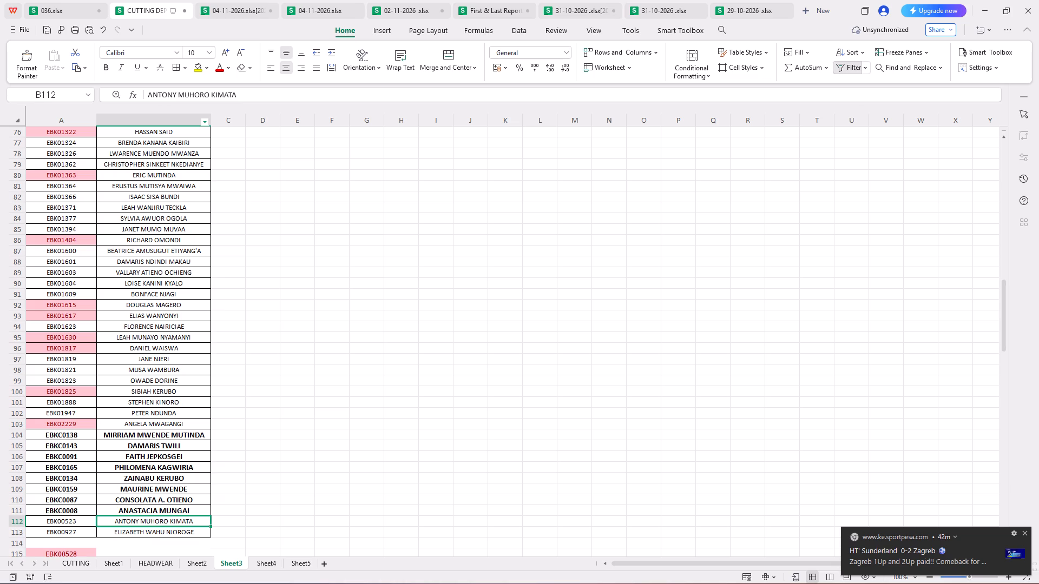
click(282, 559)
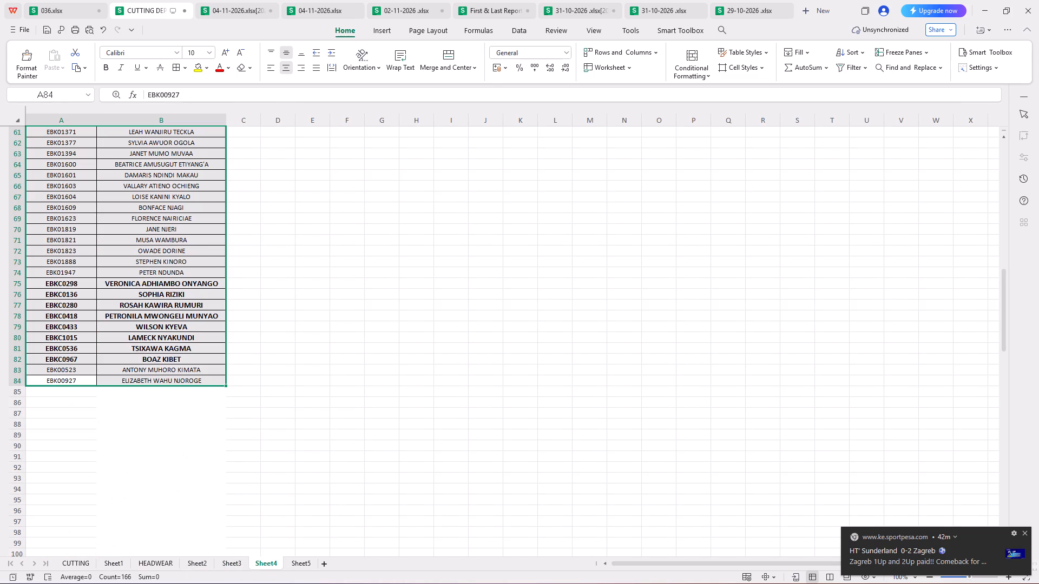
scroll(273, 536, up, 16)
scroll(273, 530, up, 8)
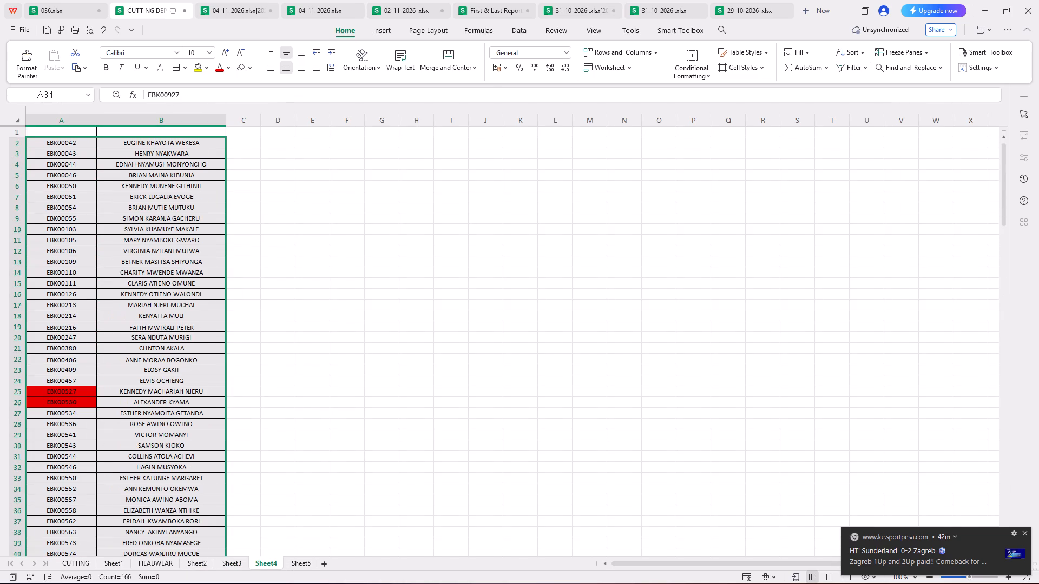
scroll(240, 478, down, 14)
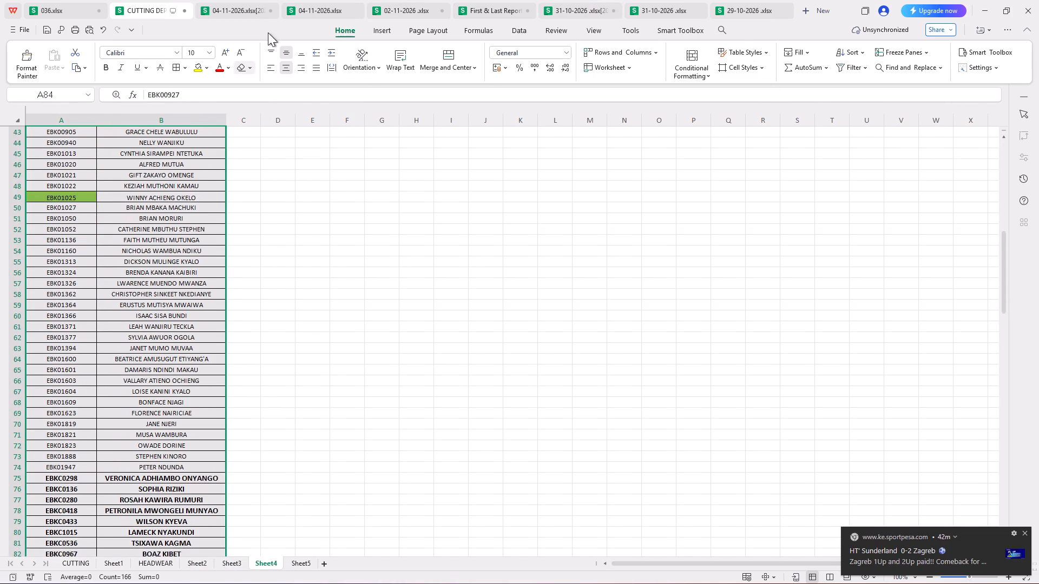
Copy the employee IDs in C75 to C102 of the 29-10-2026 workbook into CUTTING DEPT Sheet4, starting at cell A86.
click(749, 11)
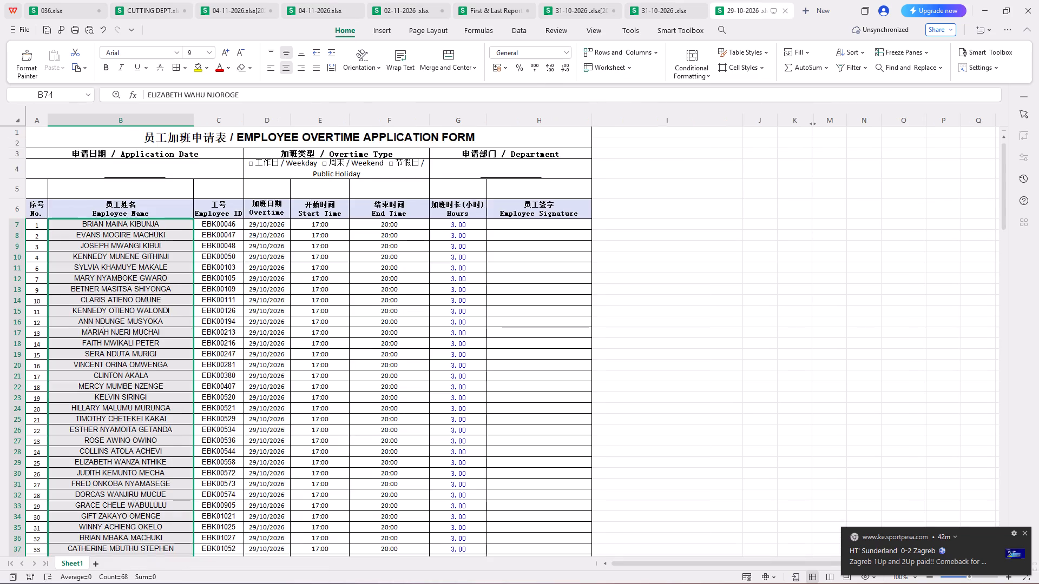
scroll(355, 250, down, 20)
scroll(355, 250, down, 6)
scroll(277, 159, up, 3)
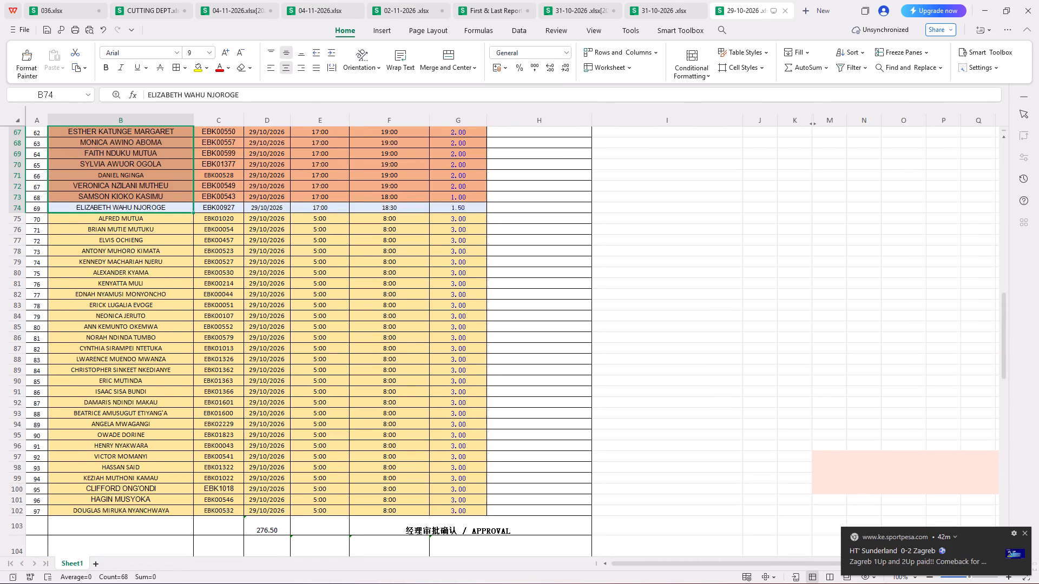
drag(227, 221, 211, 512)
right_click(212, 488)
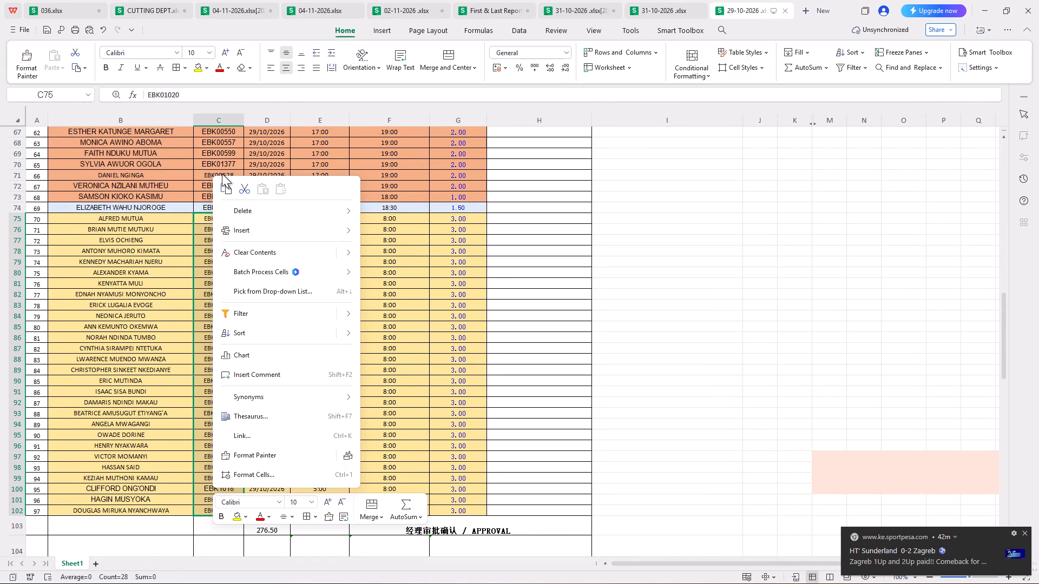
click(227, 178)
click(227, 199)
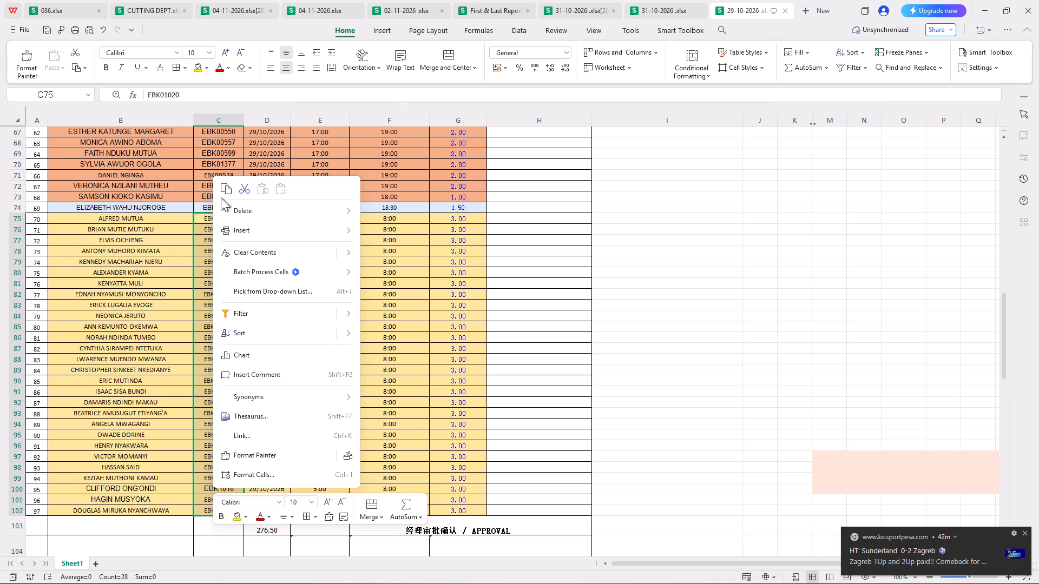
click(221, 194)
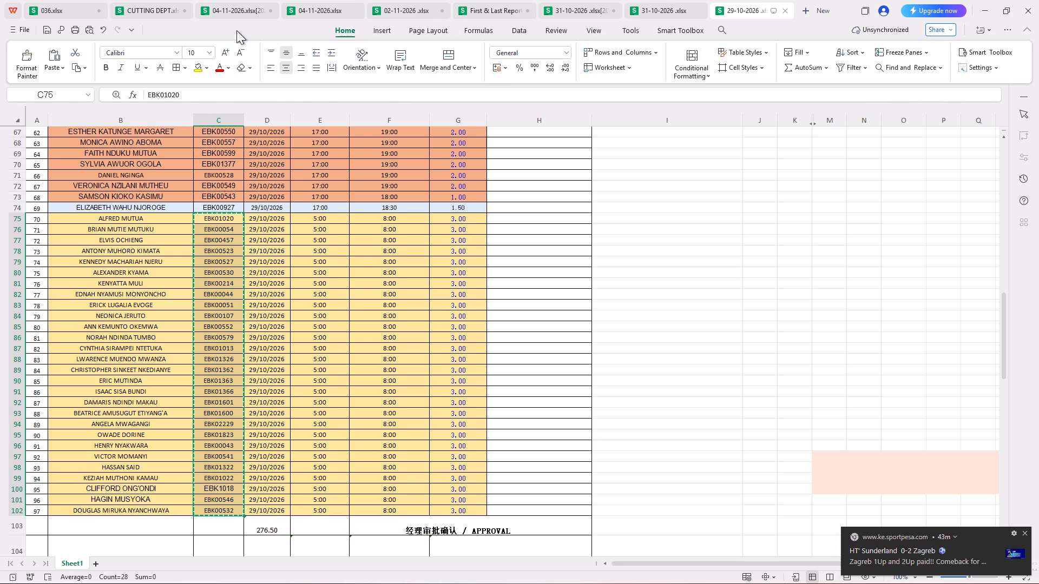
click(159, 0)
scroll(249, 217, down, 7)
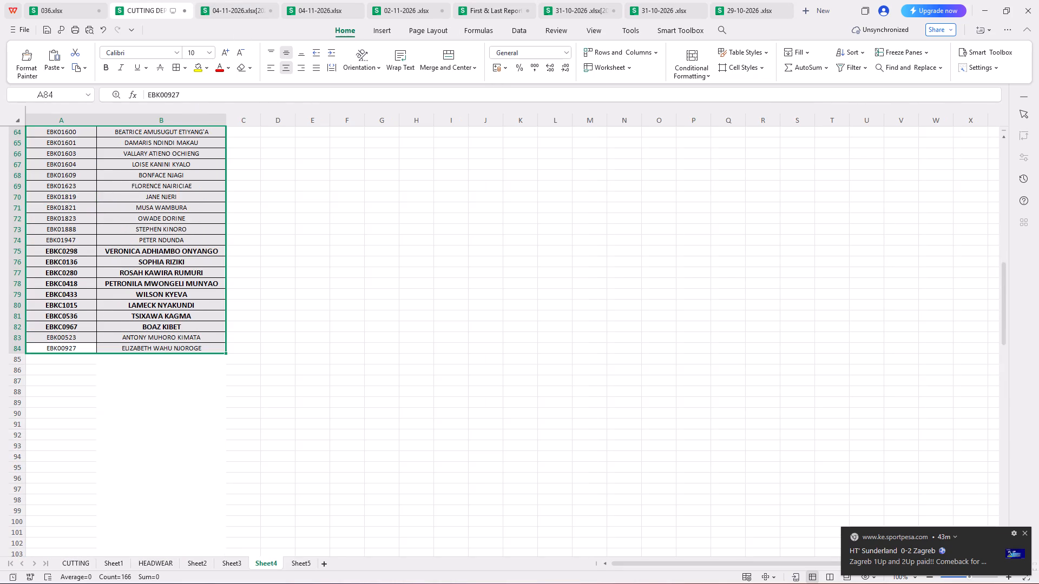
click(49, 367)
right_click(50, 367)
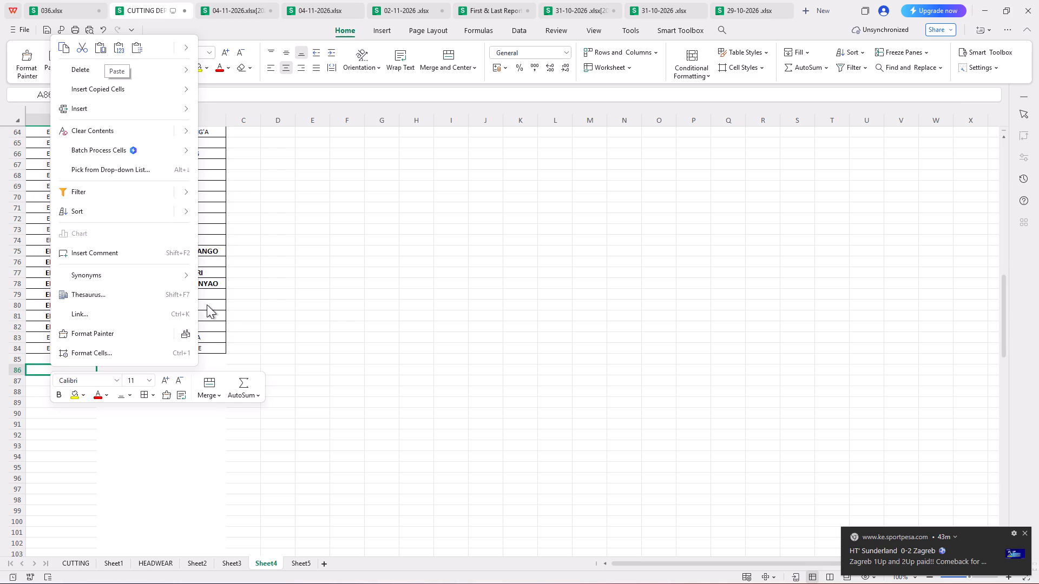
click(94, 50)
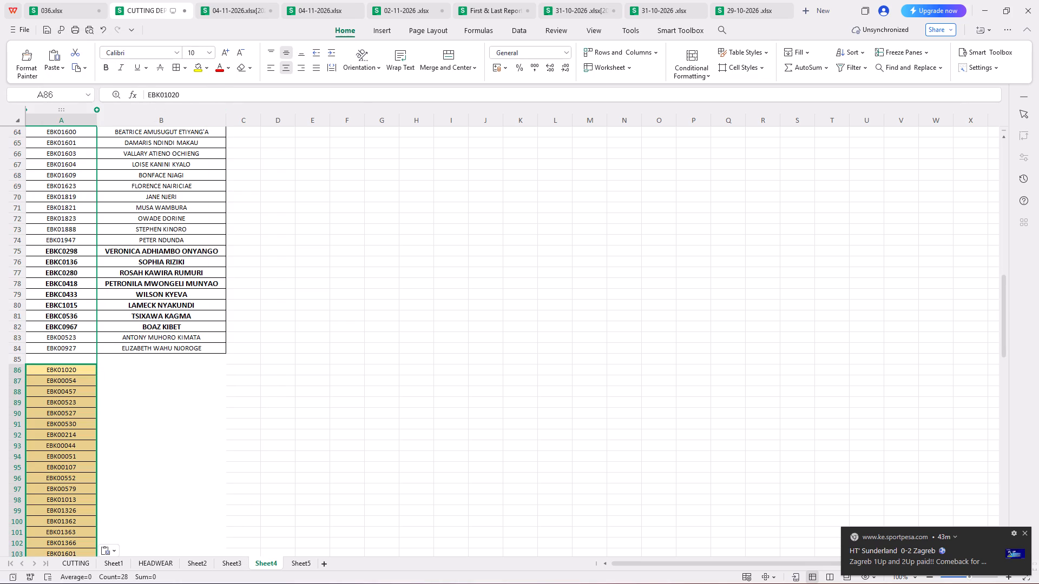
Highlight duplicate values across the whole of column A on Sheet4 using conditional formatting.
click(84, 116)
click(689, 64)
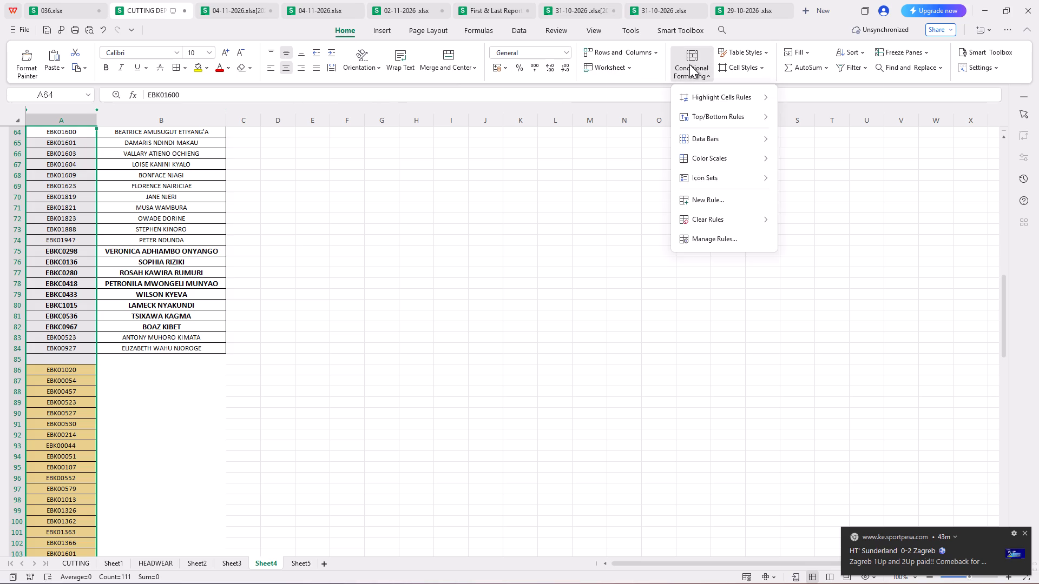
click(823, 226)
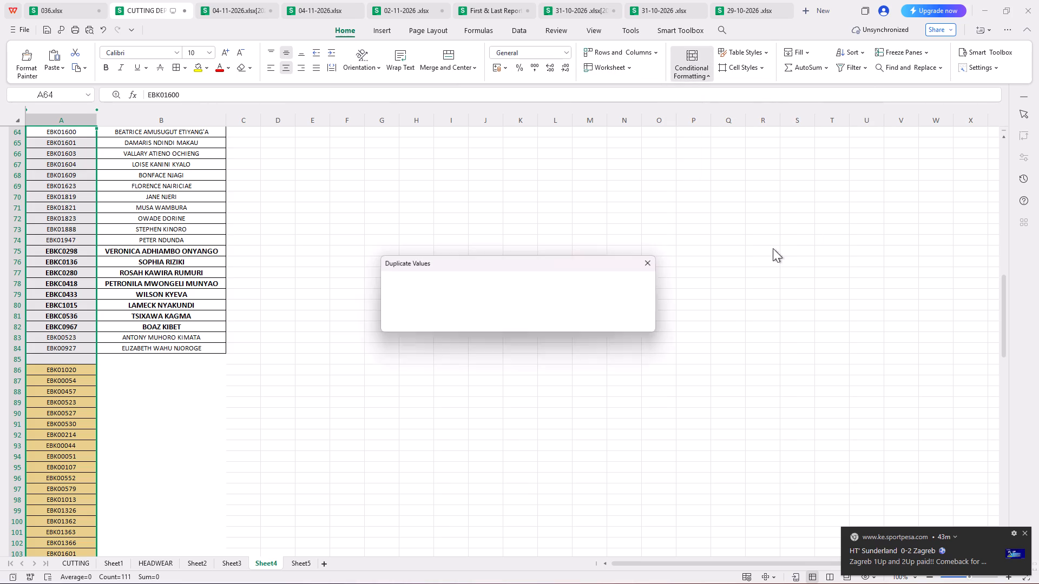
click(589, 310)
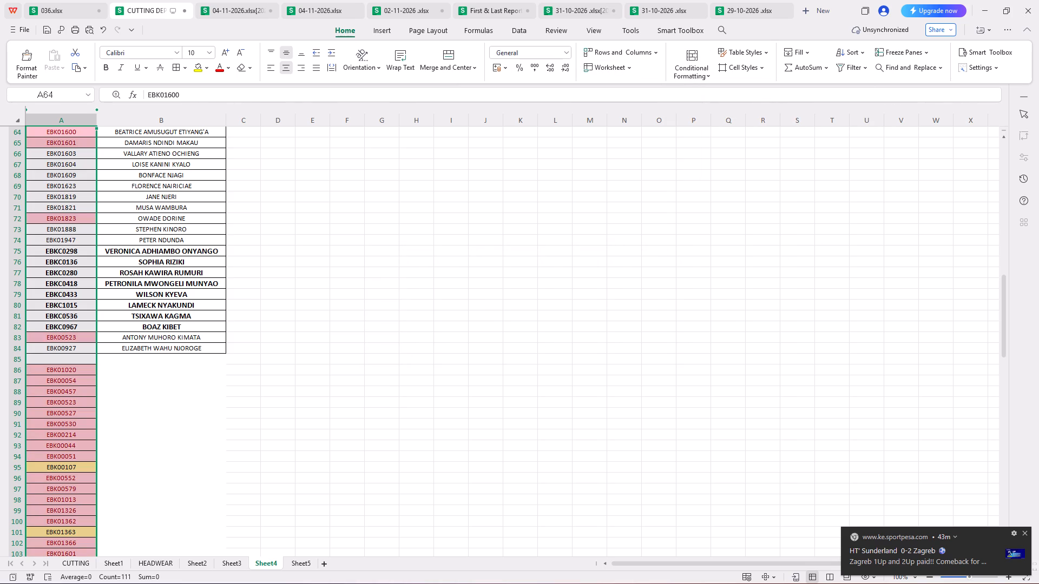
Turn on filtering for column A of Sheet4.
scroll(108, 136, up, 2)
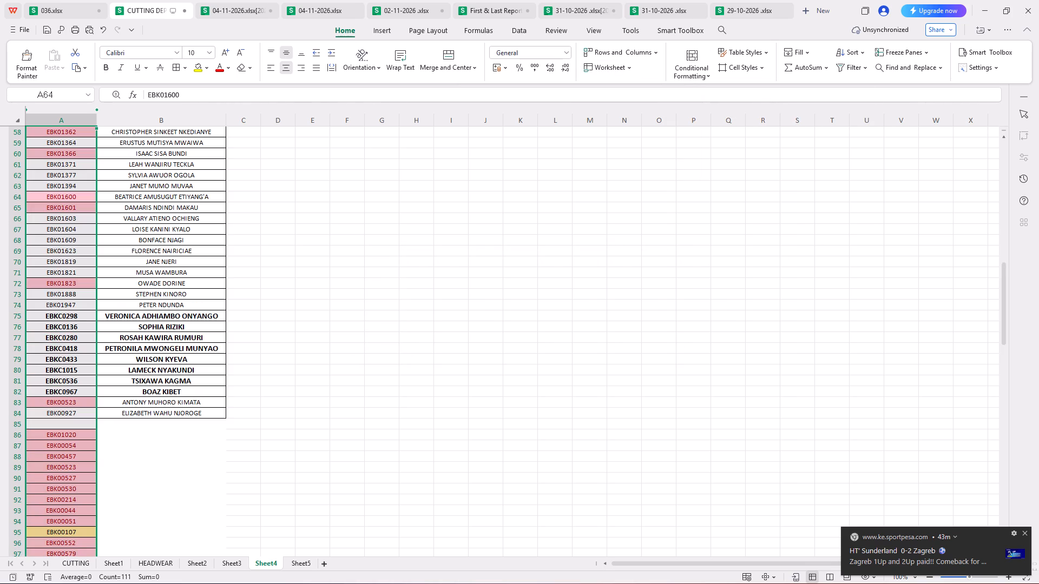
click(844, 67)
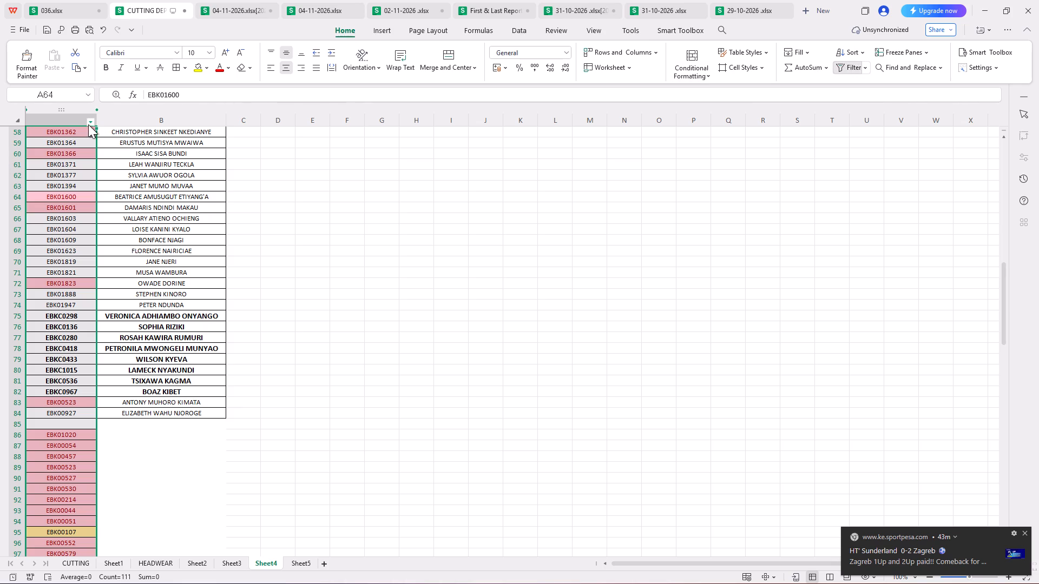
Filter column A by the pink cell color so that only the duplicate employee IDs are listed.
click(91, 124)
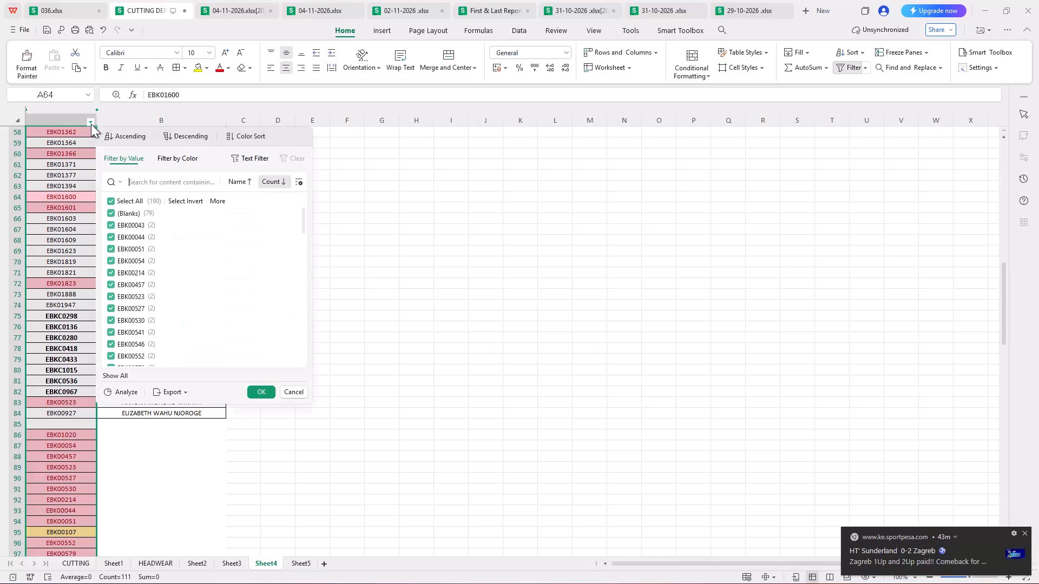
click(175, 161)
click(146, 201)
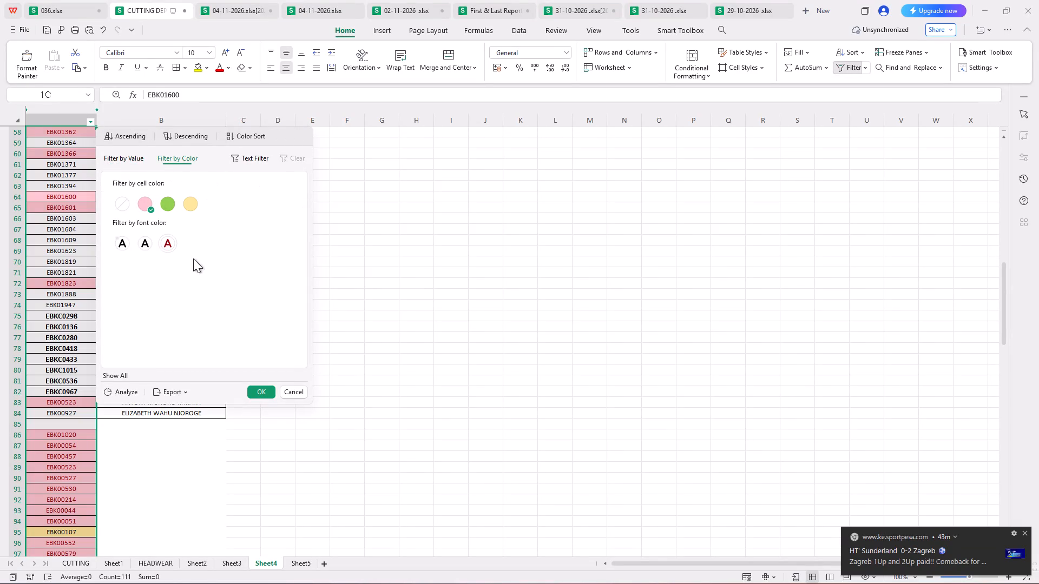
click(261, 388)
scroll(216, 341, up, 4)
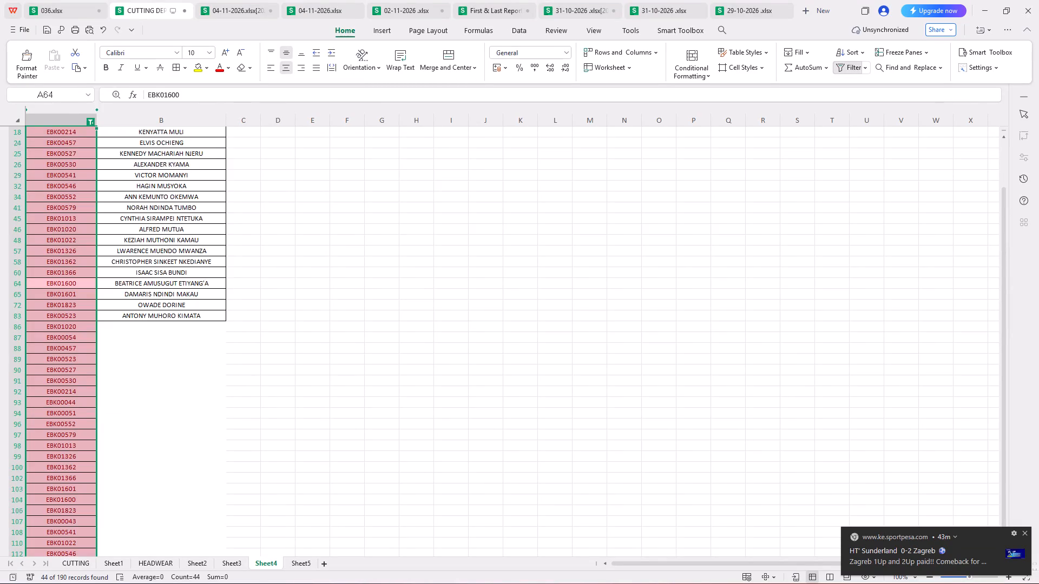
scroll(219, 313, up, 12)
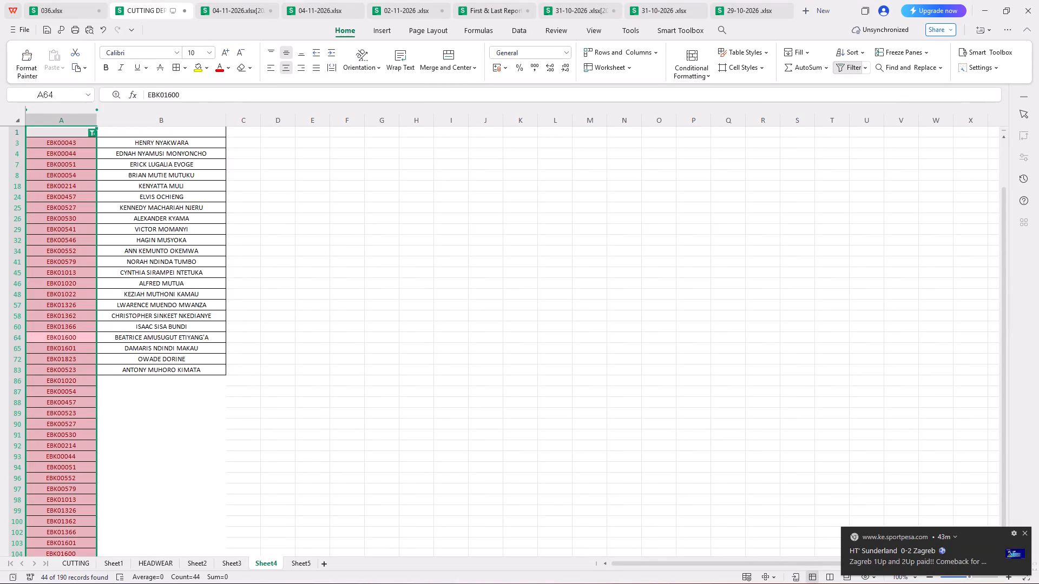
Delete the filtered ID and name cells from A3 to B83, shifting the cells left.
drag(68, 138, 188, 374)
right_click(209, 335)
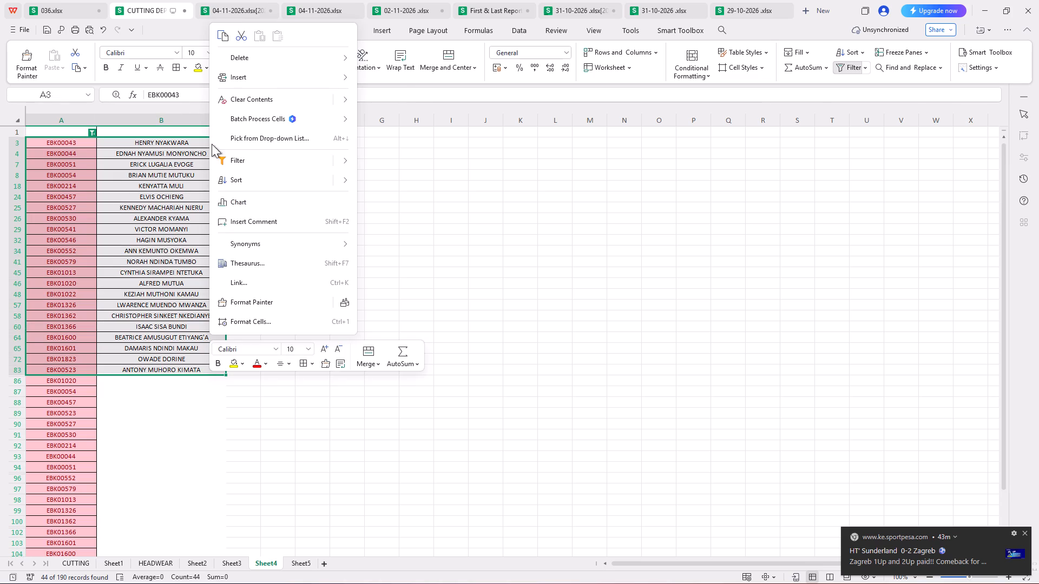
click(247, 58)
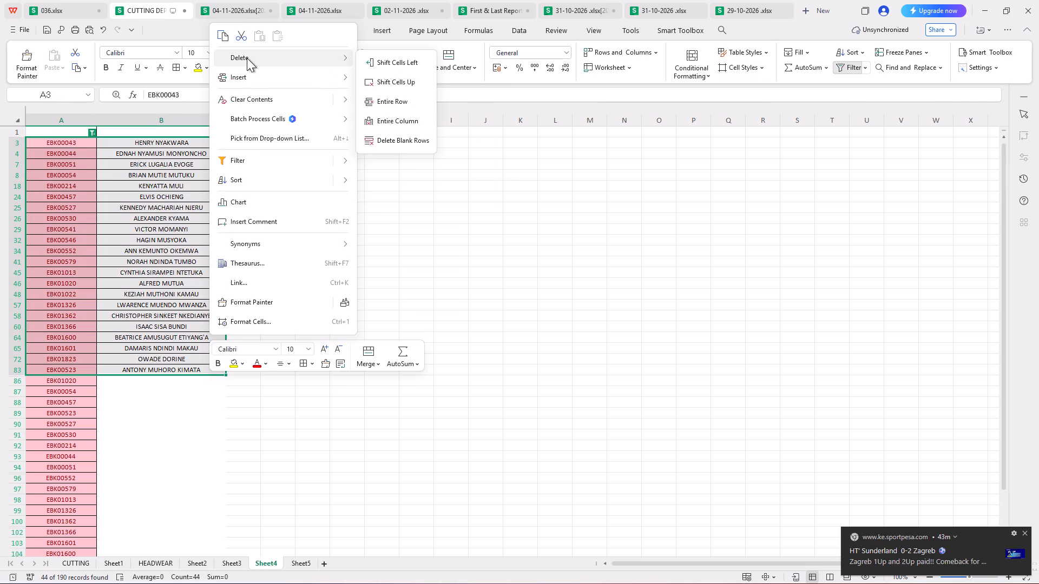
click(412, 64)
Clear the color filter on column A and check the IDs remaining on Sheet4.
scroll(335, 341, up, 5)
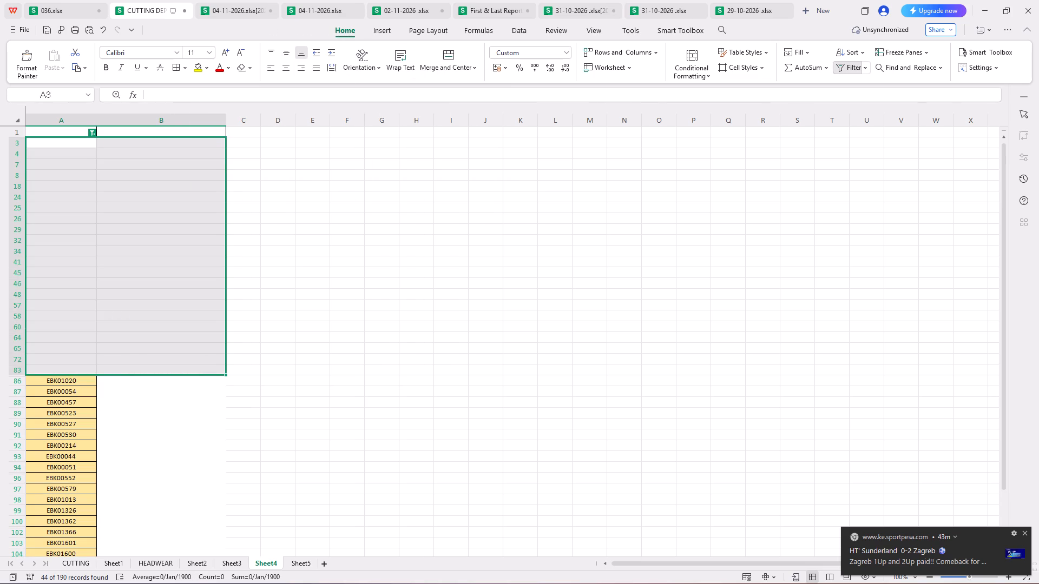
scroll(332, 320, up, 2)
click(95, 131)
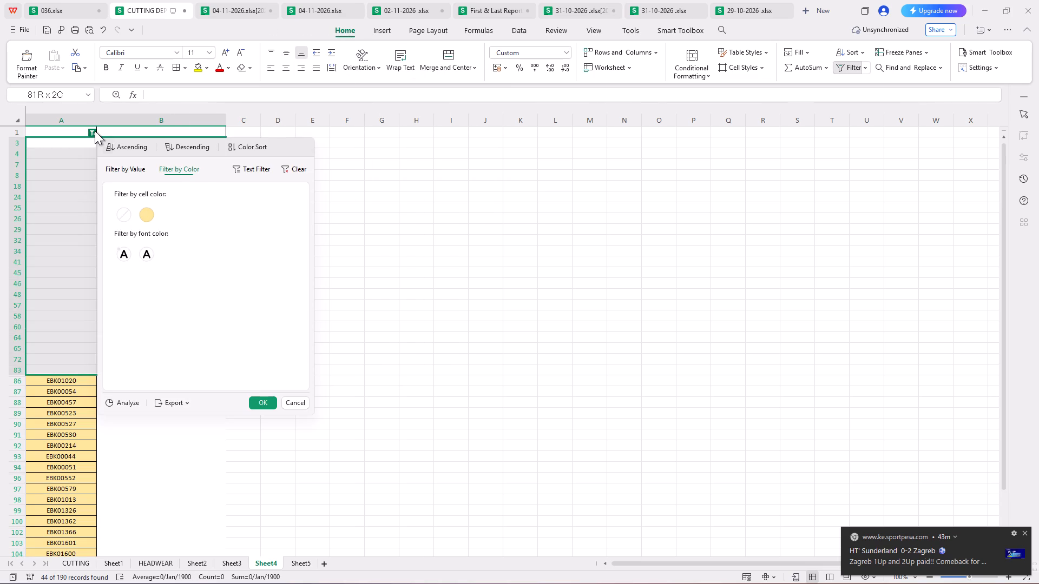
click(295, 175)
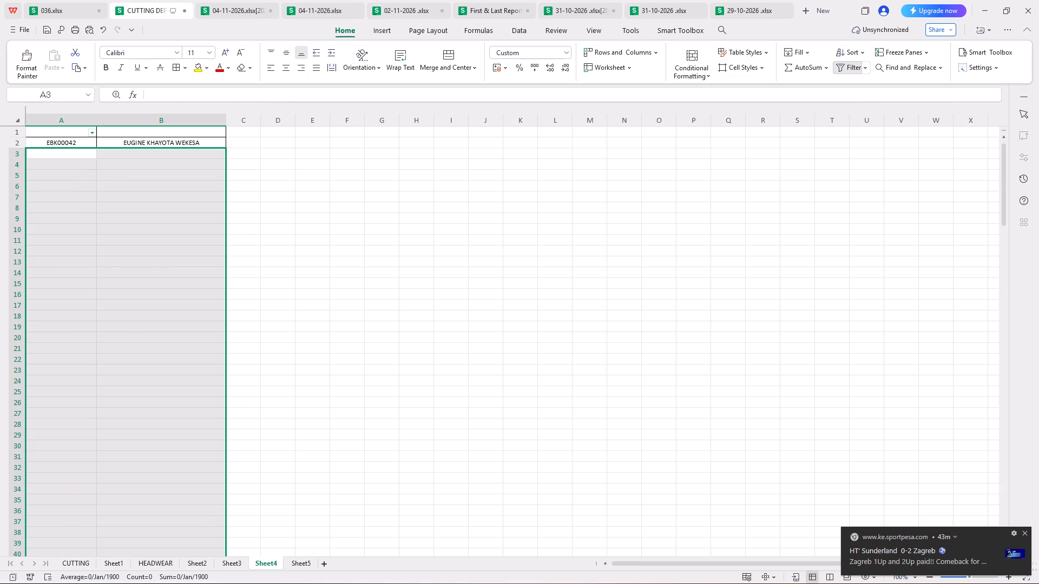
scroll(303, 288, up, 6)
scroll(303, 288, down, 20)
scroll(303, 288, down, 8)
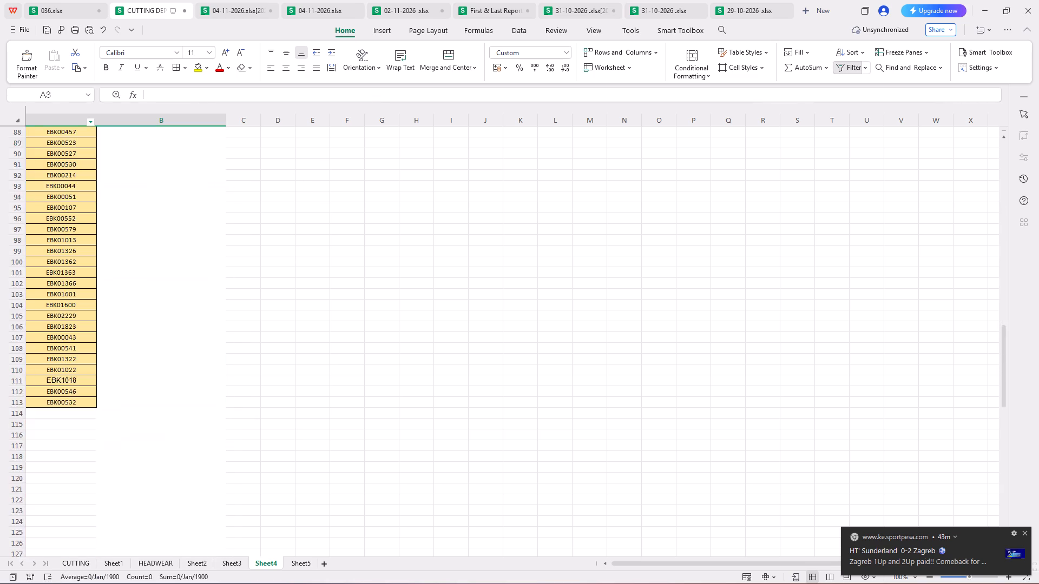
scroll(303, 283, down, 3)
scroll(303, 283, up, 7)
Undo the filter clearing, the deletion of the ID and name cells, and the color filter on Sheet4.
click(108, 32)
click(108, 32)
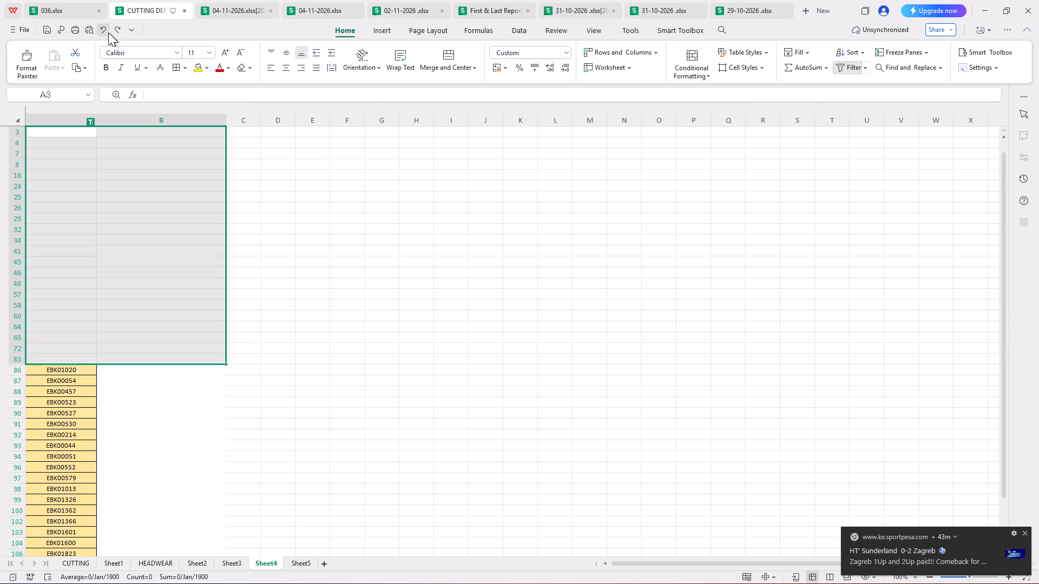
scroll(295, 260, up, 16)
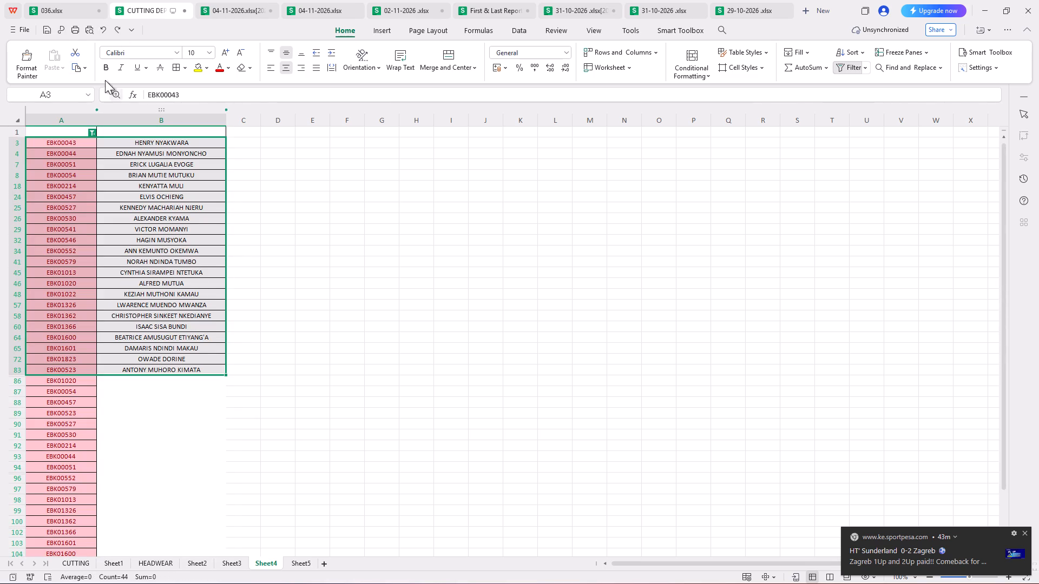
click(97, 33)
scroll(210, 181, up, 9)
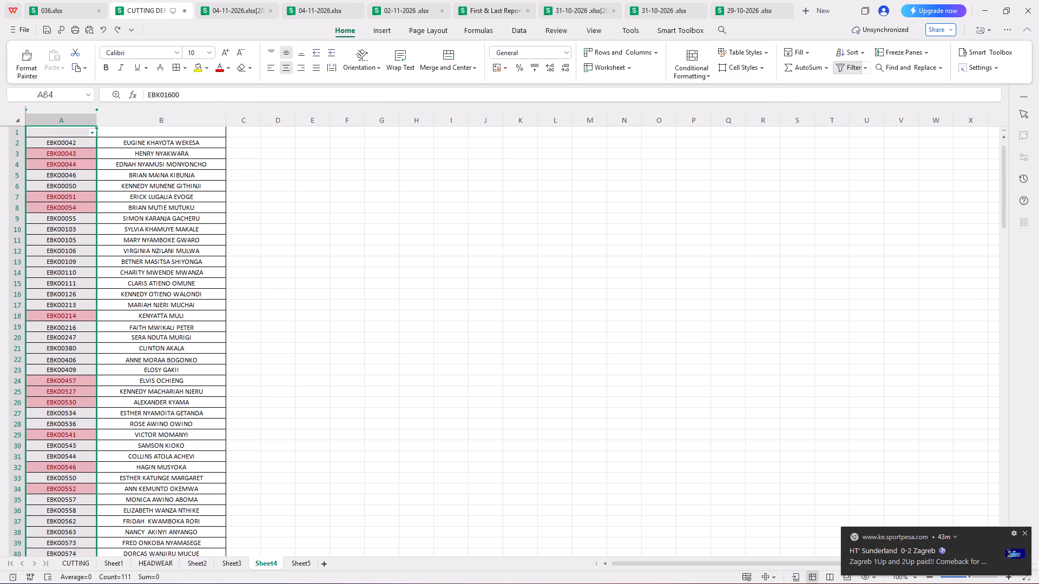
Filter column A on Sheet4 by the no-fill cell color so that only the unhighlighted employee IDs are listed.
scroll(214, 185, up, 12)
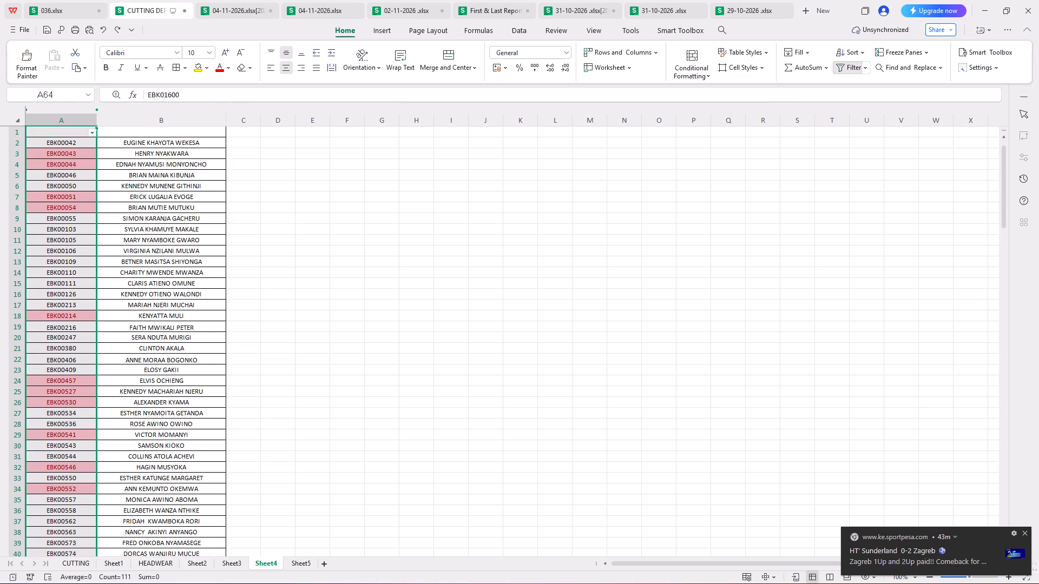
click(94, 131)
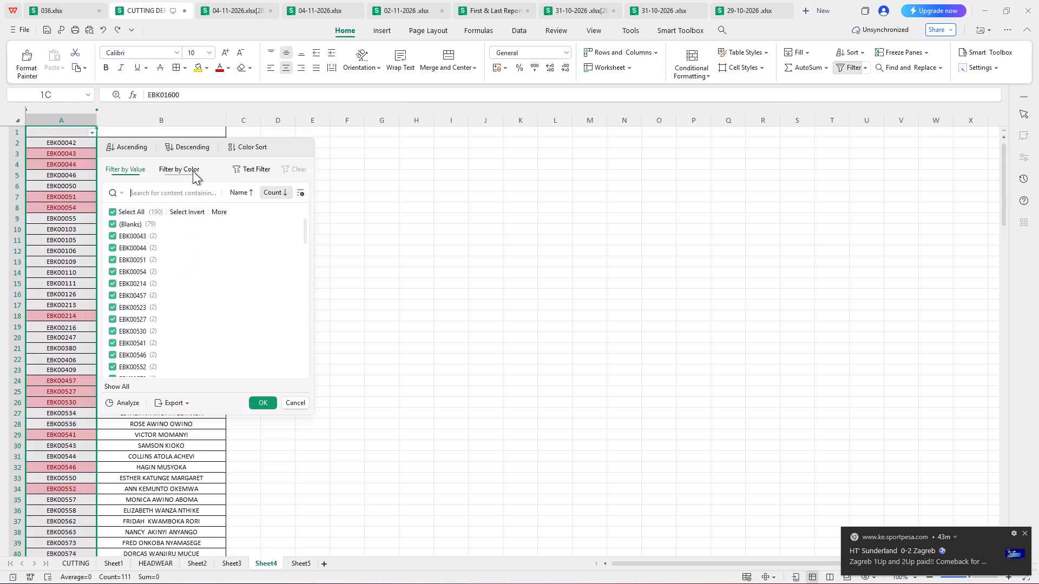
click(193, 171)
click(121, 215)
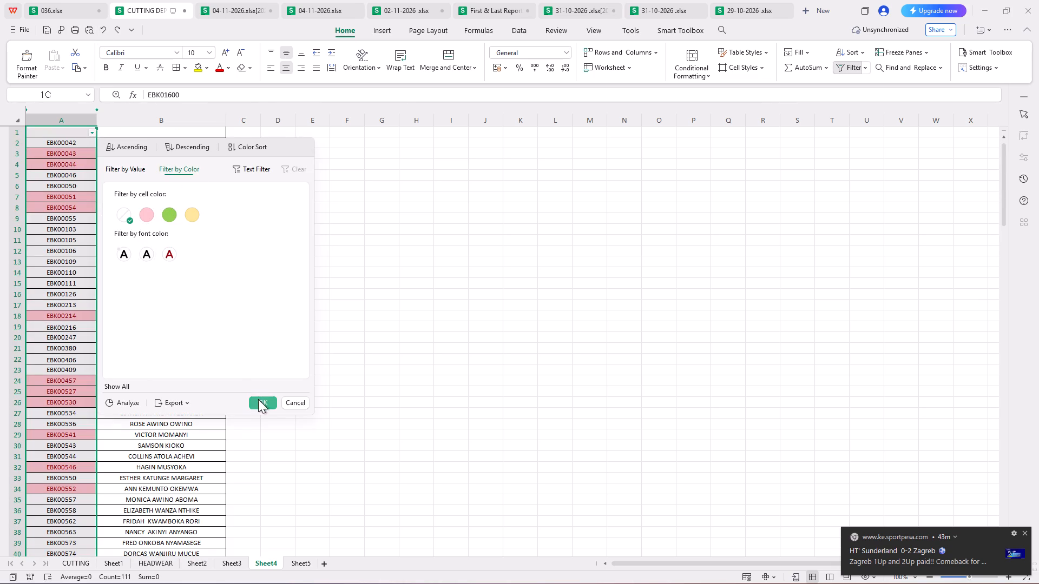
click(258, 405)
scroll(254, 397, down, 13)
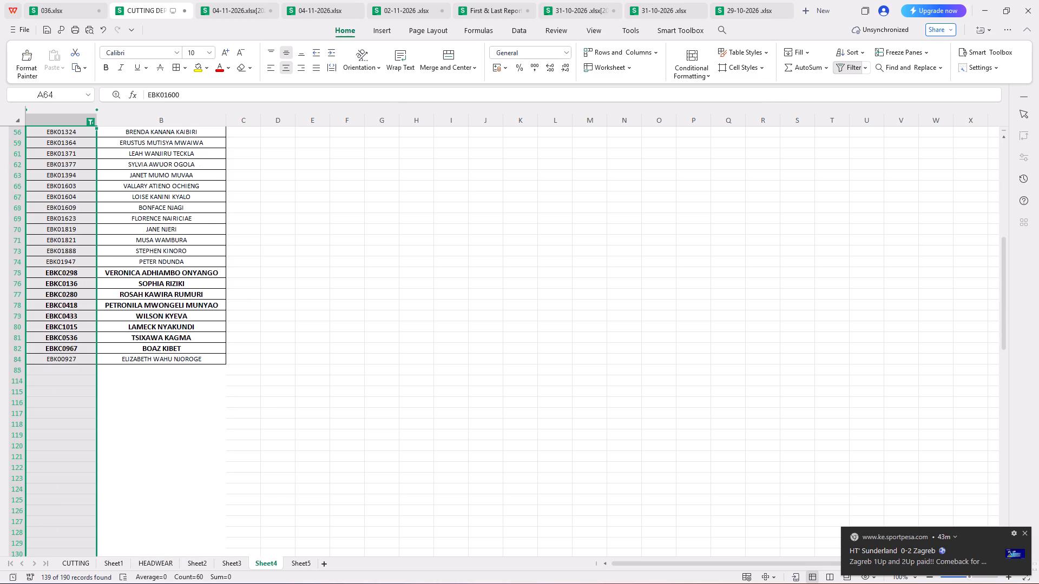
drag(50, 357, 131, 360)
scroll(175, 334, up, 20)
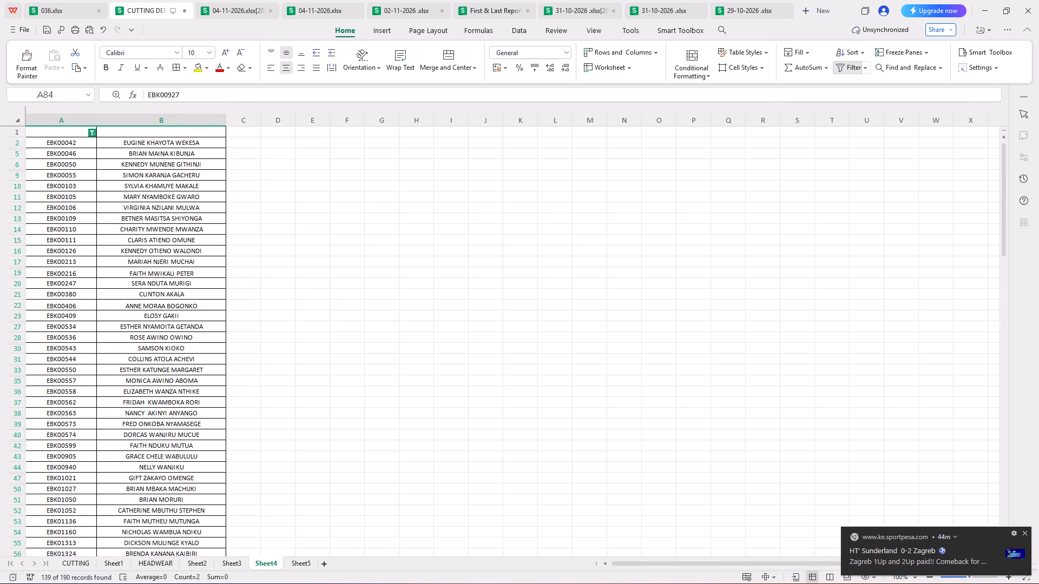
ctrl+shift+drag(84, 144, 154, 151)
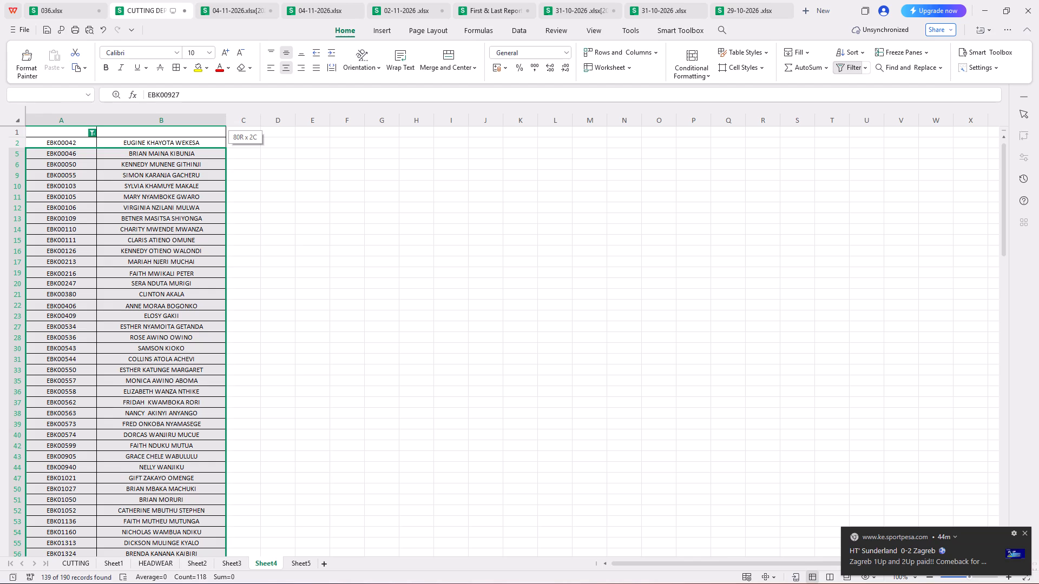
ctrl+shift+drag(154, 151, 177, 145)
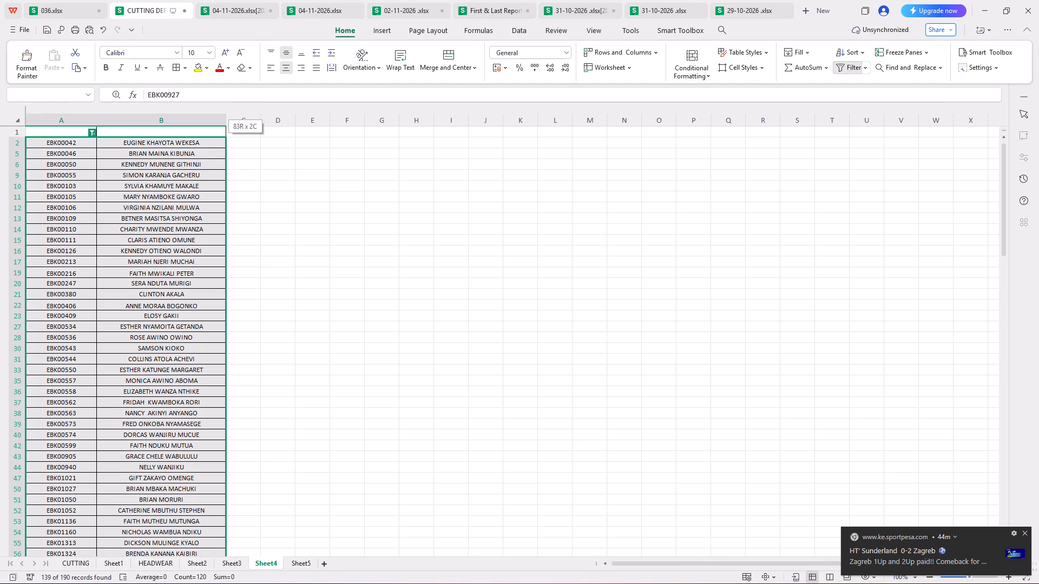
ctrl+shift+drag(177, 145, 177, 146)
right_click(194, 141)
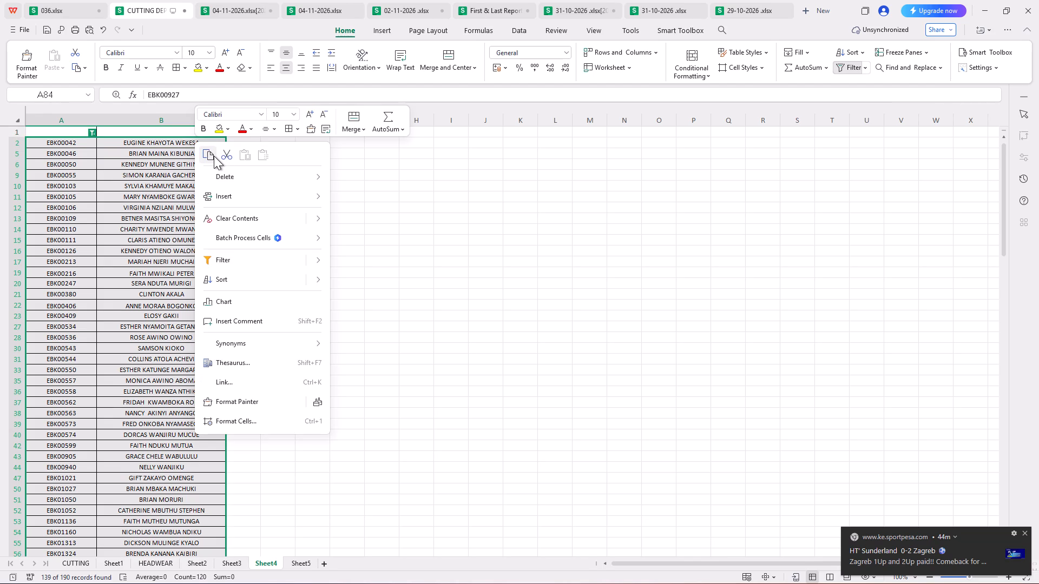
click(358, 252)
Delete rows 75 to 82 holding the bold EBKC employee IDs from the filtered Sheet4 list.
scroll(336, 424, down, 3)
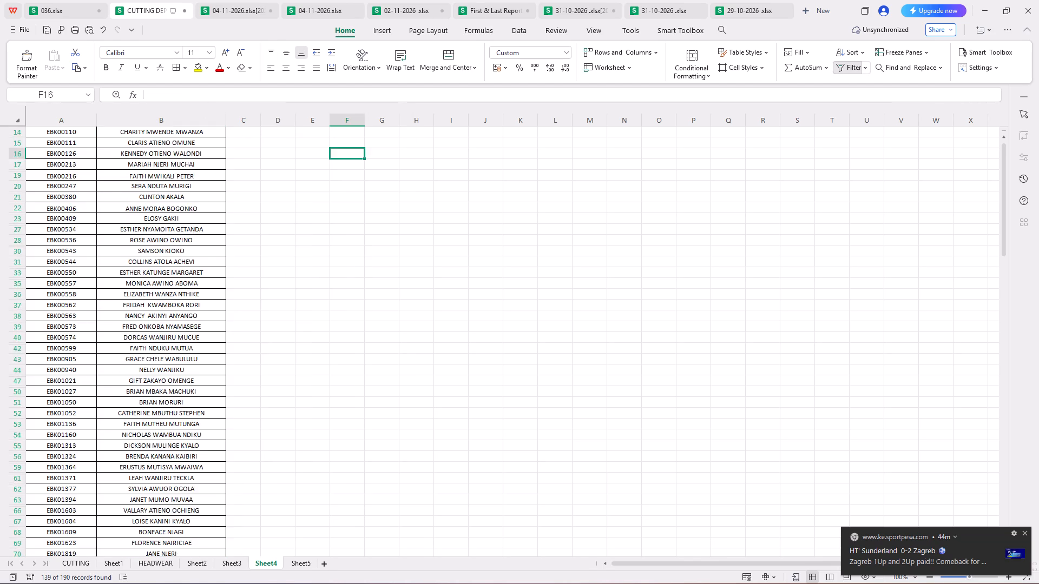
scroll(333, 427, down, 6)
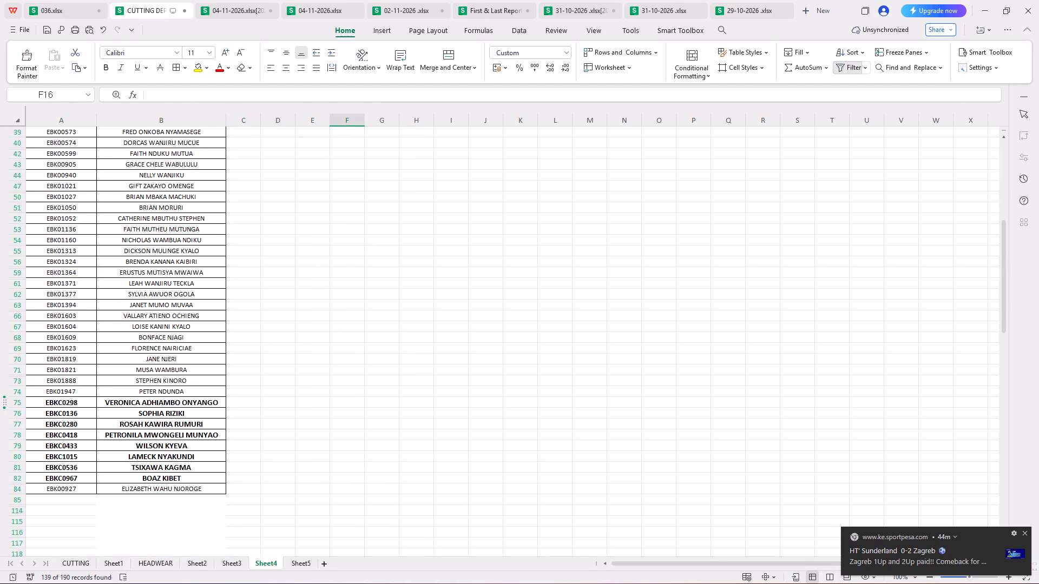
drag(19, 402, 52, 476)
right_click(68, 449)
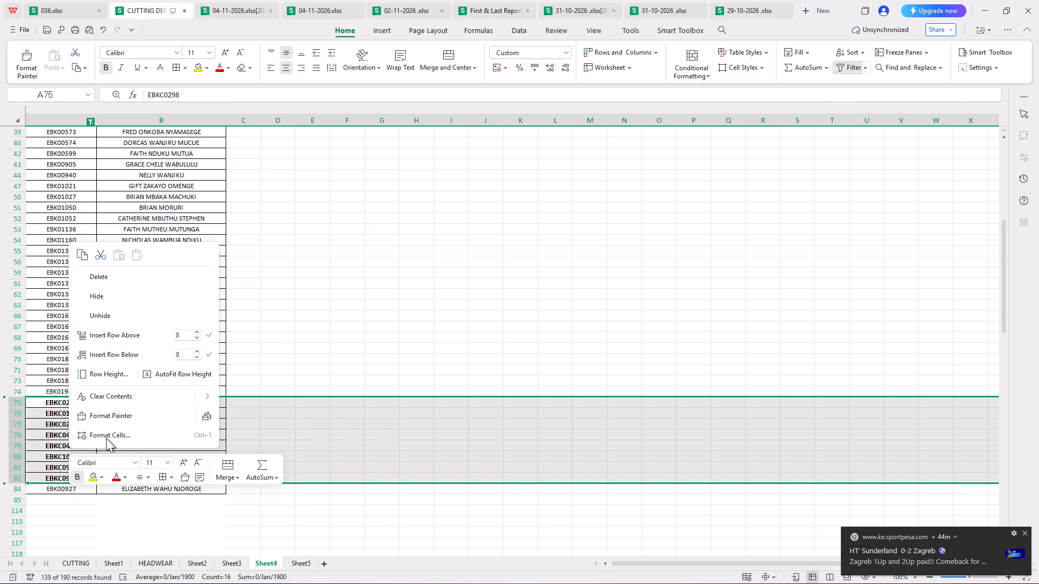
click(109, 274)
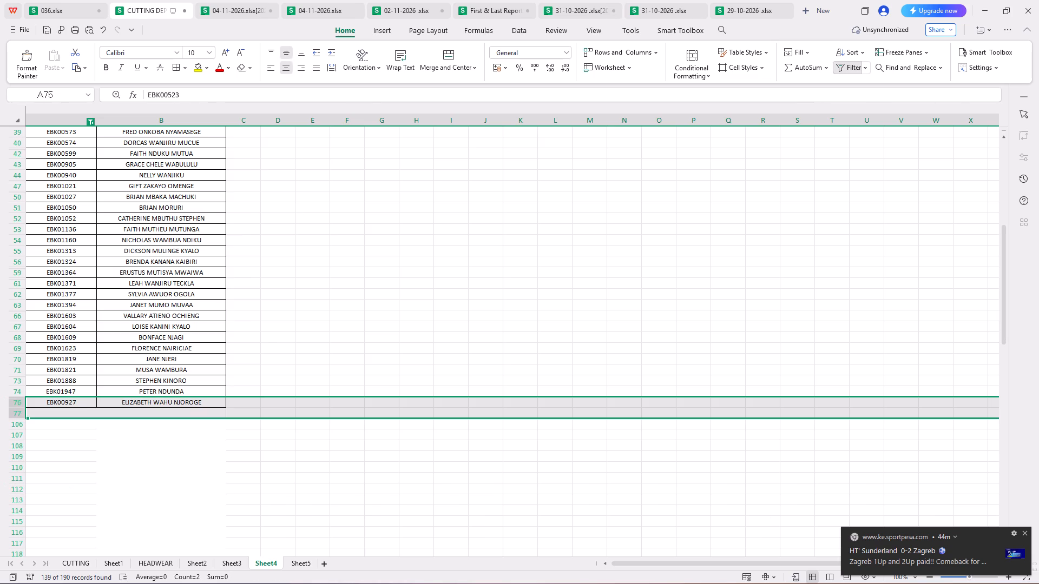
Copy the filtered employee IDs and names from A2 to B76 on Sheet4.
drag(67, 403, 157, 406)
scroll(212, 382, up, 17)
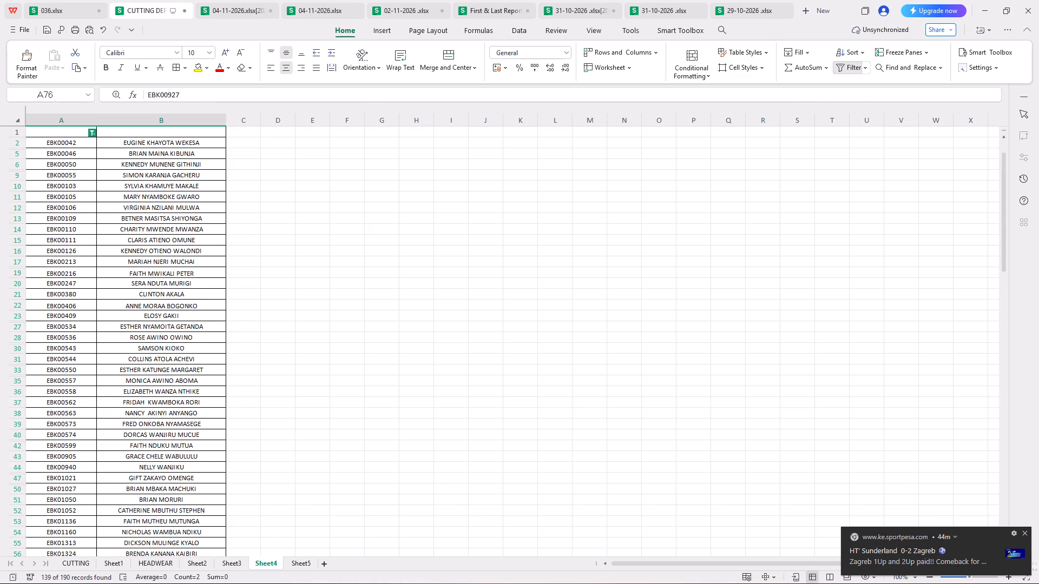
ctrl+shift+drag(50, 142, 115, 145)
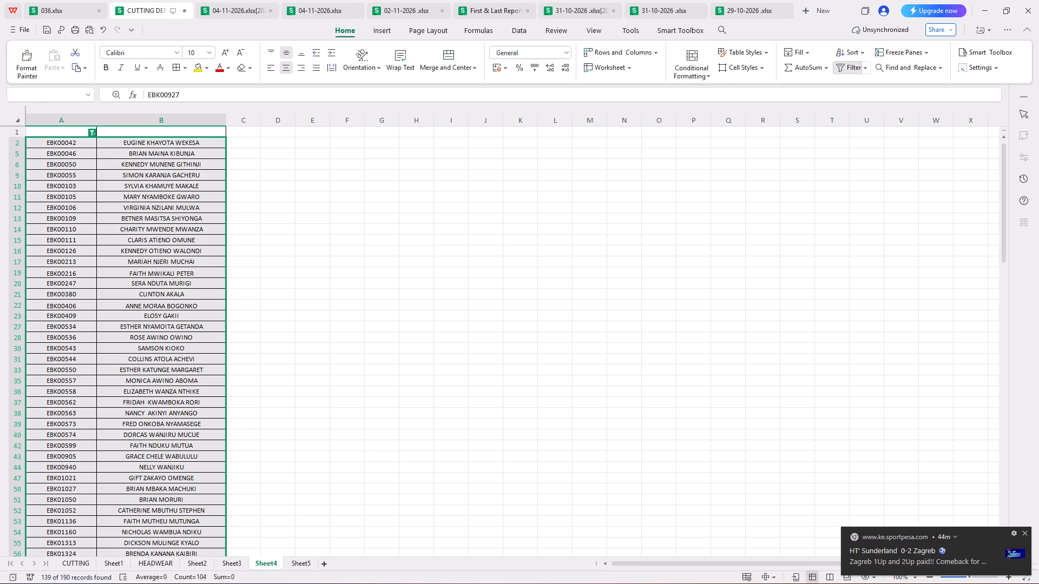
key(ctrl+c)
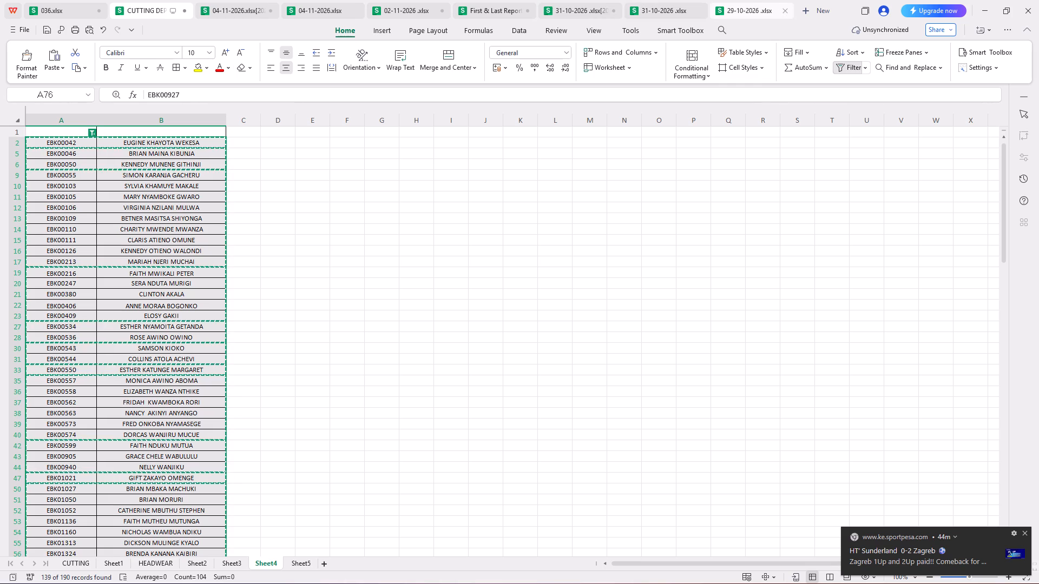
Switch to the First & Last Report workbook and clear the color filter on column C of Sheet2.
click(479, 12)
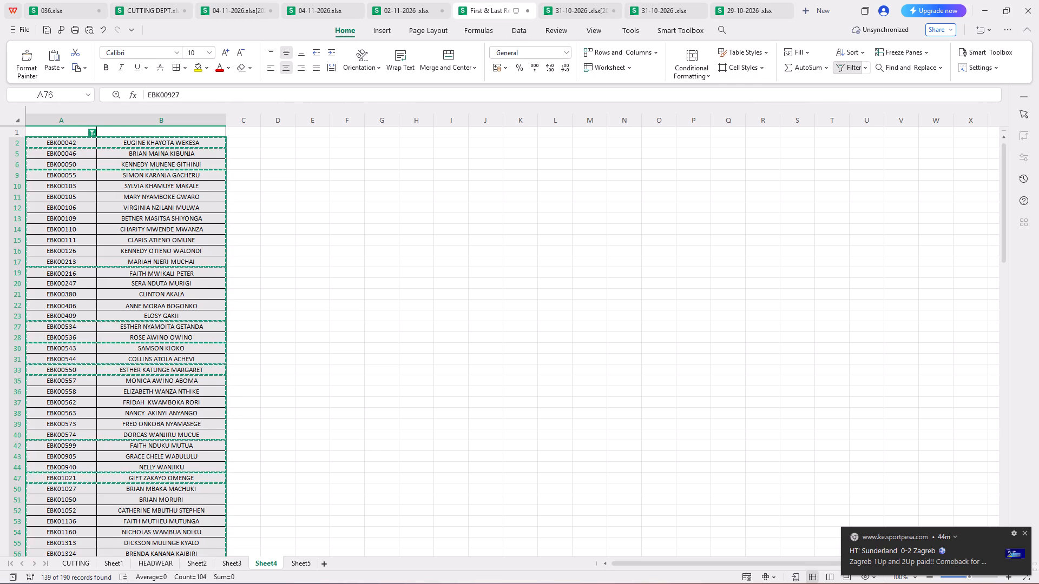
scroll(449, 290, down, 17)
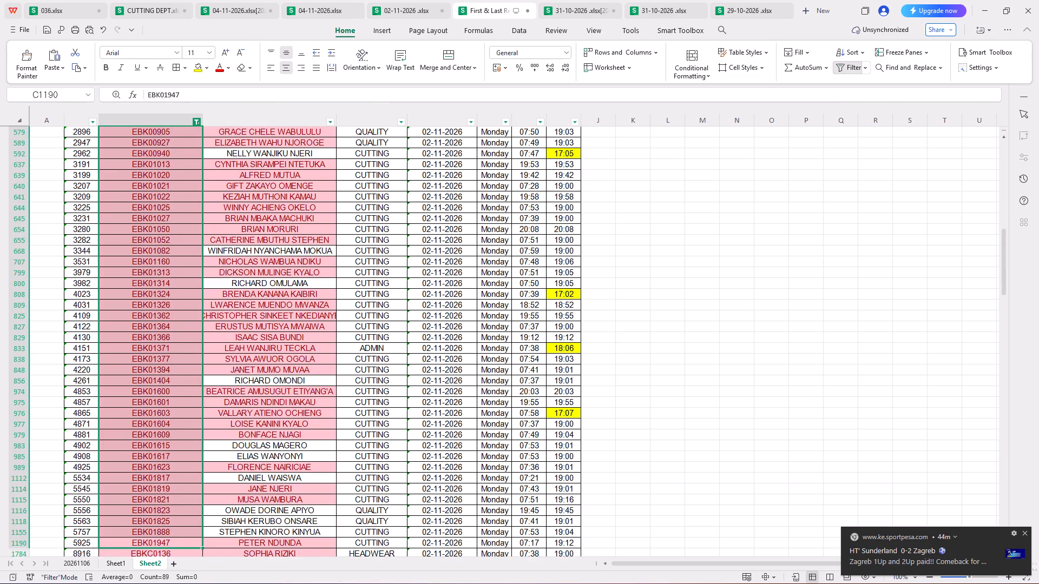
click(196, 120)
click(403, 160)
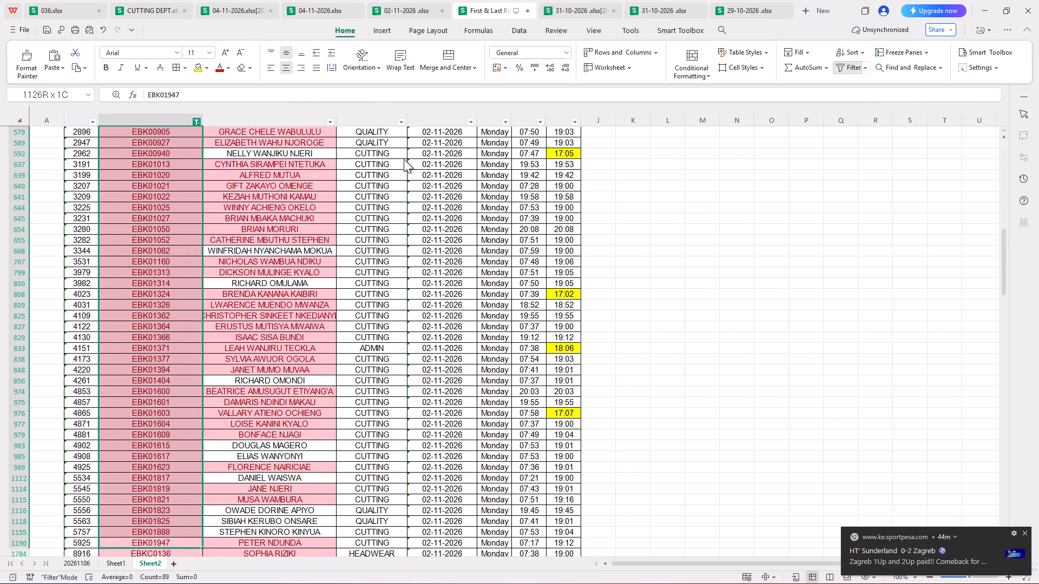
Delete the old ID cells from C2245 to C2314 below the names list, shifting the cells left.
scroll(417, 213, down, 20)
scroll(417, 213, down, 5)
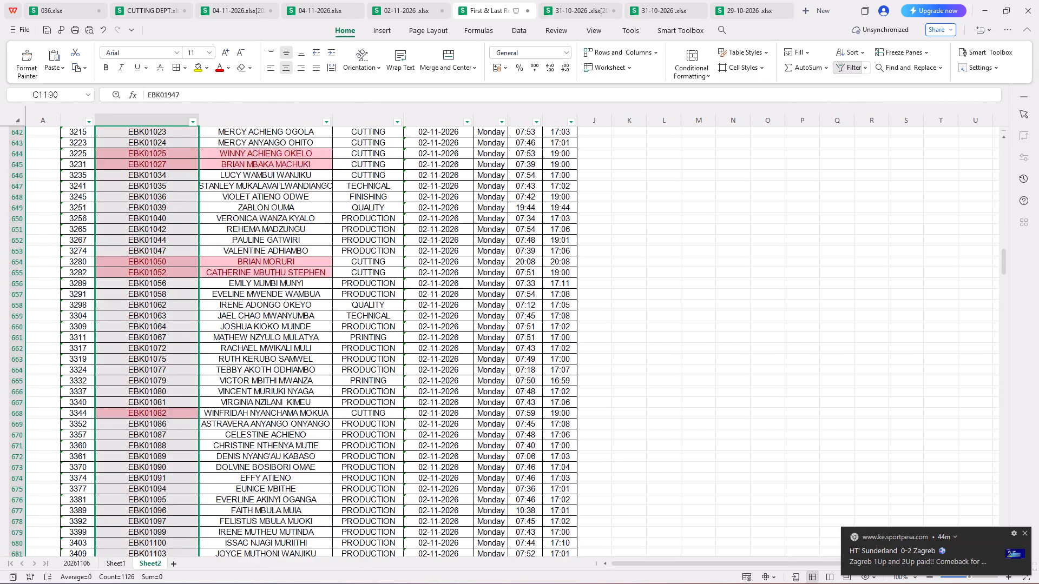
scroll(410, 311, down, 20)
scroll(410, 311, down, 16)
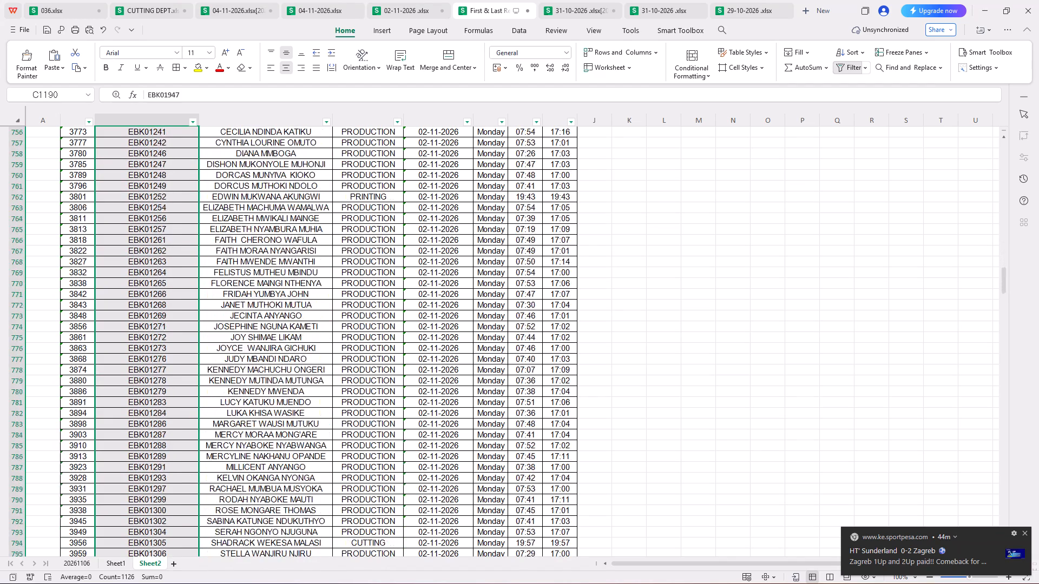
scroll(409, 303, down, 2)
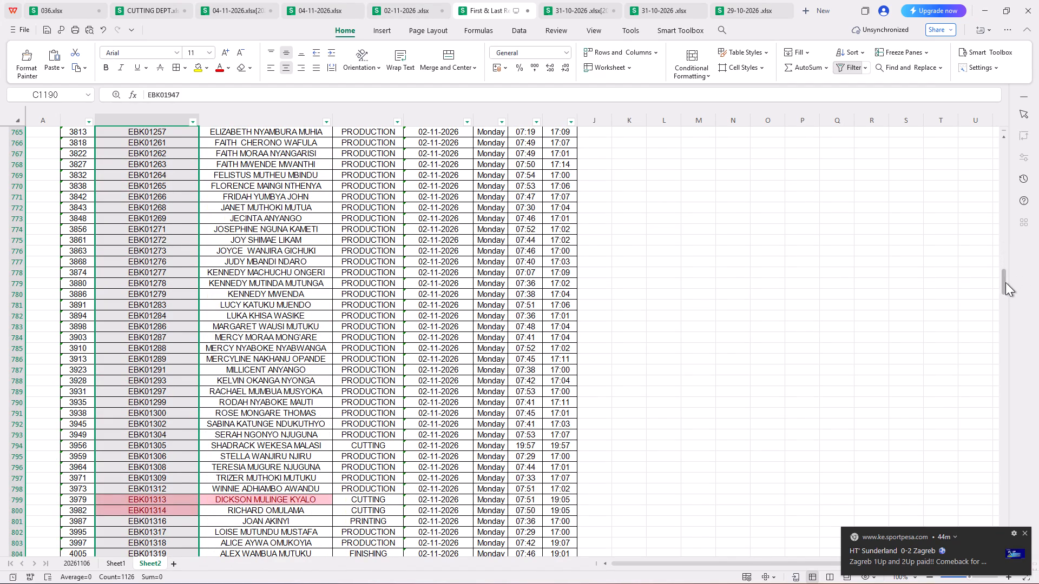
drag(1005, 282, 979, 583)
scroll(472, 326, up, 3)
scroll(214, 461, down, 7)
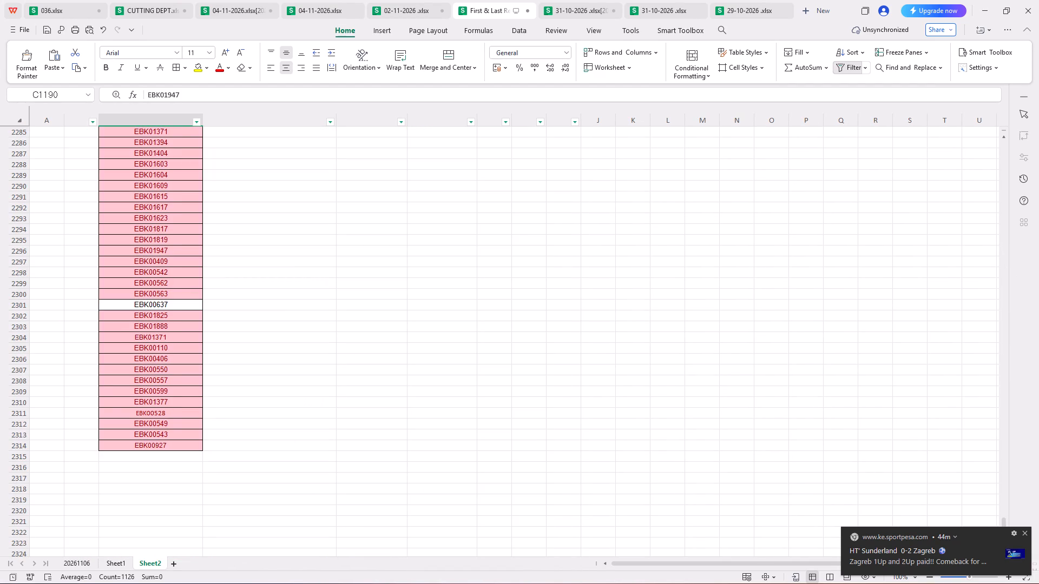
click(177, 414)
scroll(196, 362, up, 19)
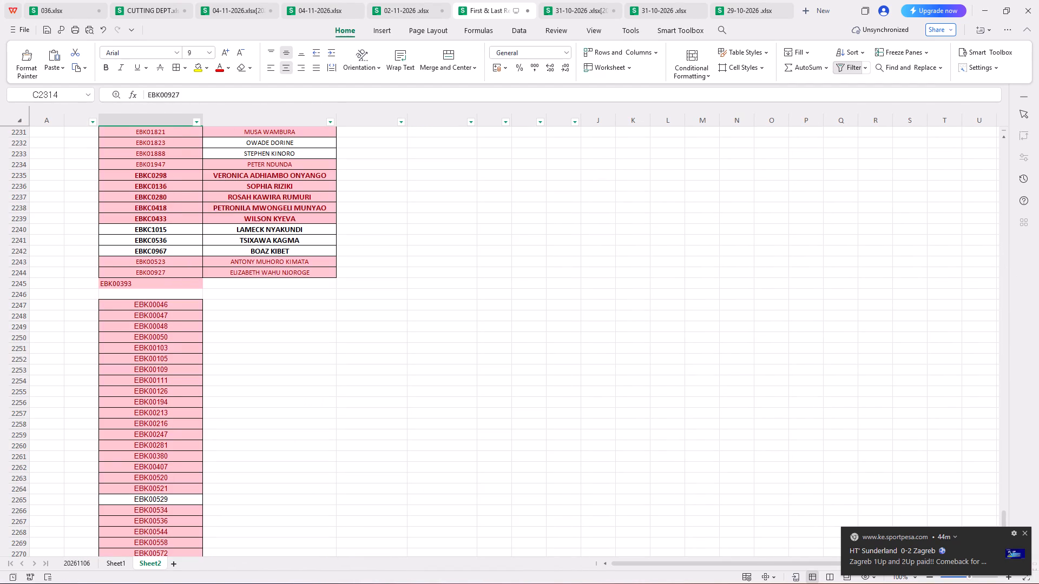
ctrl+shift+click(173, 281)
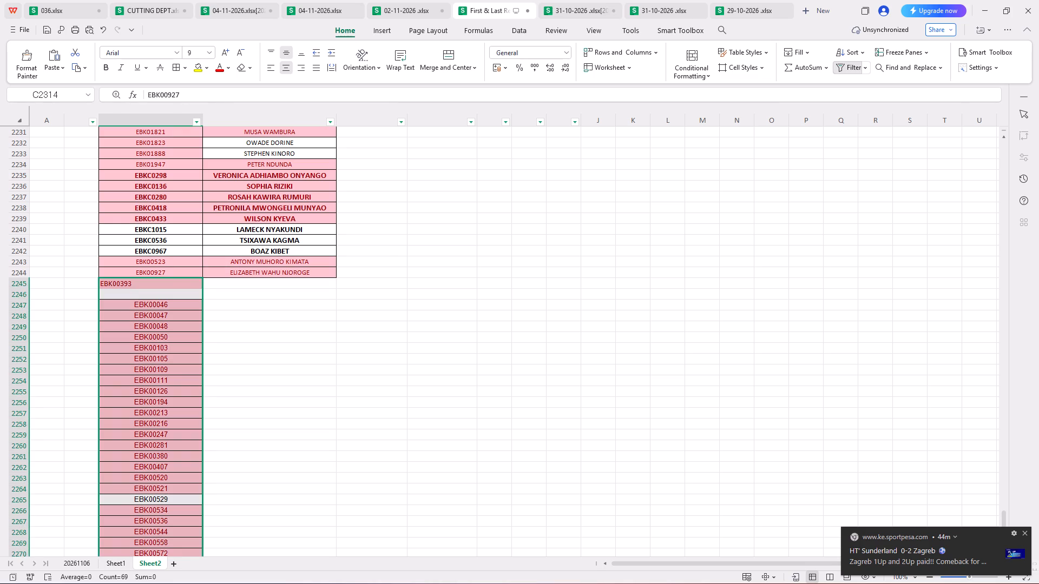
right_click(173, 281)
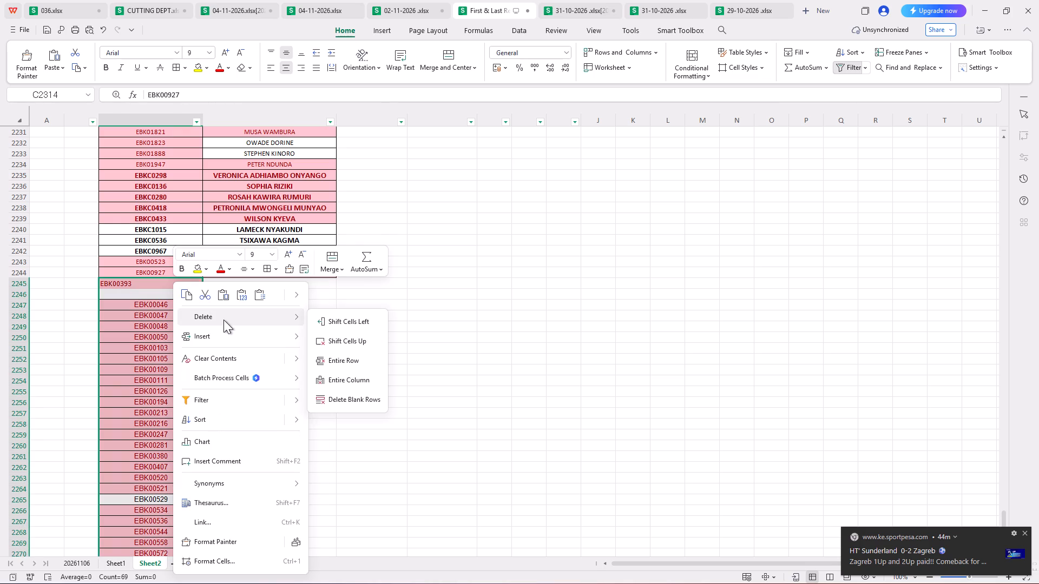
click(345, 324)
scroll(357, 330, up, 17)
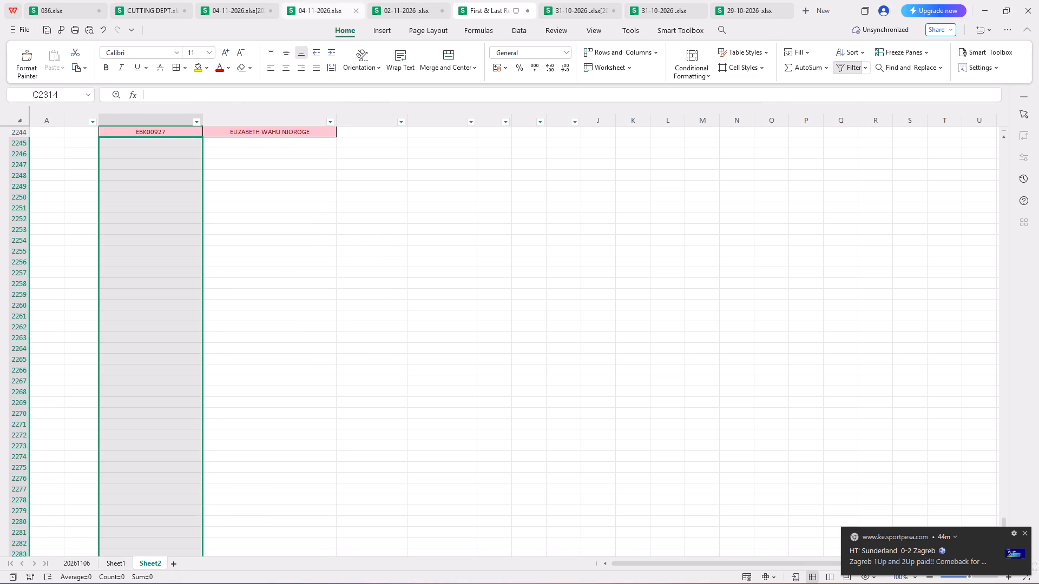
Copy the filtered IDs and names from Sheet4 of CUTTING DEPT again and paste them at C2246 in the First & Last Report workbook.
click(158, 8)
right_click(168, 168)
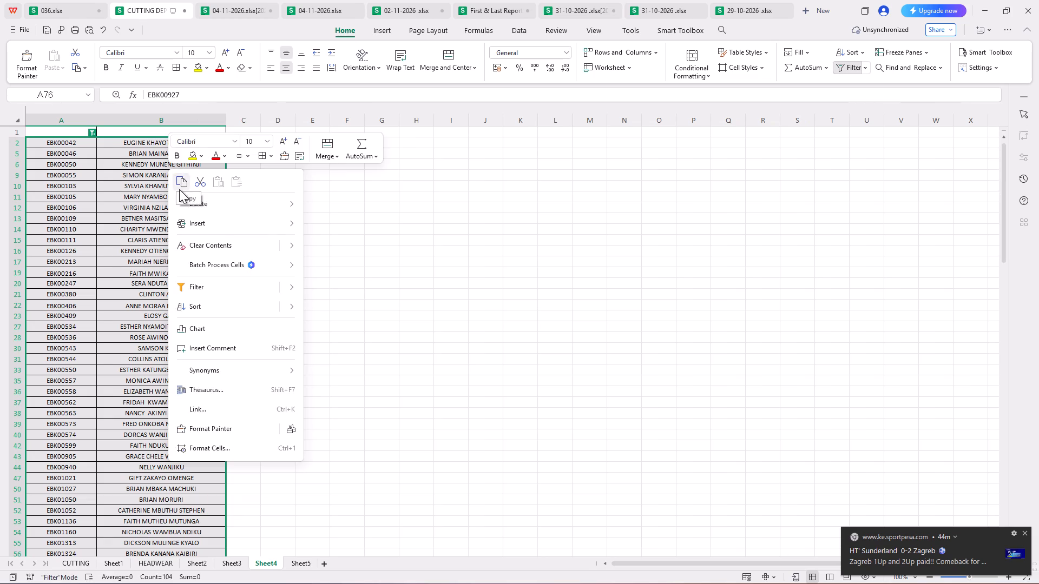
click(178, 185)
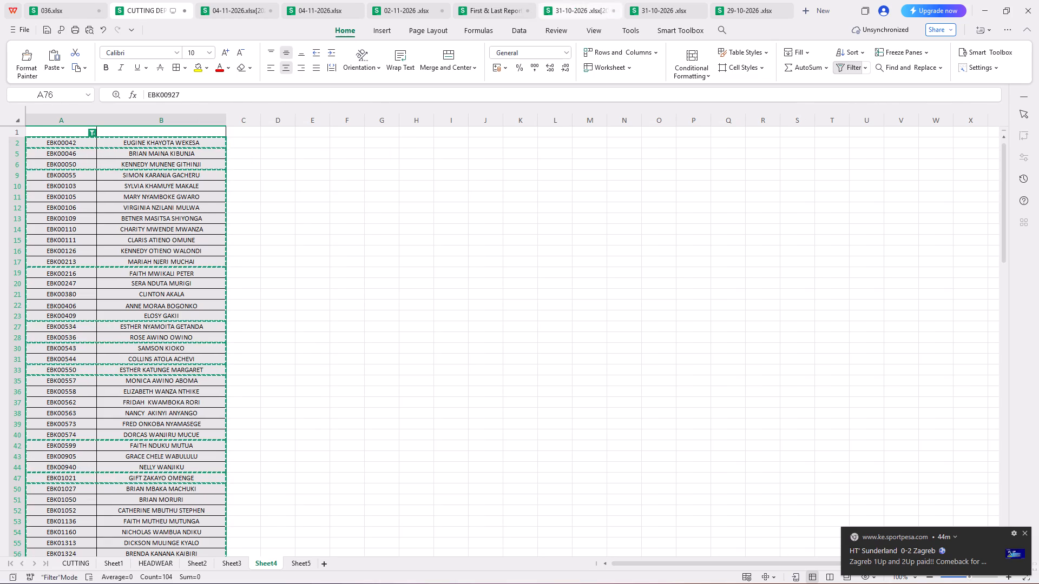
click(483, 10)
scroll(181, 190, up, 3)
click(179, 250)
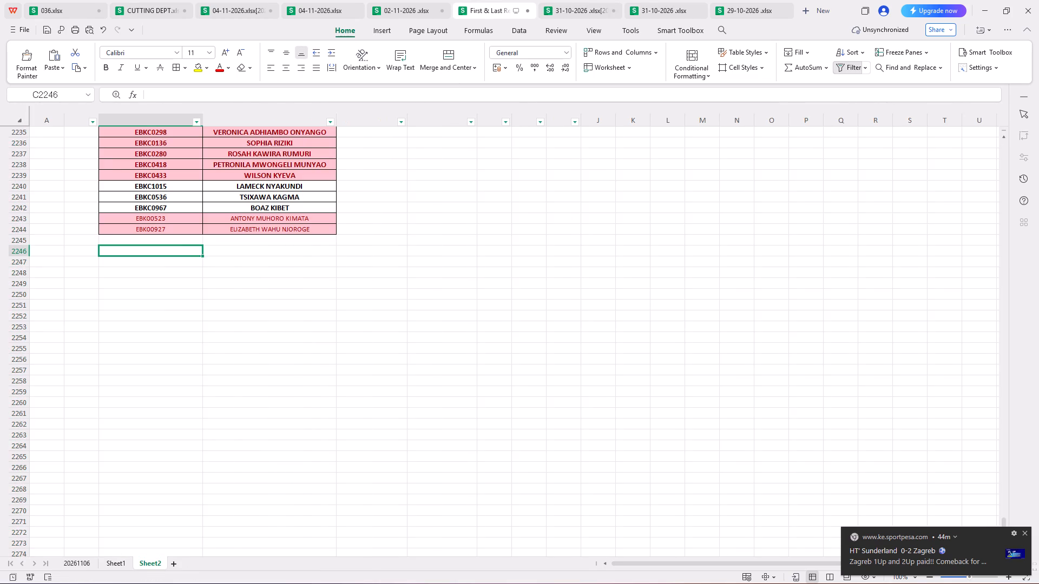
right_click(179, 250)
click(230, 267)
scroll(286, 293, up, 1)
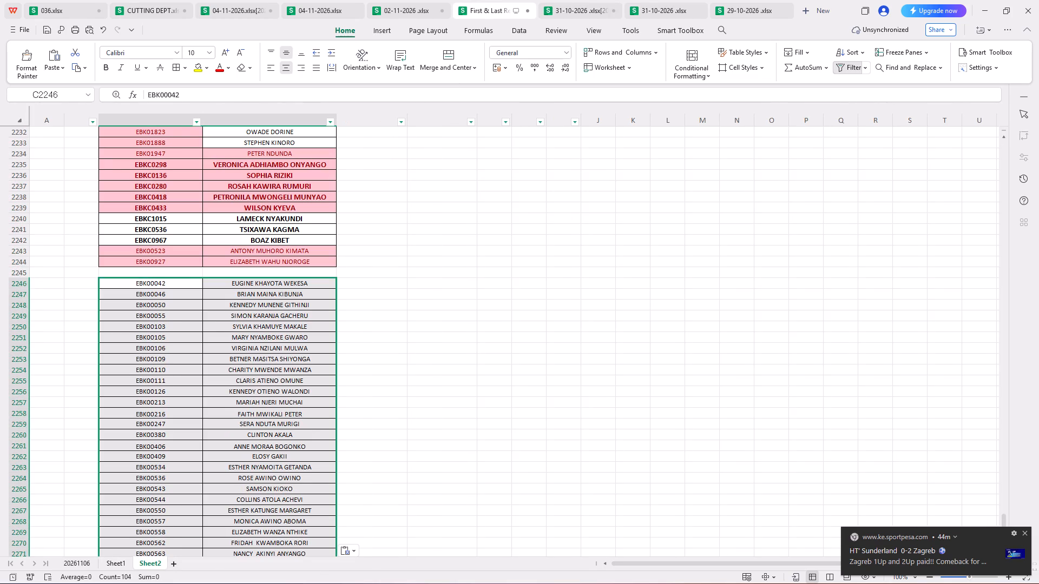
click(437, 302)
Filter column C on Sheet2 by the pink cell color so that only the highlighted employee IDs are listed.
scroll(330, 273, up, 2)
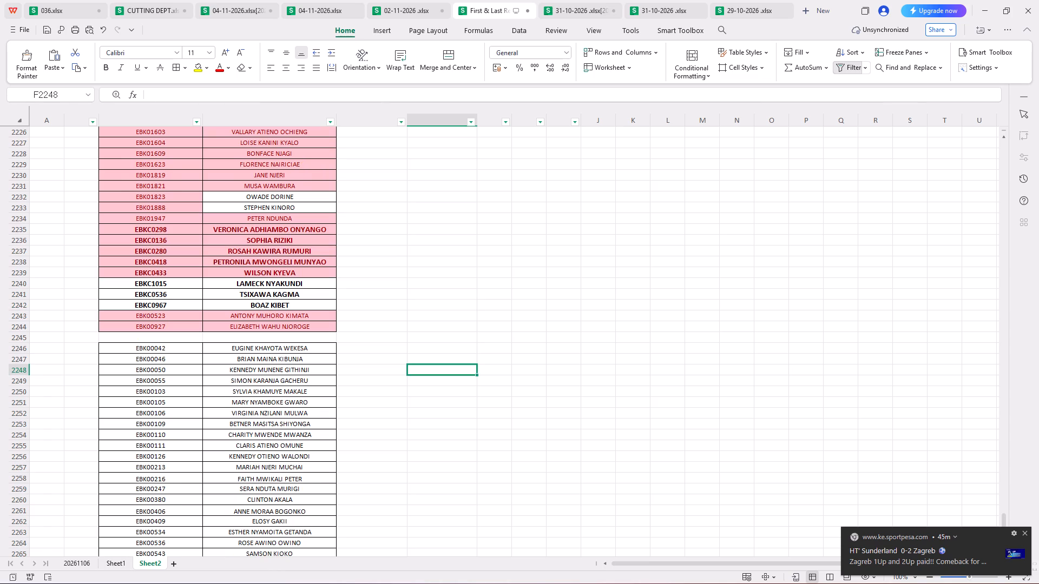
scroll(347, 301, up, 4)
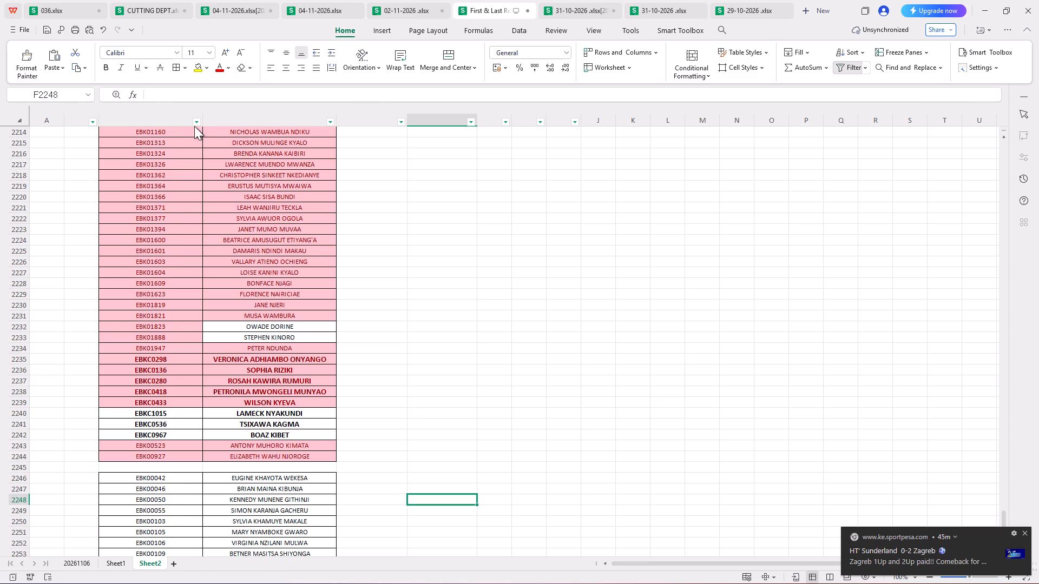
click(194, 122)
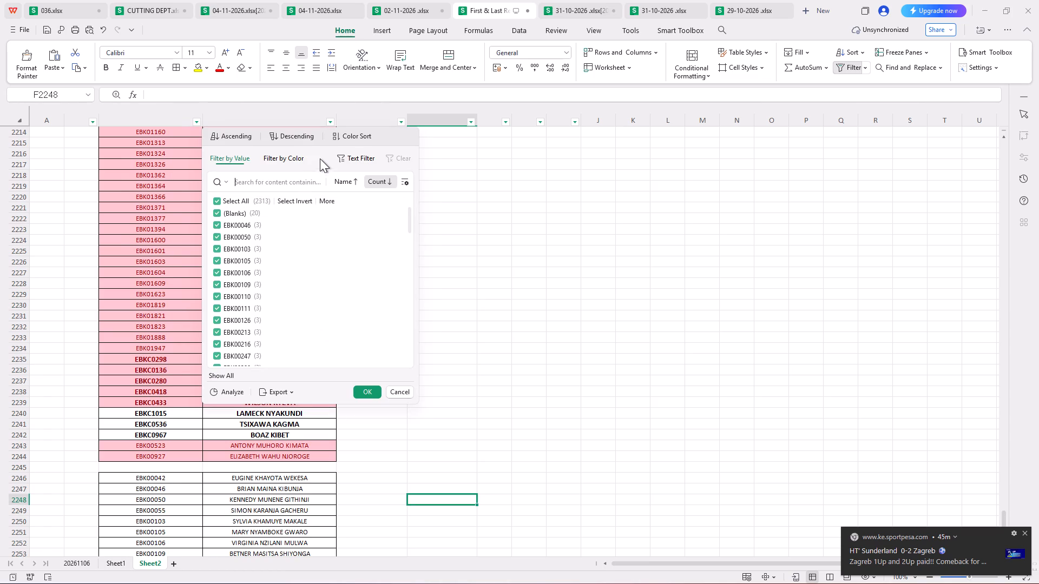
click(303, 153)
click(249, 197)
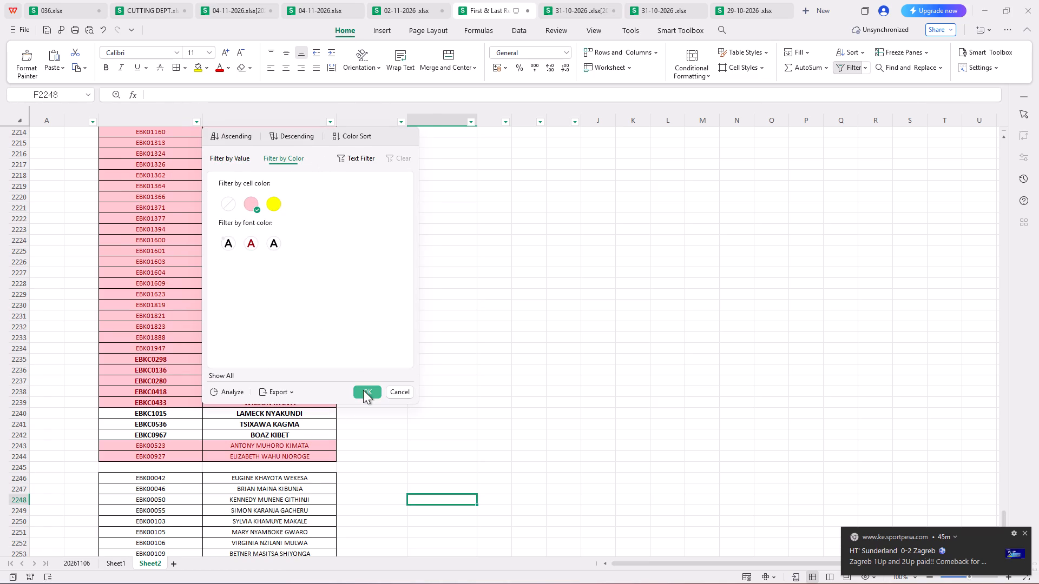
click(363, 390)
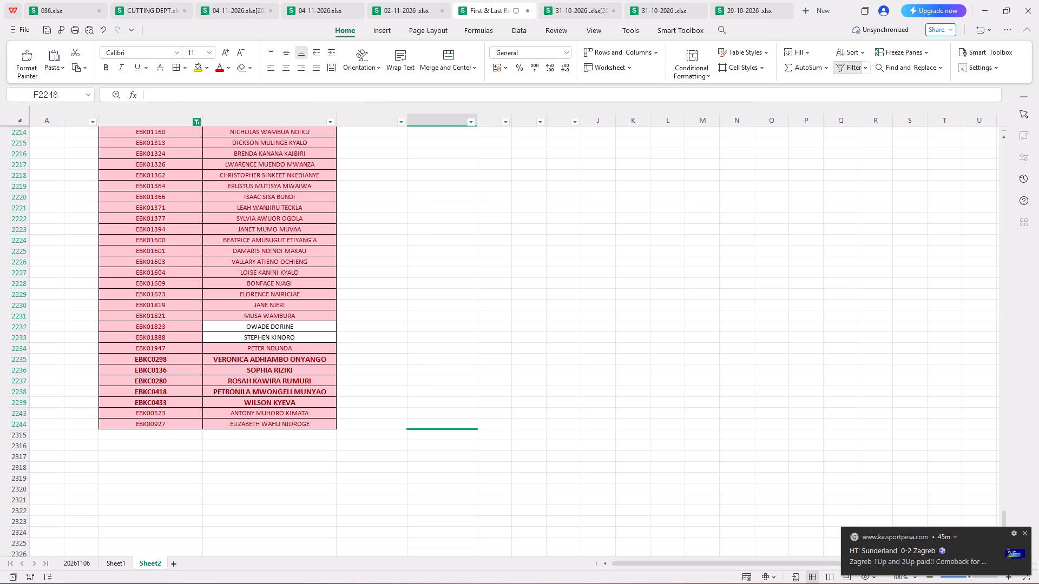
Review the pink-filtered employee IDs on Sheet2, covering both the 02-11-2026 attendance rows and the names list below them.
scroll(297, 402, down, 3)
scroll(872, 328, down, 3)
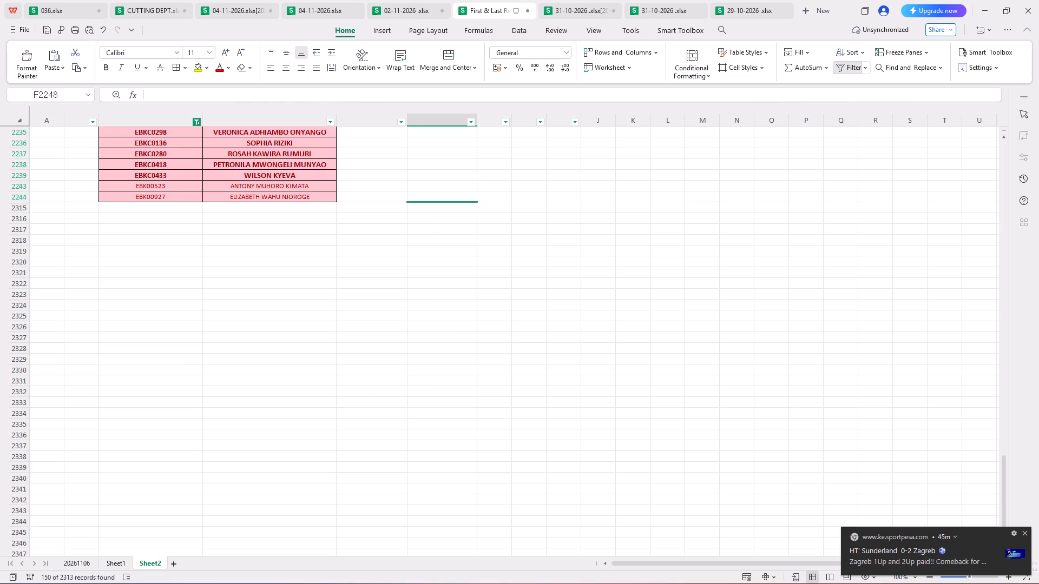
scroll(873, 334, down, 5)
scroll(851, 346, up, 20)
scroll(851, 346, up, 11)
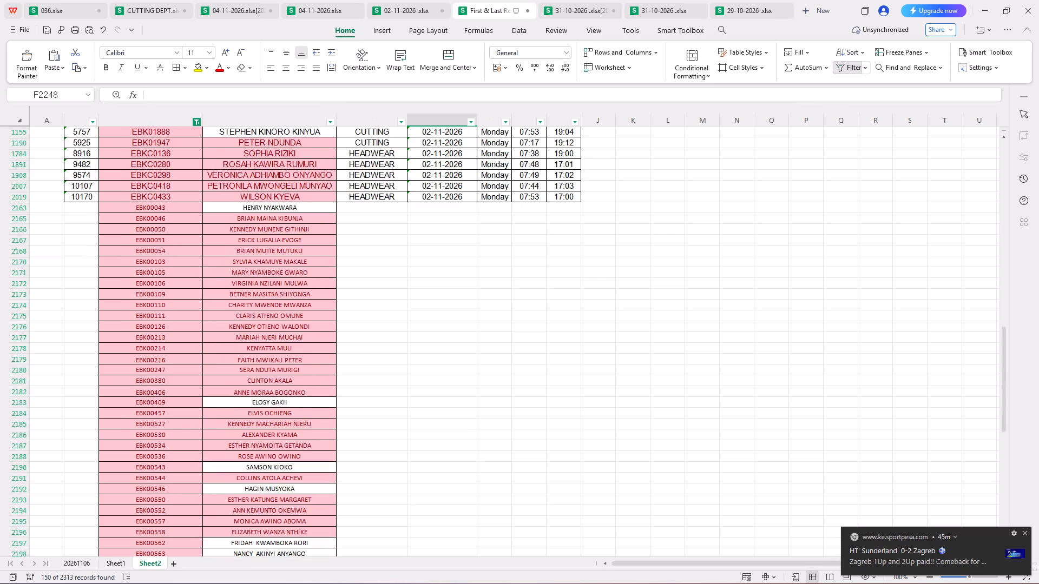
scroll(294, 331, up, 9)
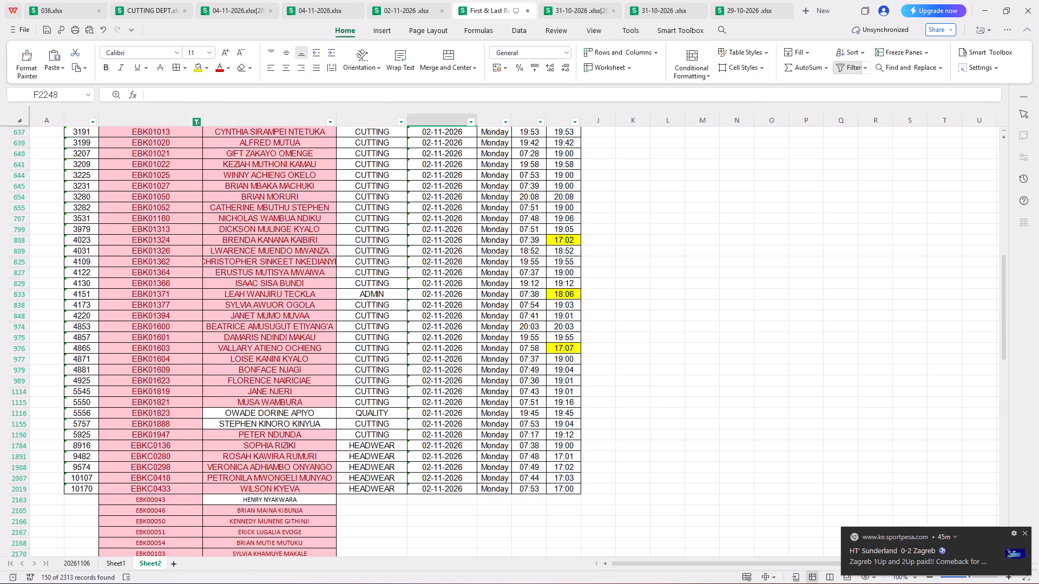
scroll(294, 331, up, 8)
scroll(294, 331, up, 14)
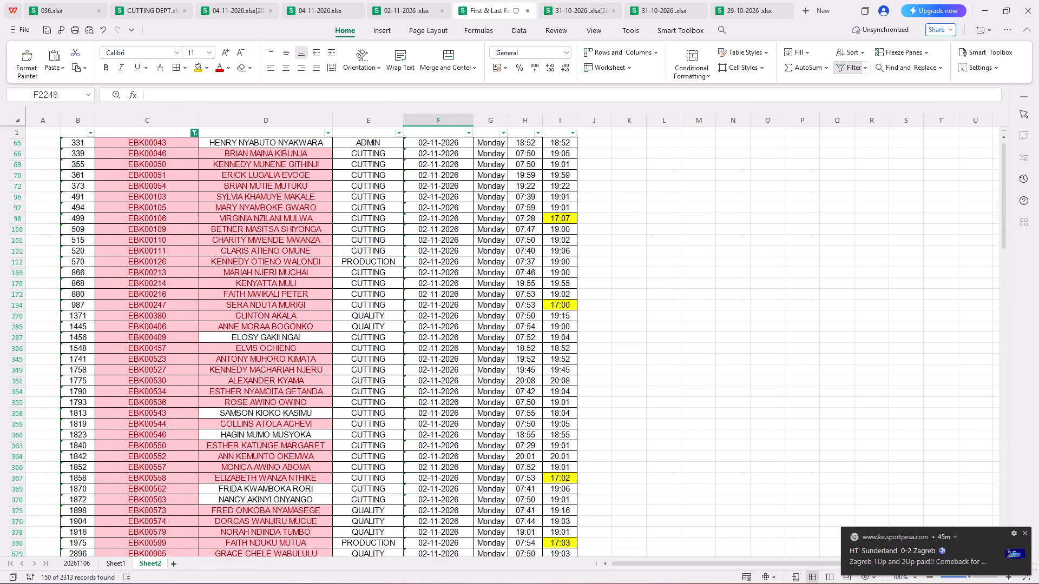
scroll(308, 329, down, 4)
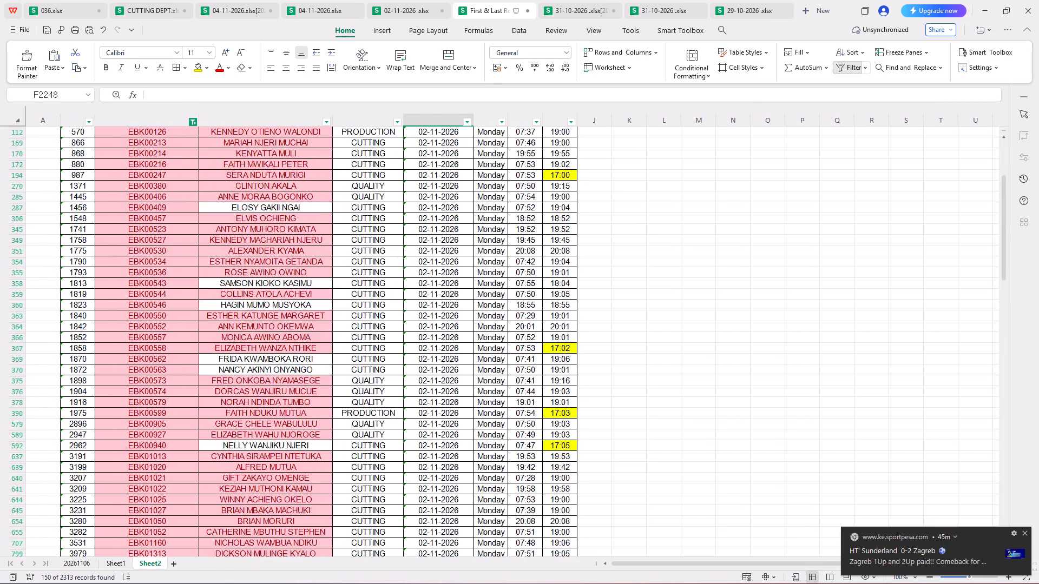
scroll(308, 329, down, 12)
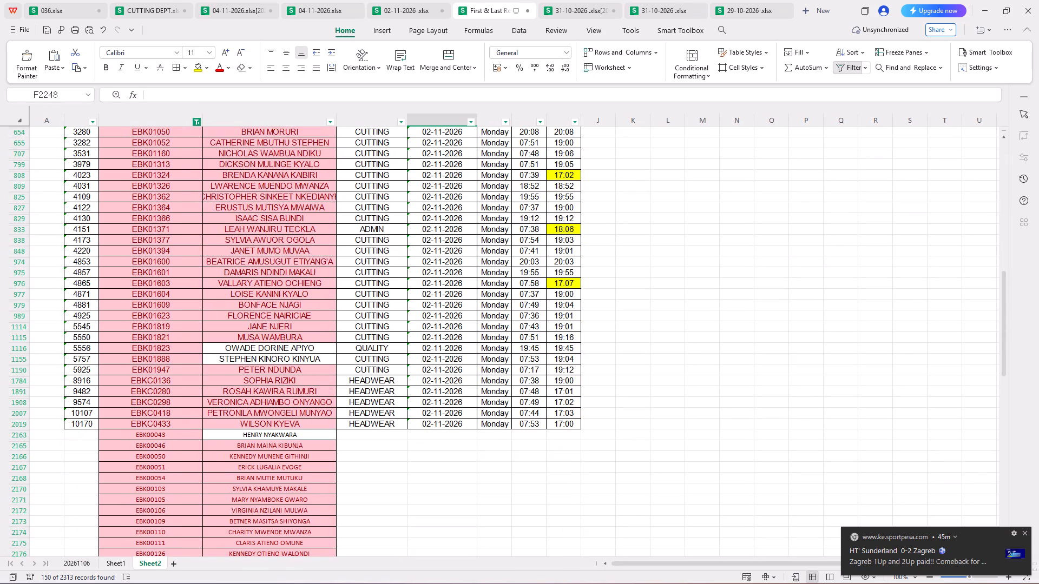
click(194, 122)
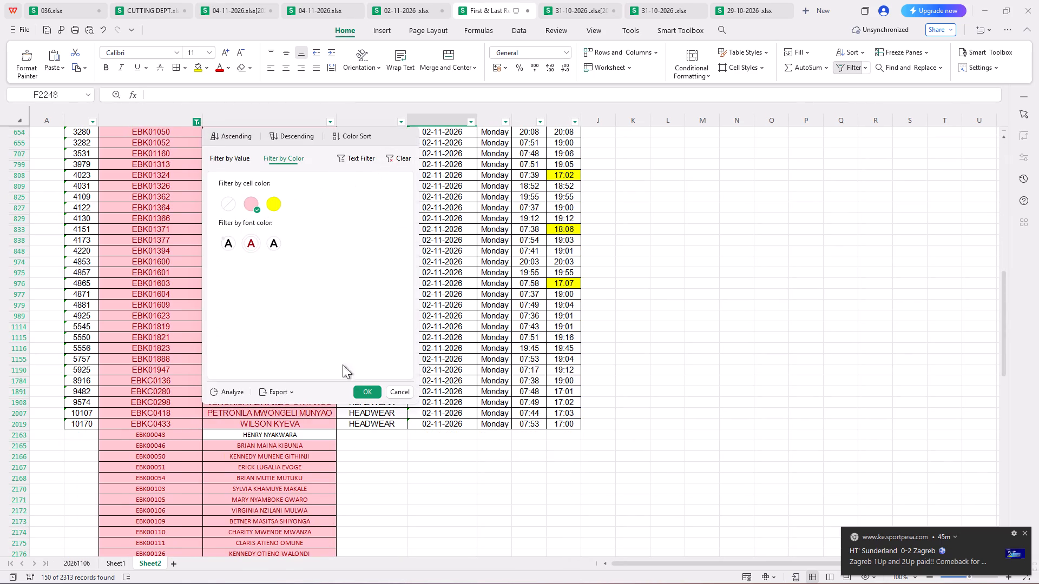
click(355, 470)
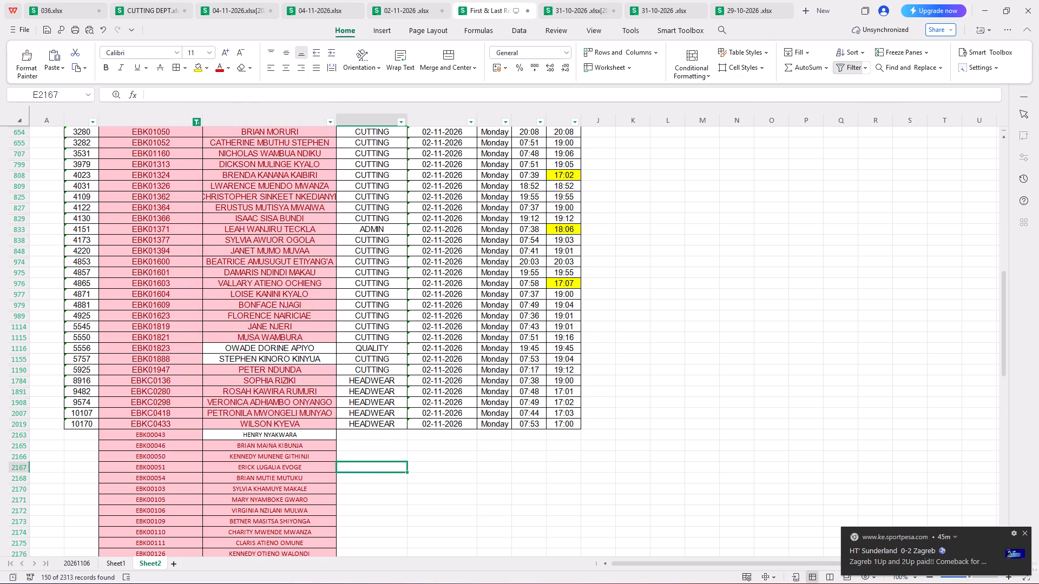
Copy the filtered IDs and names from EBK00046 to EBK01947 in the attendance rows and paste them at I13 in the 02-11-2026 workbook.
drag(136, 368, 248, 368)
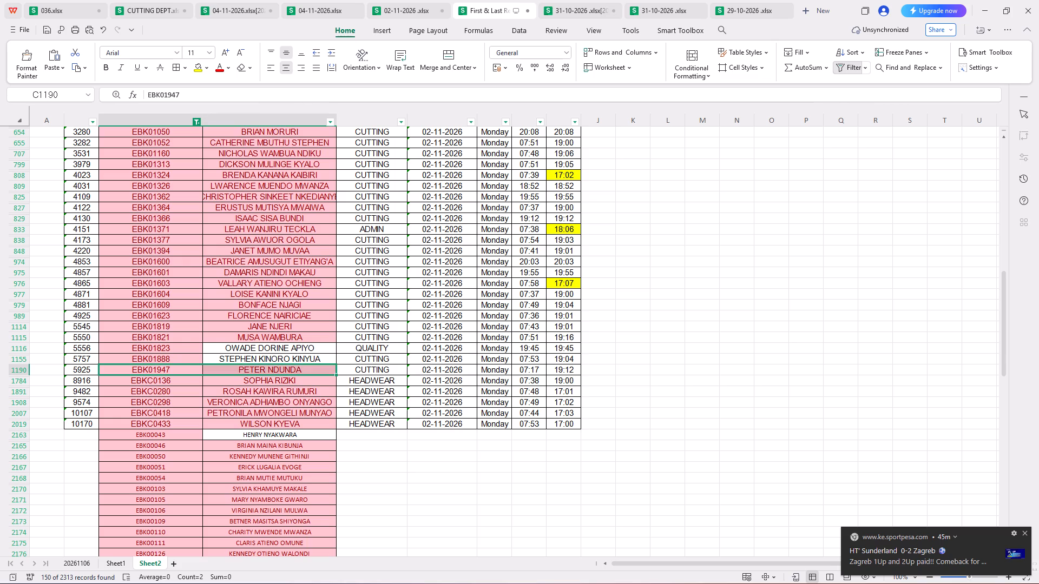
scroll(248, 368, up, 7)
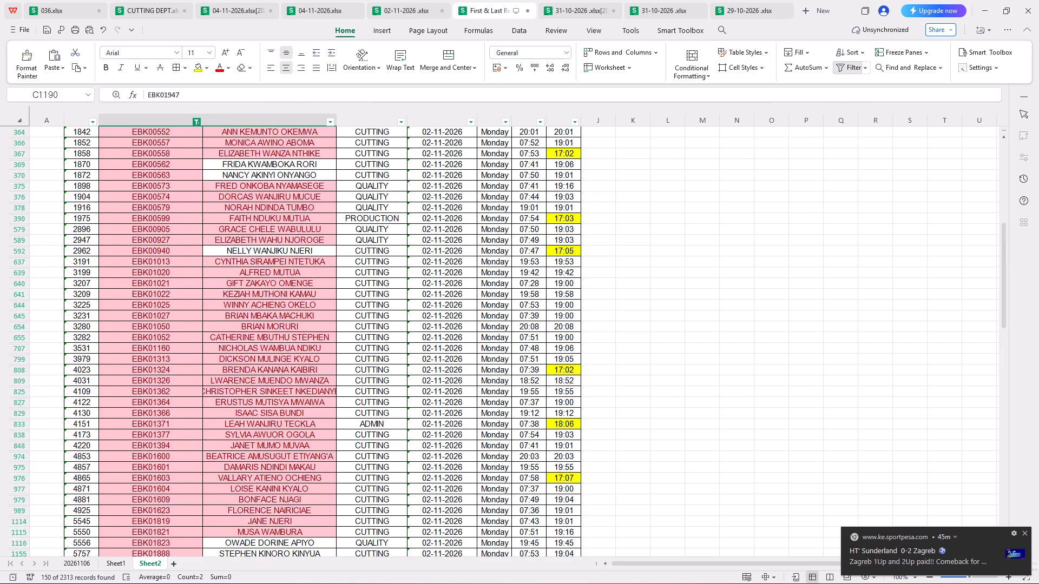
scroll(252, 360, up, 7)
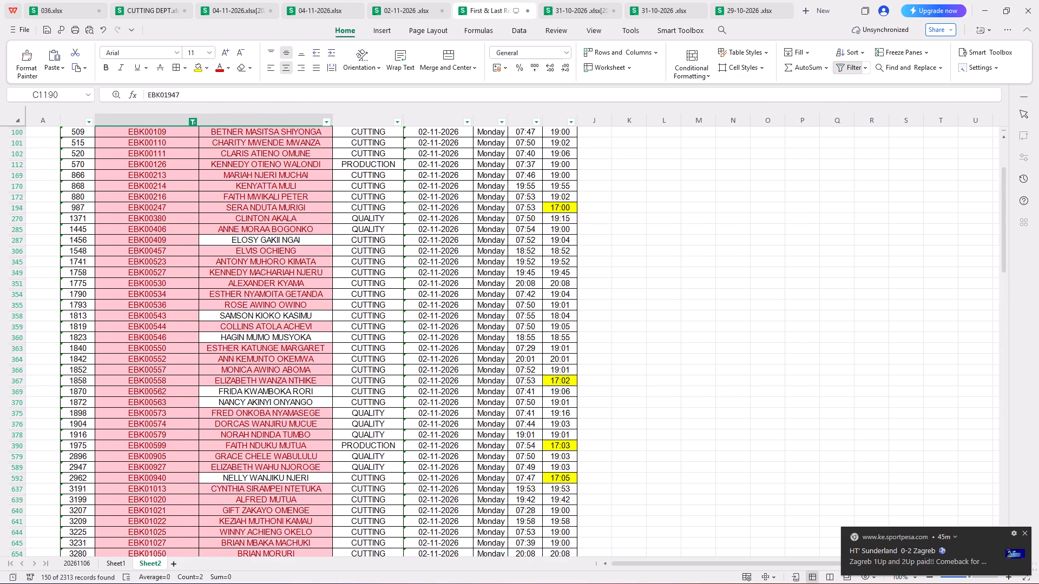
scroll(250, 339, up, 9)
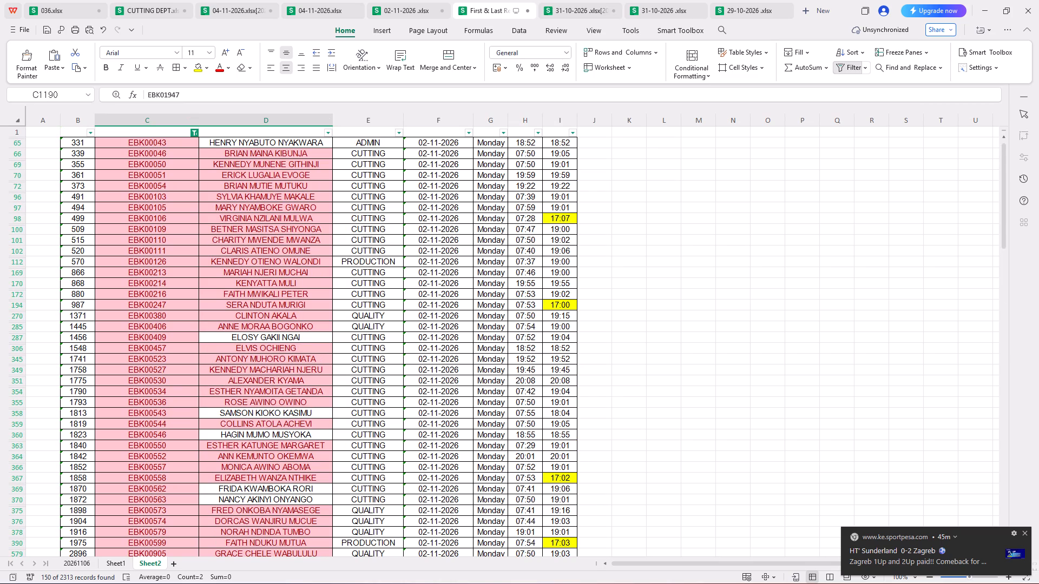
ctrl+shift+drag(117, 154, 235, 151)
key(ctrl+c)
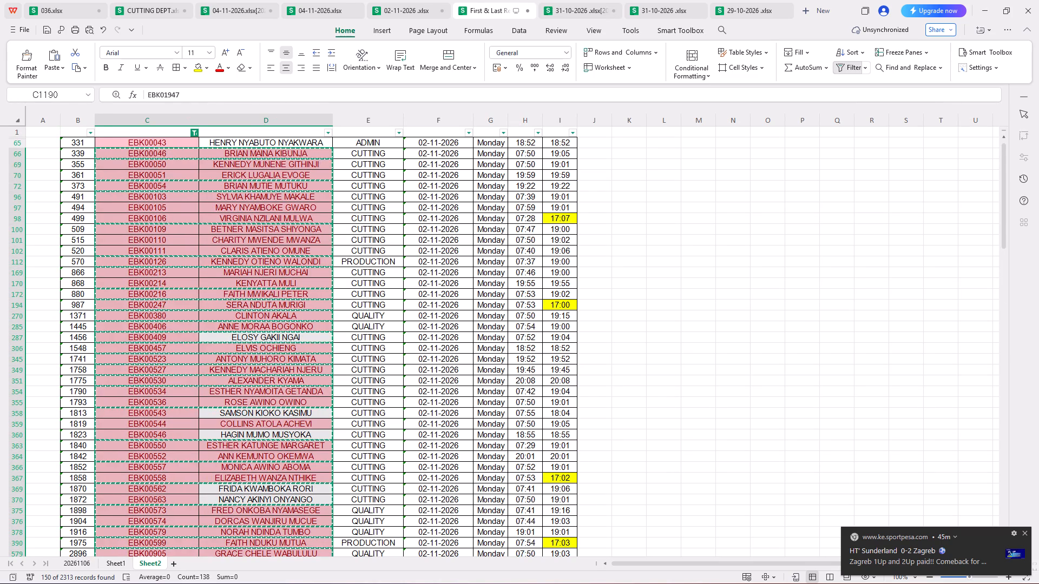
click(385, 16)
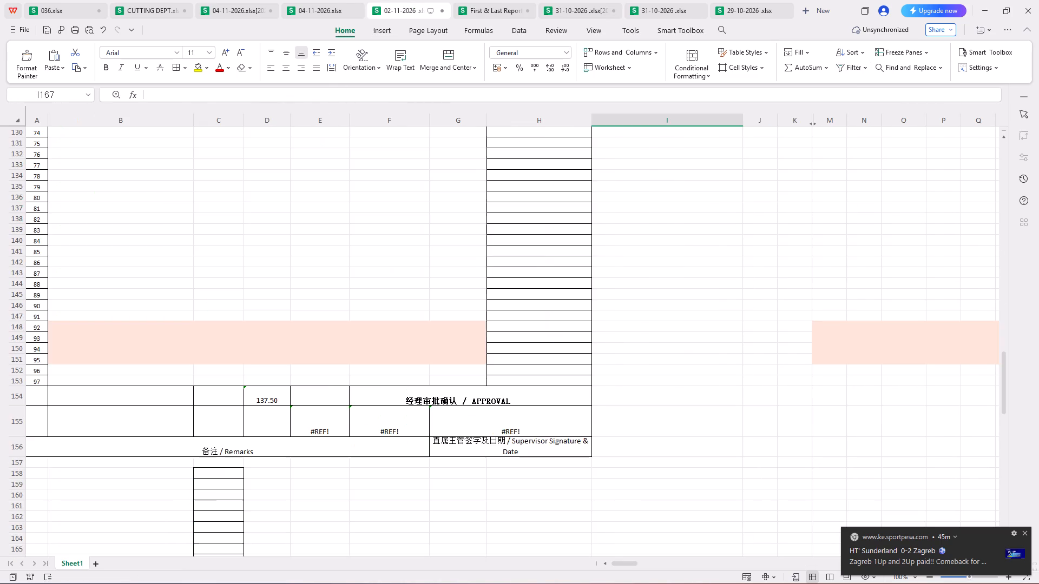
scroll(353, 399, up, 20)
scroll(353, 399, up, 12)
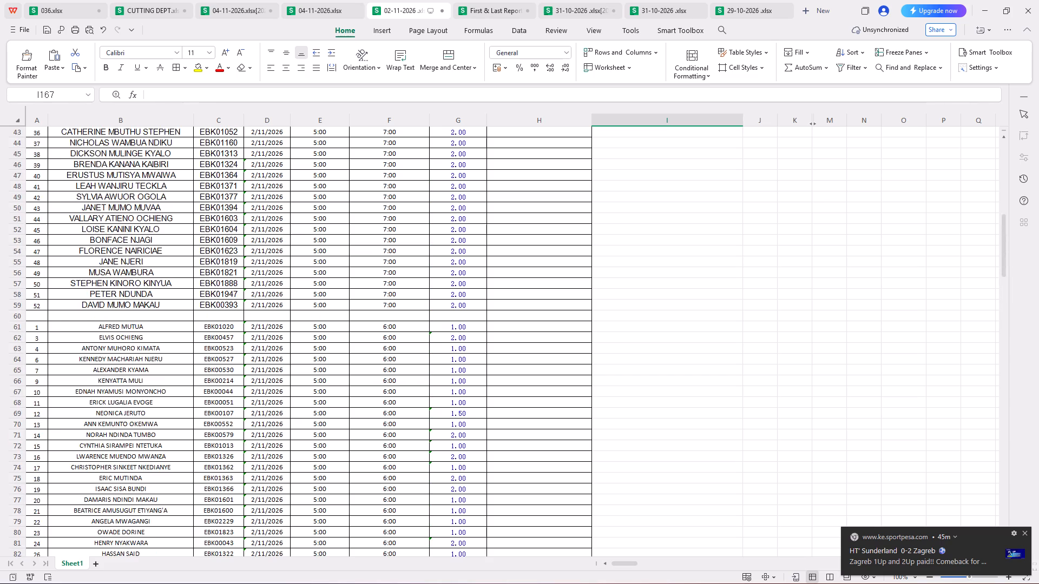
scroll(352, 399, up, 12)
click(654, 196)
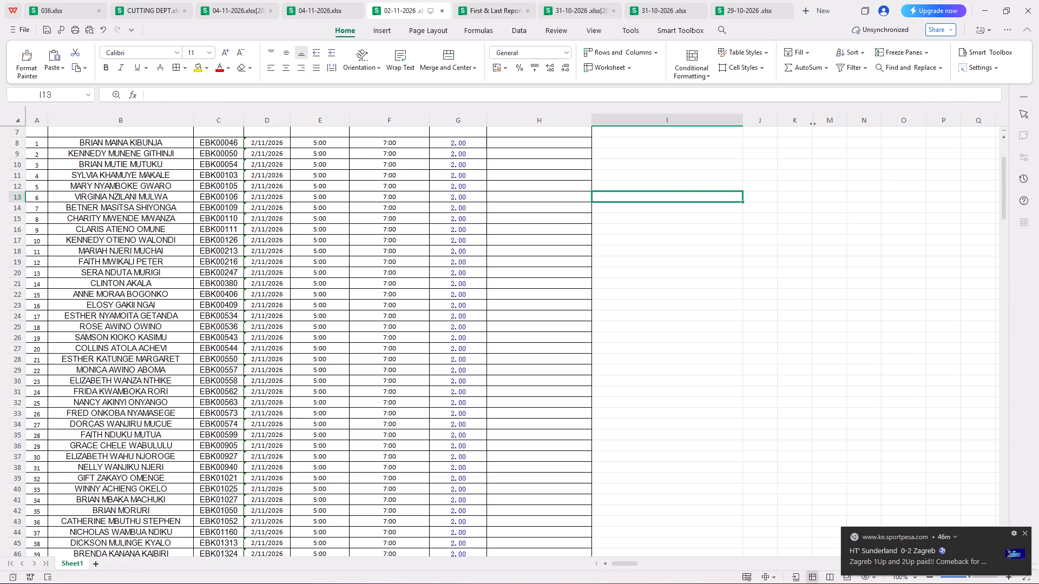
key(ctrl+v)
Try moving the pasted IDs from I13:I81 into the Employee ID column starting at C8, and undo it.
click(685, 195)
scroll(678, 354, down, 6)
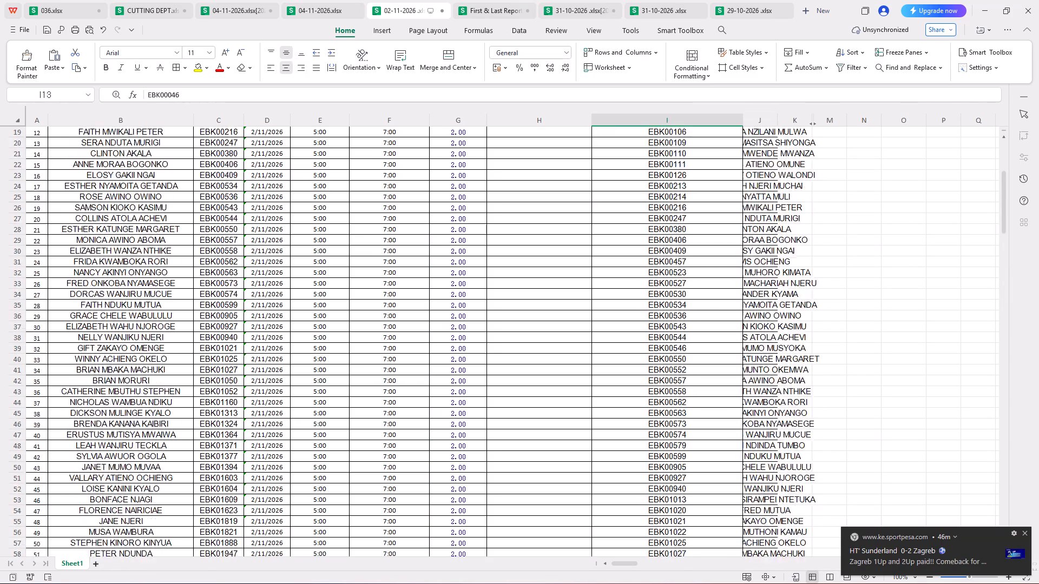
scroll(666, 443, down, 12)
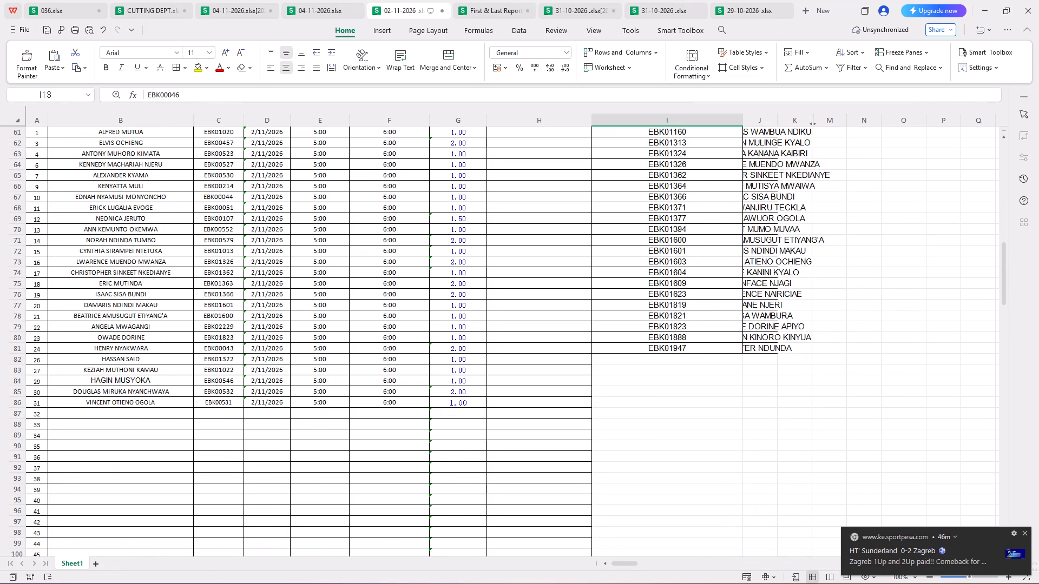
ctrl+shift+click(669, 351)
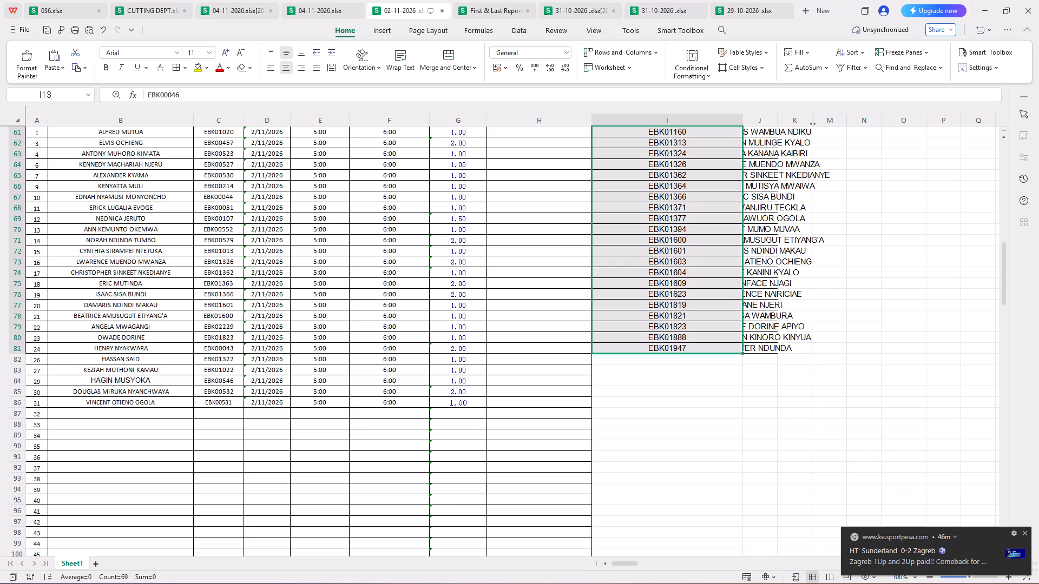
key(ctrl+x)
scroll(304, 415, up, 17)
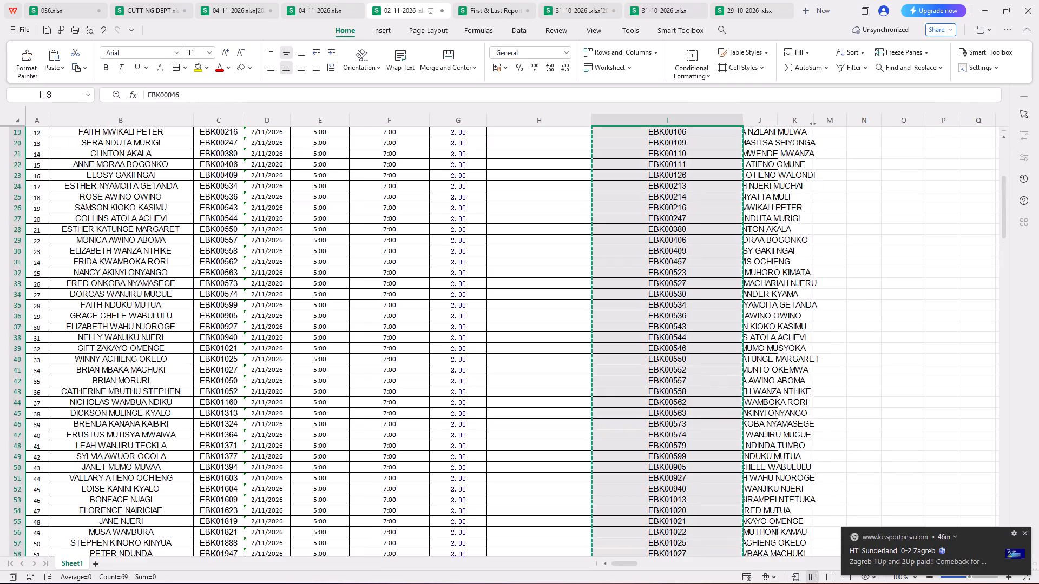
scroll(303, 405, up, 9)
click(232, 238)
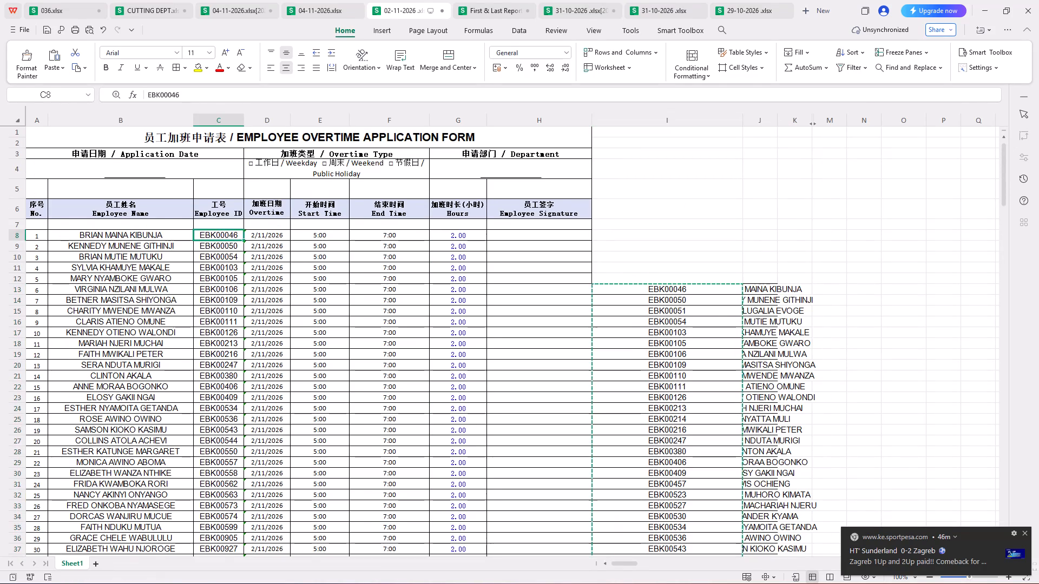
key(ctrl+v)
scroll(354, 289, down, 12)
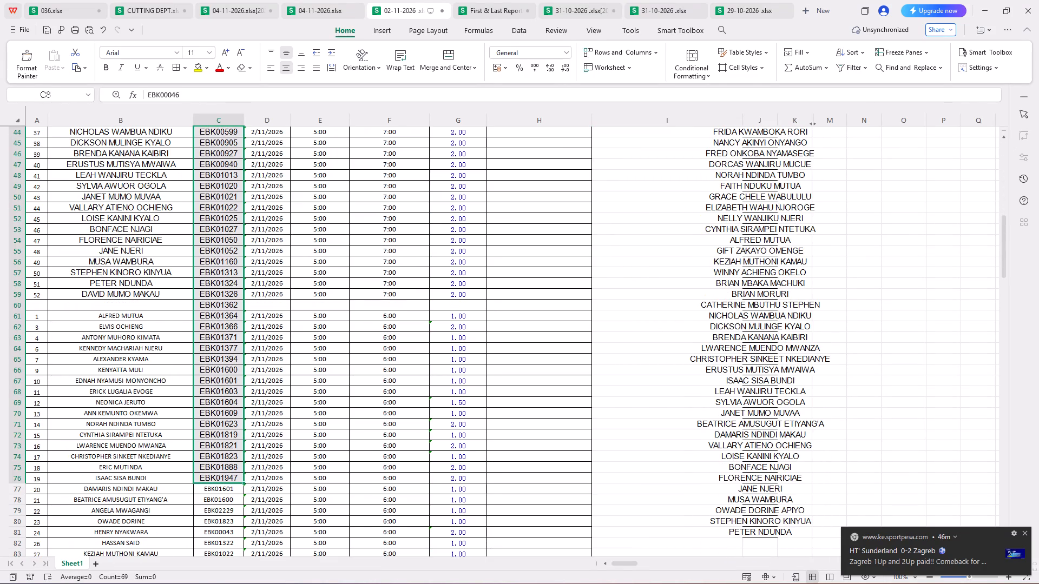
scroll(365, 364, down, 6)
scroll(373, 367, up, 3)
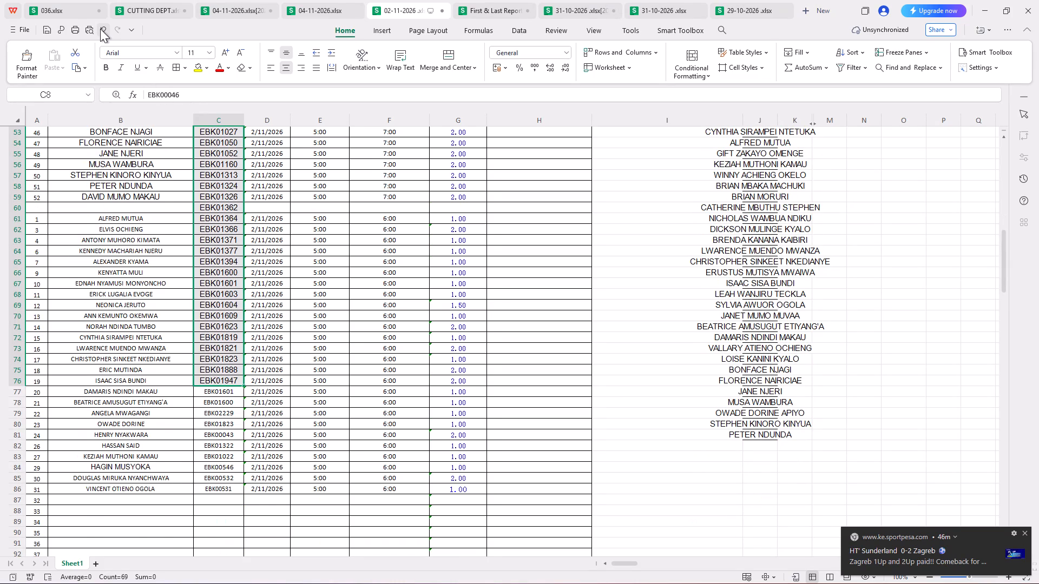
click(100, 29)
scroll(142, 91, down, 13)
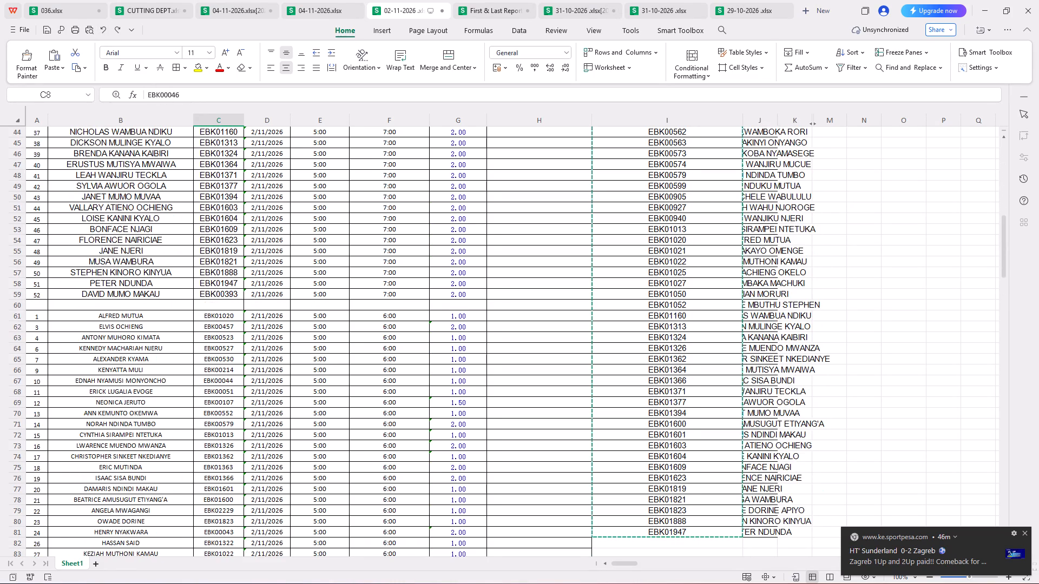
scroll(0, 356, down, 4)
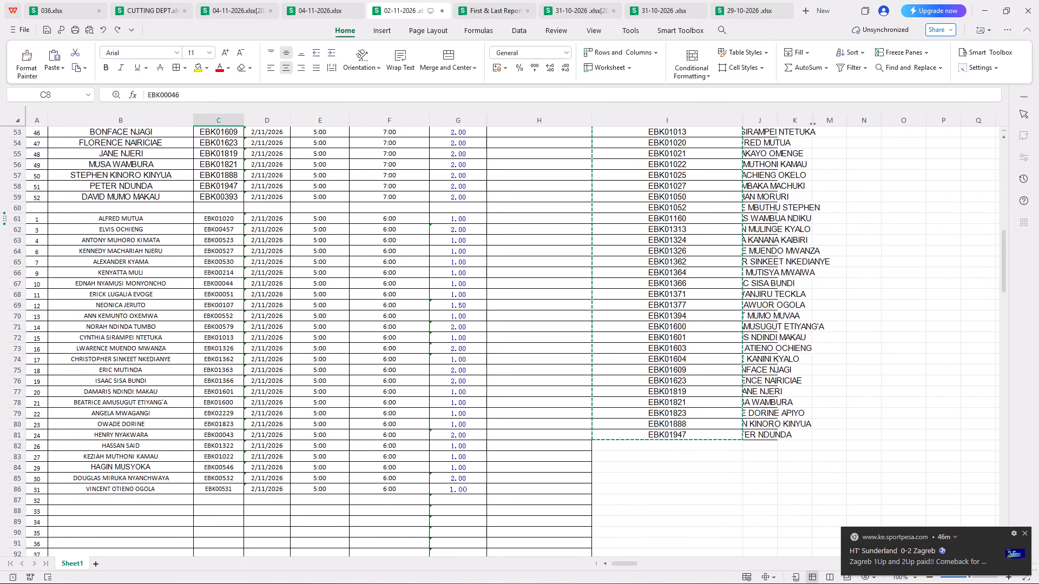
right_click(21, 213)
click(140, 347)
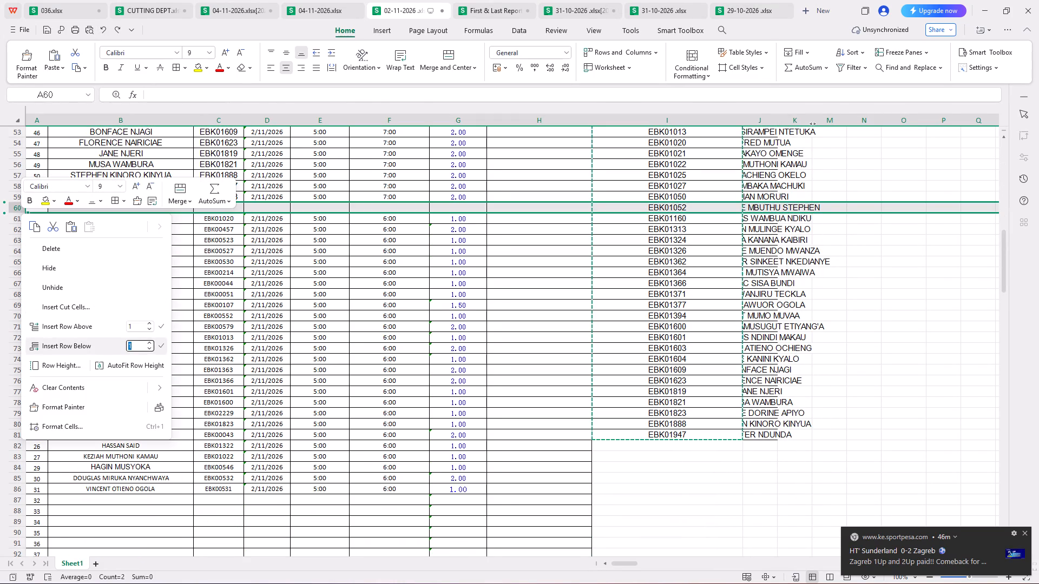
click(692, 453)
Move the pasted IDs and names from I13:K81 to the empty area below the overtime form, starting at H159.
drag(676, 436, 730, 436)
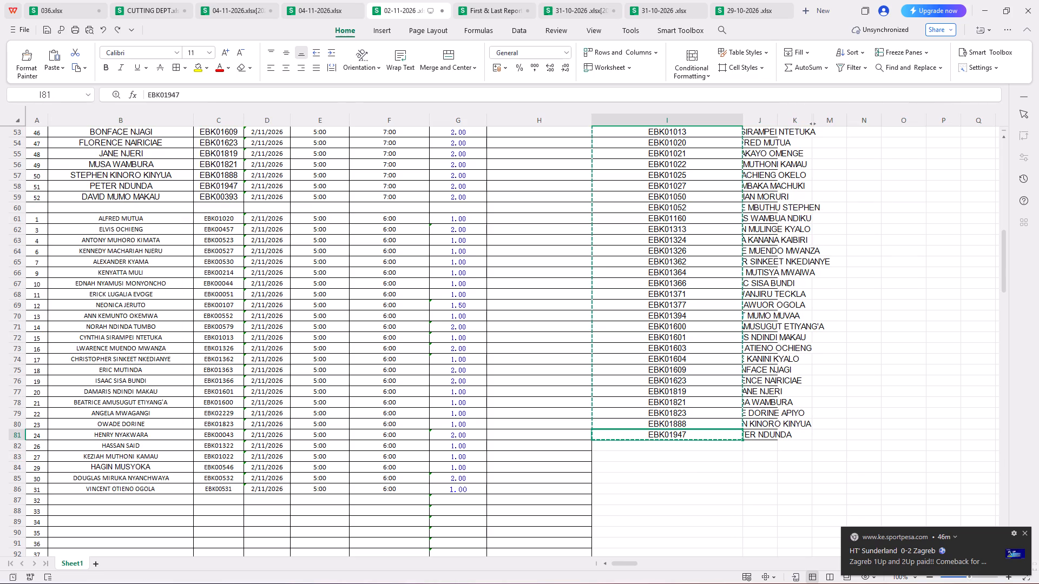
drag(730, 436, 754, 429)
scroll(754, 429, up, 20)
scroll(754, 429, up, 1)
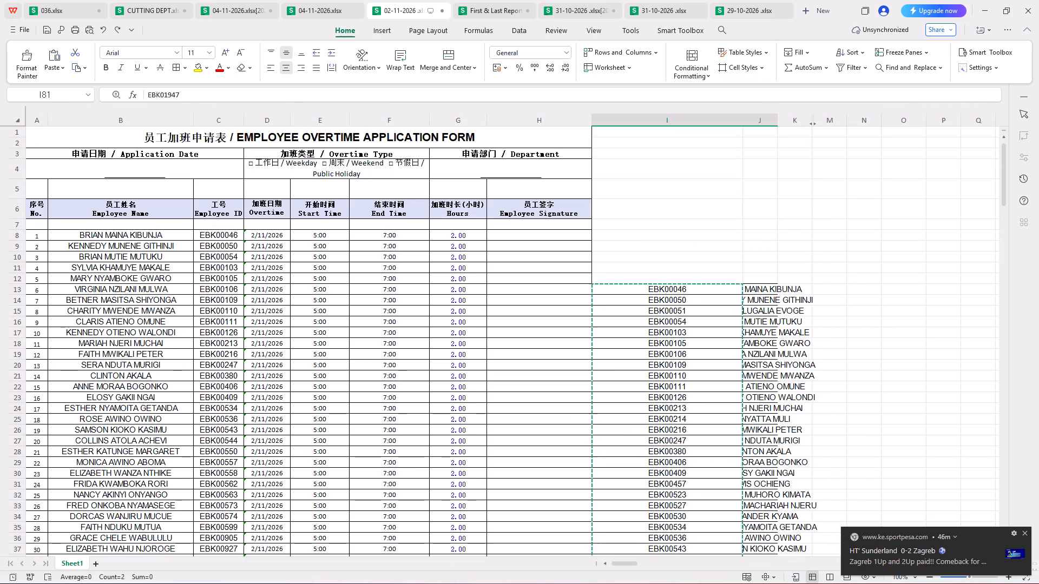
ctrl+shift+drag(666, 294, 768, 285)
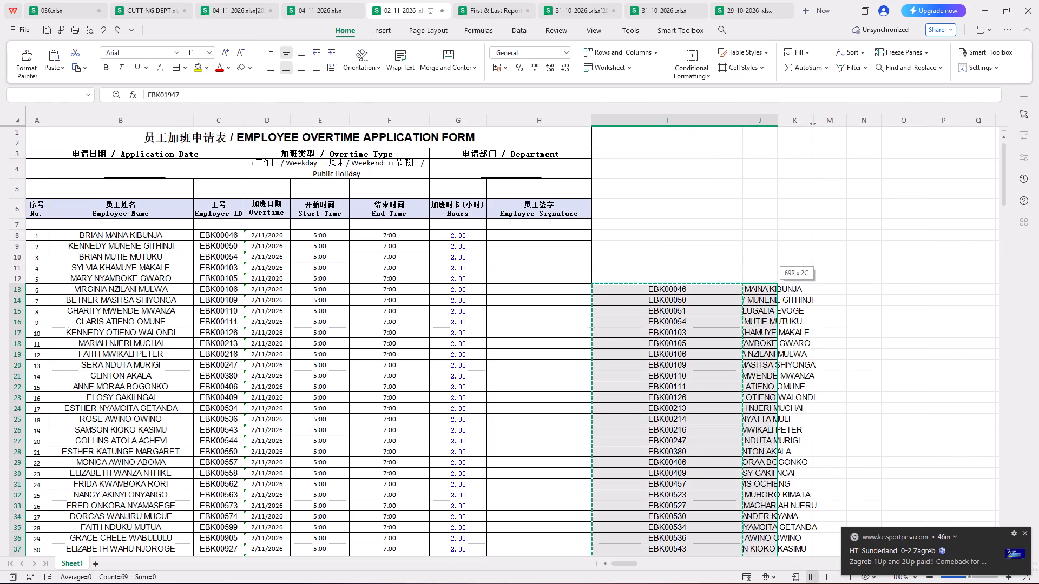
ctrl+shift+drag(768, 285, 791, 284)
key(ctrl+x)
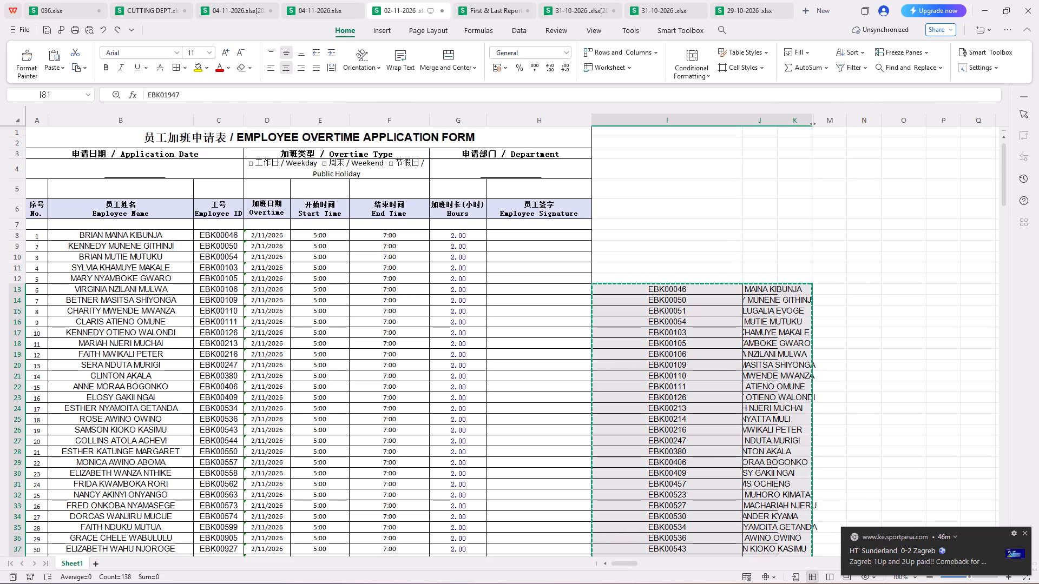
drag(1004, 194, 998, 404)
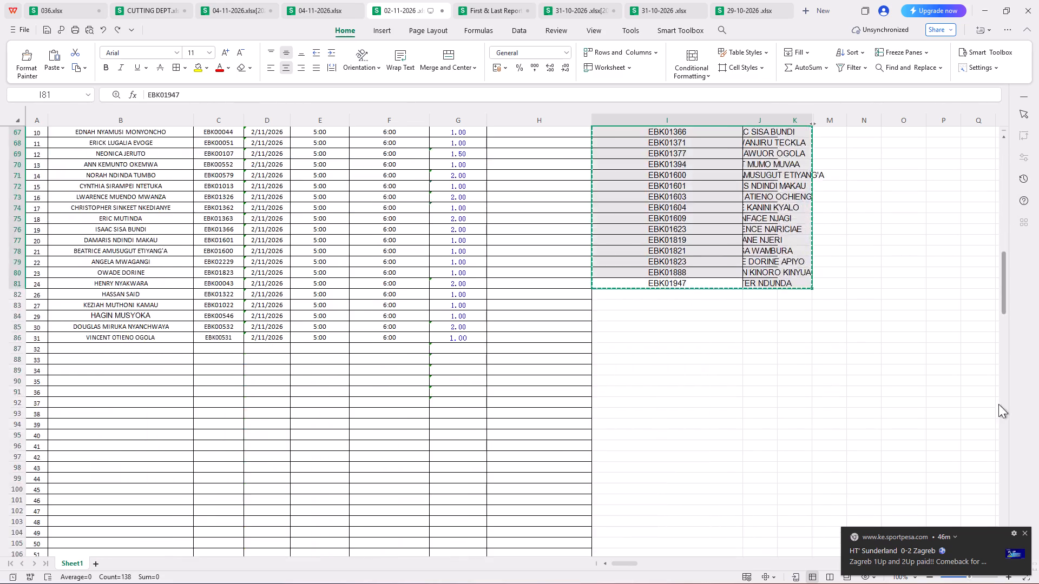
drag(998, 404, 992, 436)
click(510, 255)
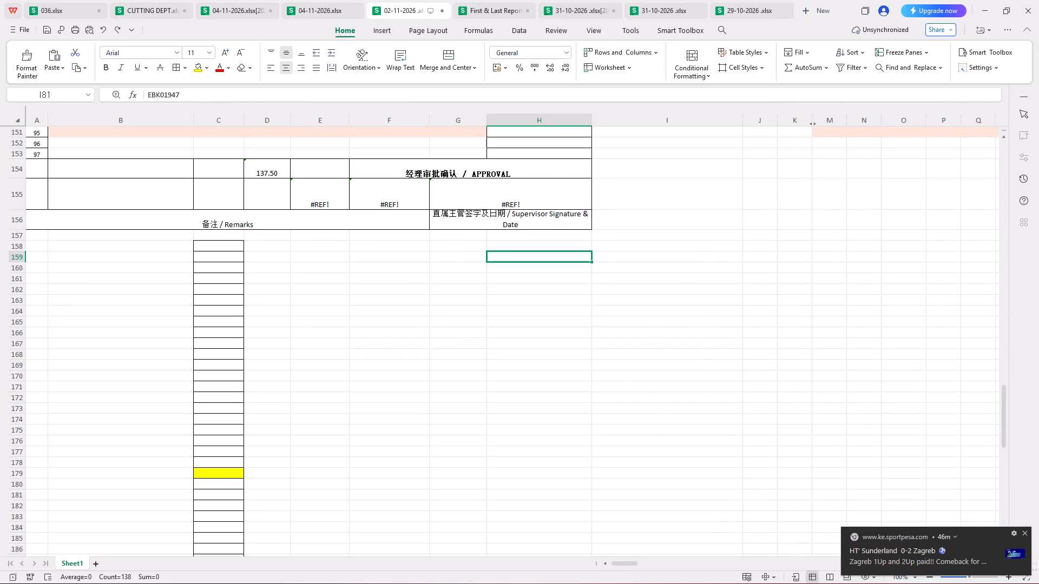
key(ctrl+v)
scroll(539, 301, up, 17)
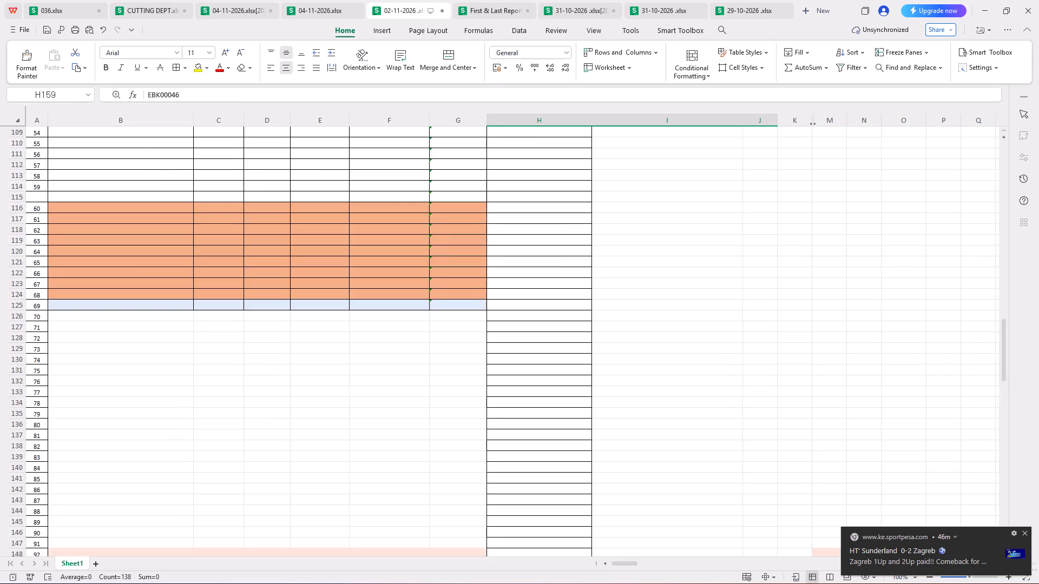
Insert 30 blank rows below row 60, between the 7:00 and 6:00 end-time lists of the overtime form.
scroll(546, 317, up, 20)
scroll(546, 317, up, 4)
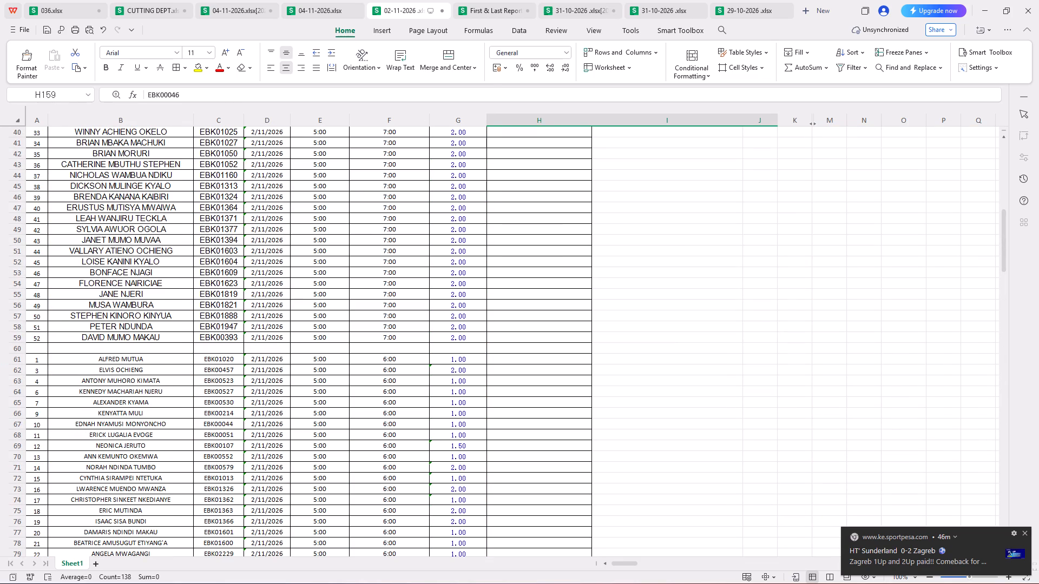
right_click(24, 355)
click(606, 423)
scroll(606, 421, down, 2)
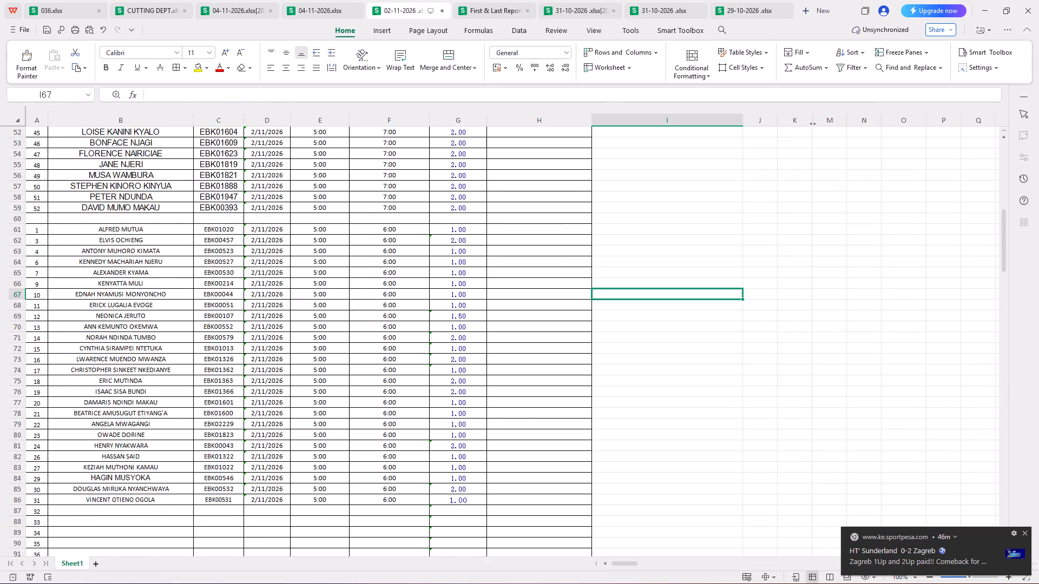
scroll(606, 423, down, 13)
scroll(587, 421, up, 3)
scroll(577, 415, down, 6)
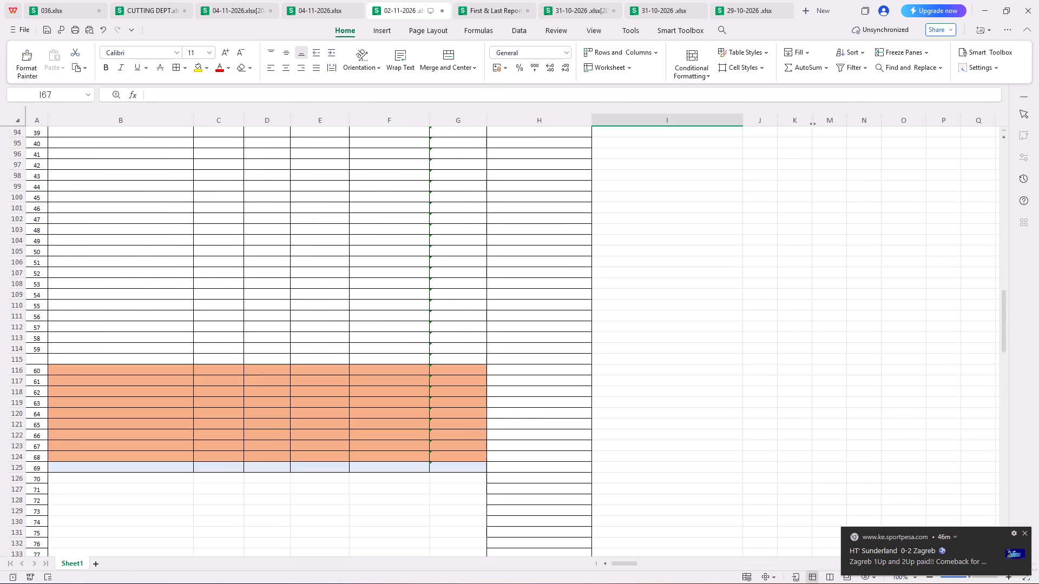
scroll(577, 415, up, 5)
scroll(103, 273, up, 10)
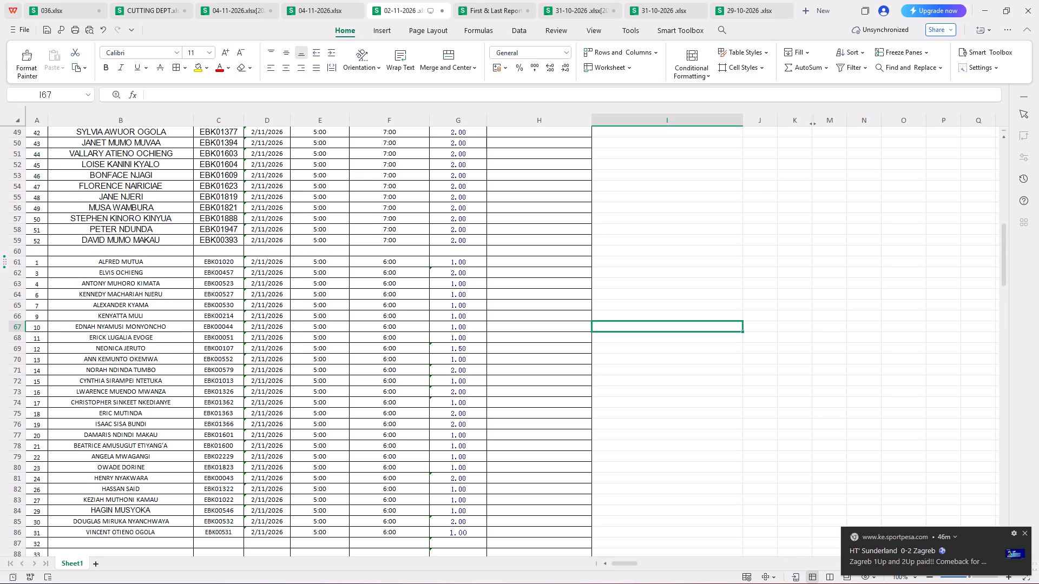
right_click(25, 256)
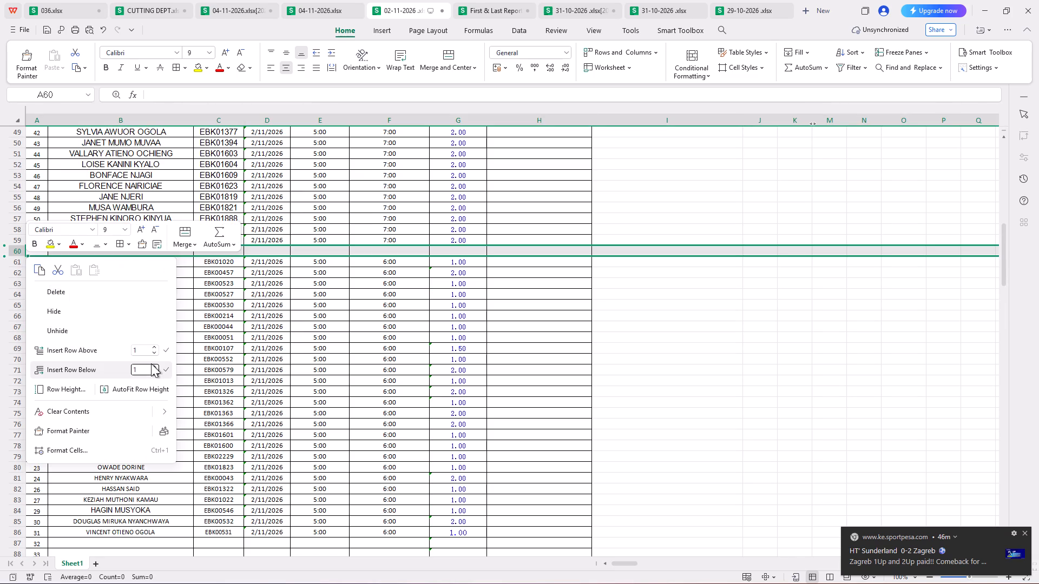
double_click(148, 371)
key(3)
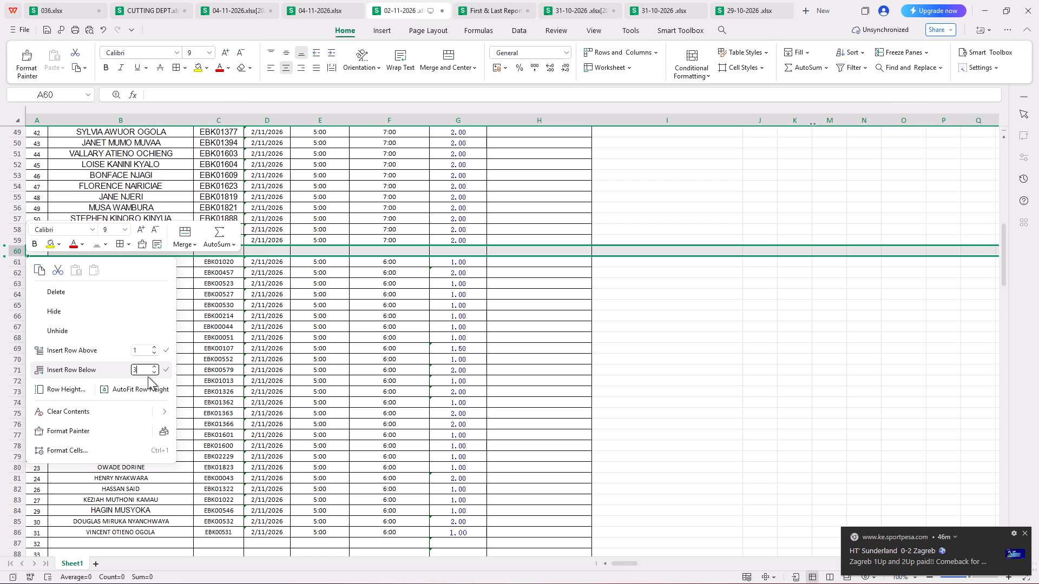
key(0)
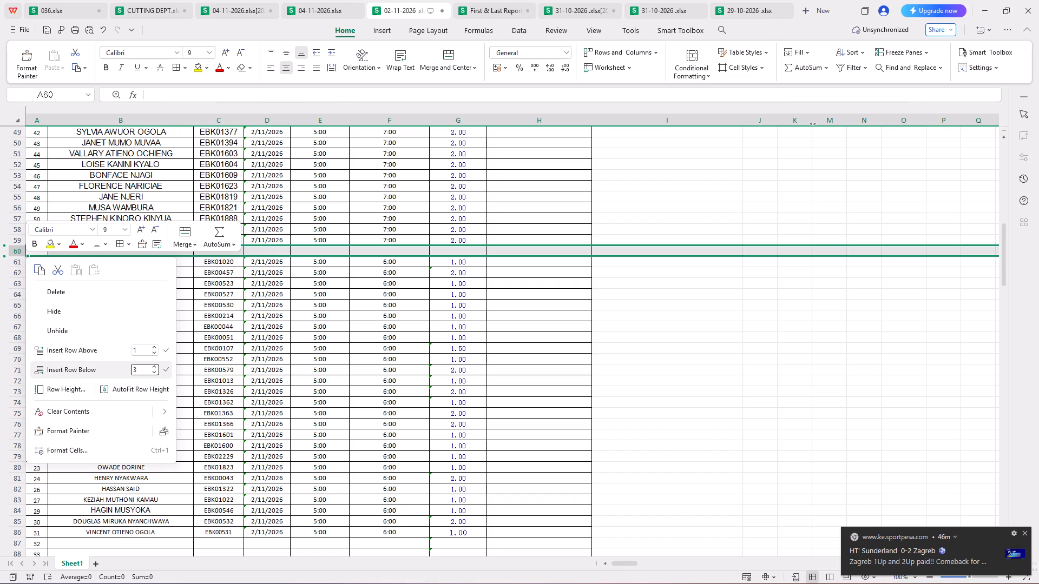
click(141, 373)
key(0)
click(165, 367)
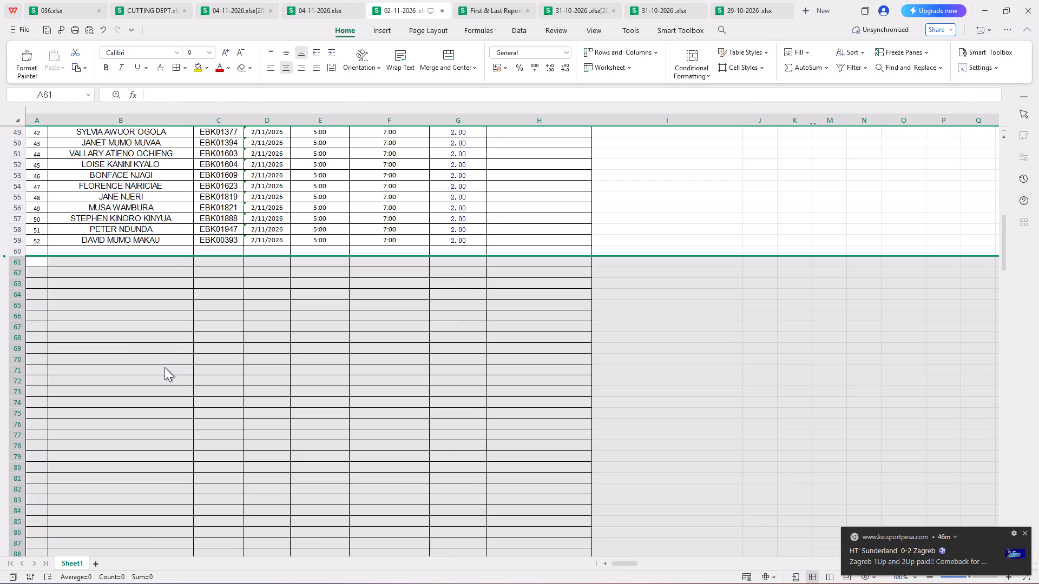
Move the ID and name list from H189:I257 below the form to the empty area beside it, starting at I8.
scroll(221, 339, down, 2)
scroll(287, 287, down, 16)
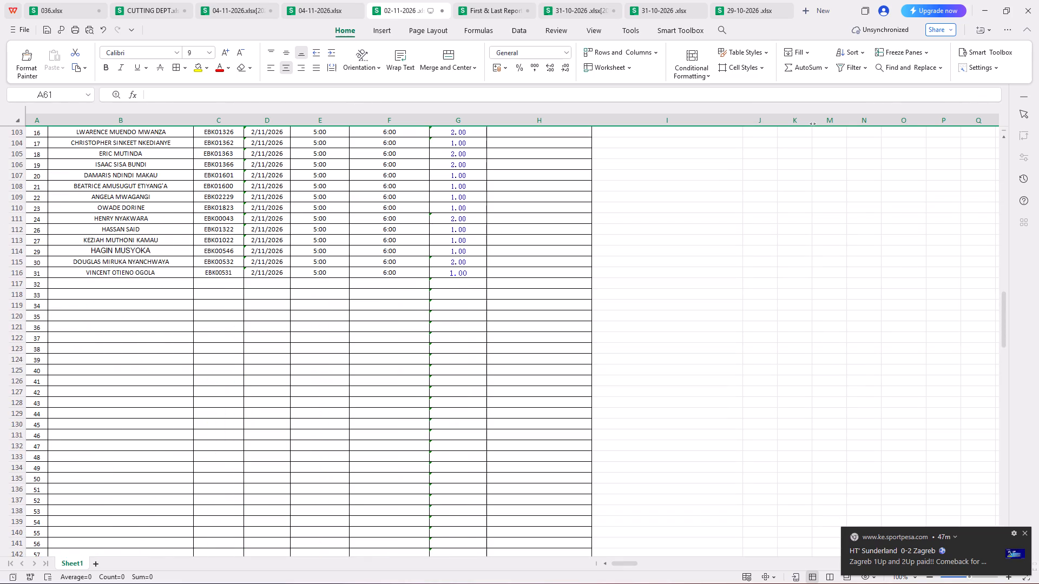
drag(1004, 335, 998, 477)
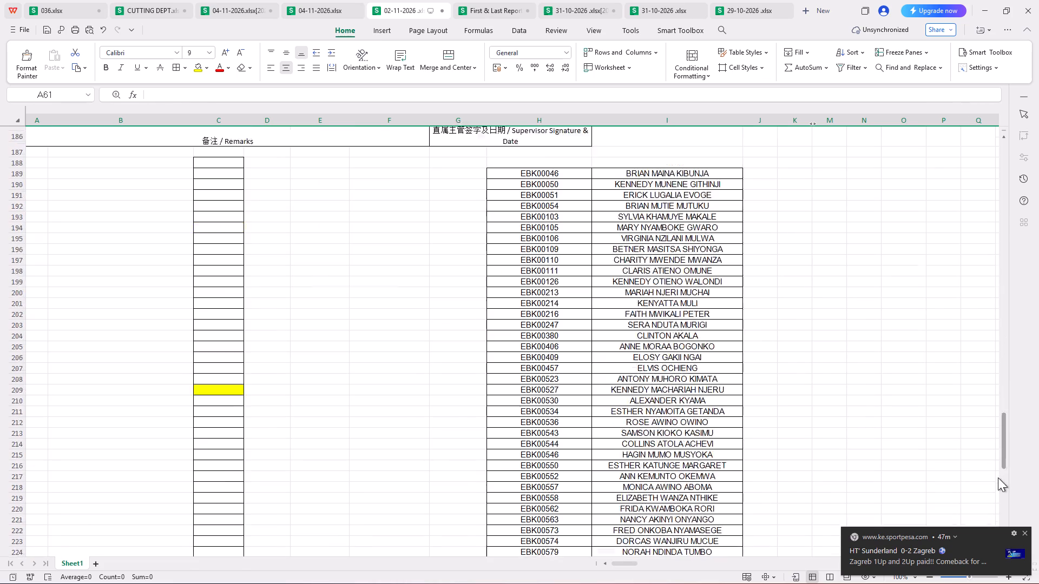
drag(998, 477, 999, 518)
drag(521, 435, 716, 438)
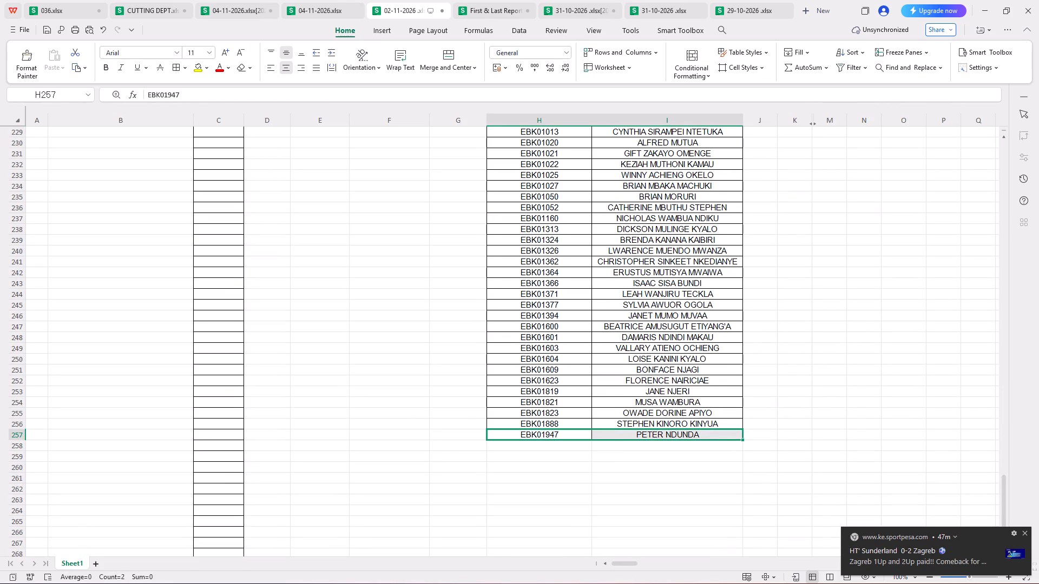
drag(1005, 508, 1030, 403)
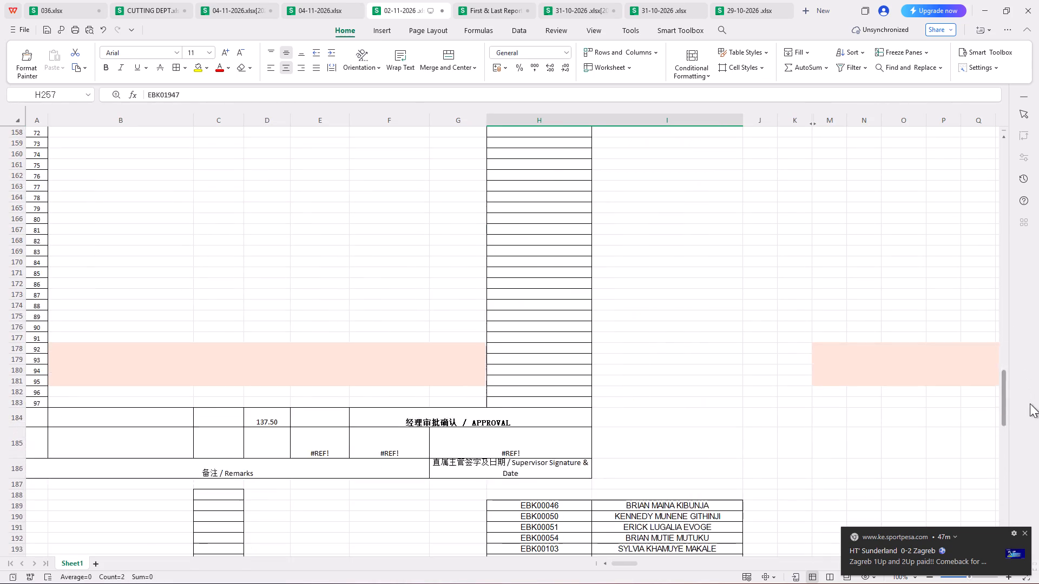
drag(1030, 403, 1033, 423)
ctrl+shift+drag(499, 357, 672, 350)
key(ctrl+x)
scroll(712, 321, up, 19)
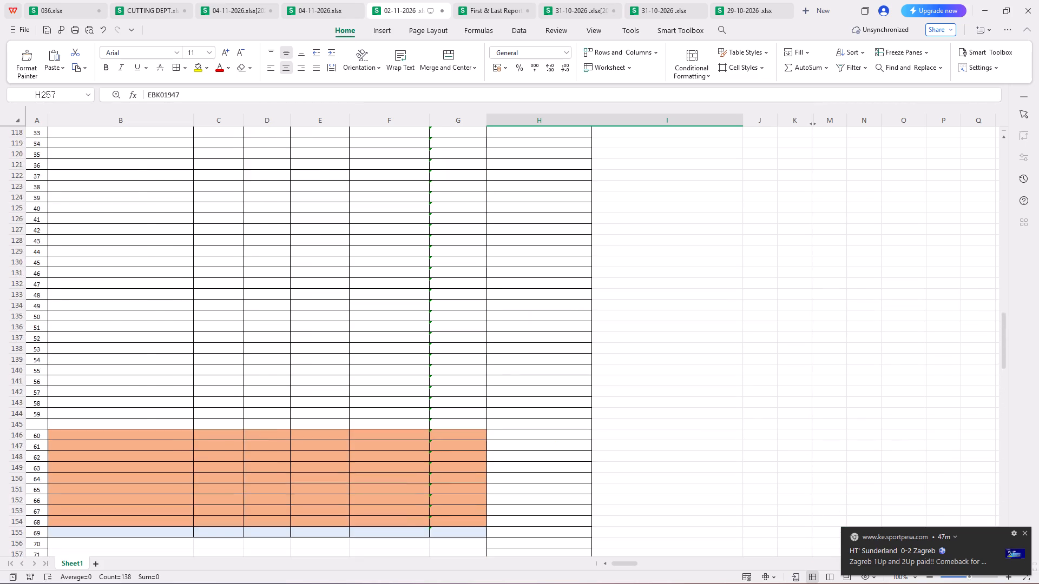
scroll(712, 314, up, 20)
scroll(712, 314, up, 15)
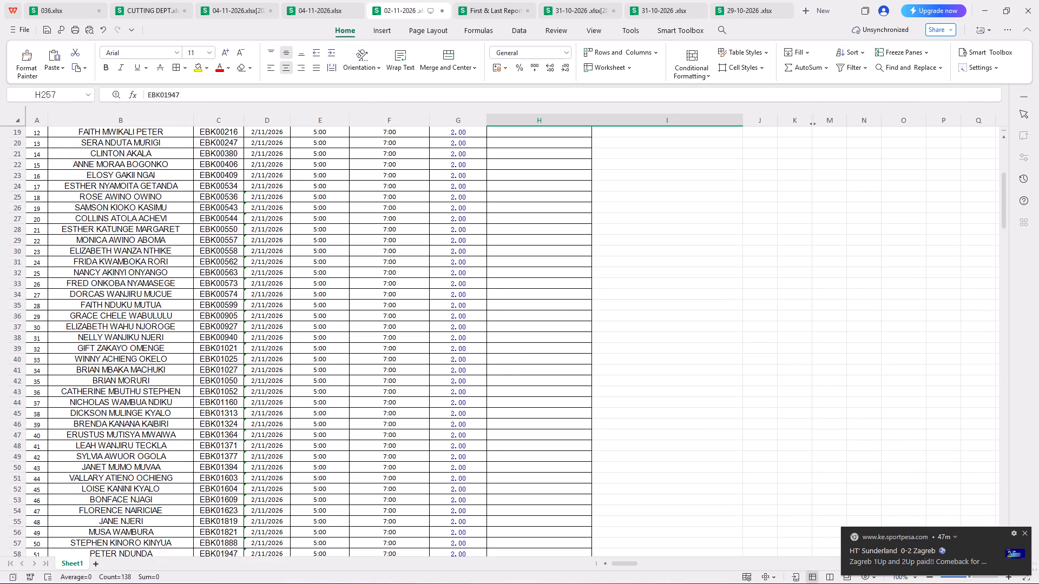
scroll(708, 174, up, 8)
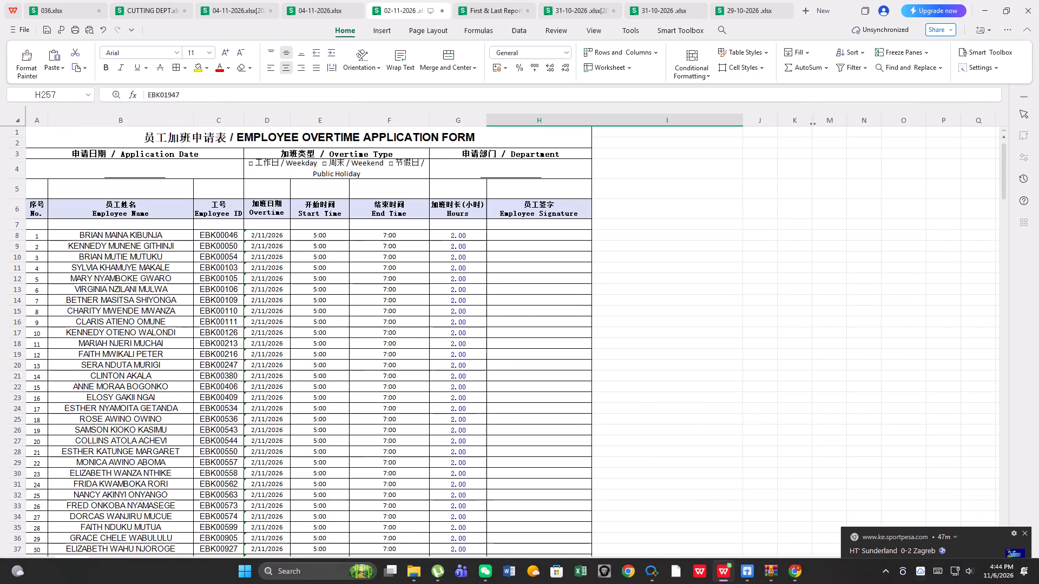
scroll(812, 287, up, 3)
click(712, 230)
key(ctrl+v)
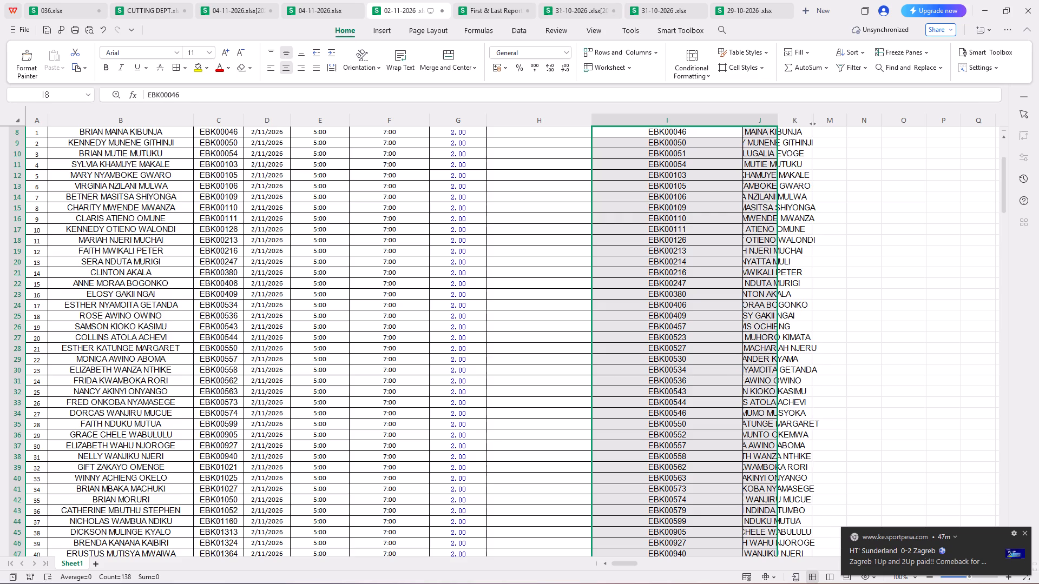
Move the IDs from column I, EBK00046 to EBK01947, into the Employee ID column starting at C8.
scroll(781, 218, up, 4)
click(705, 238)
scroll(705, 300, down, 7)
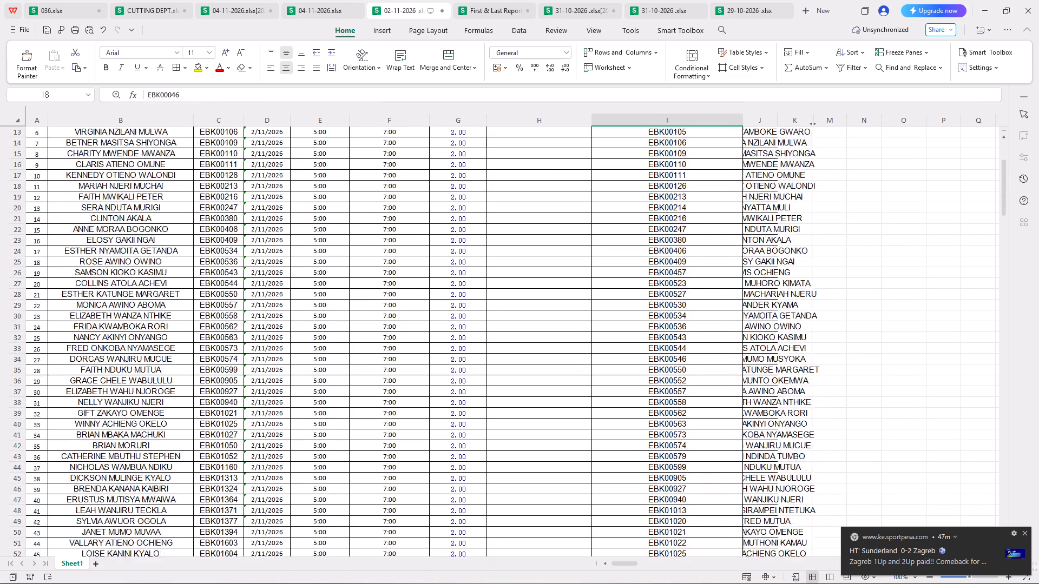
scroll(707, 383, down, 12)
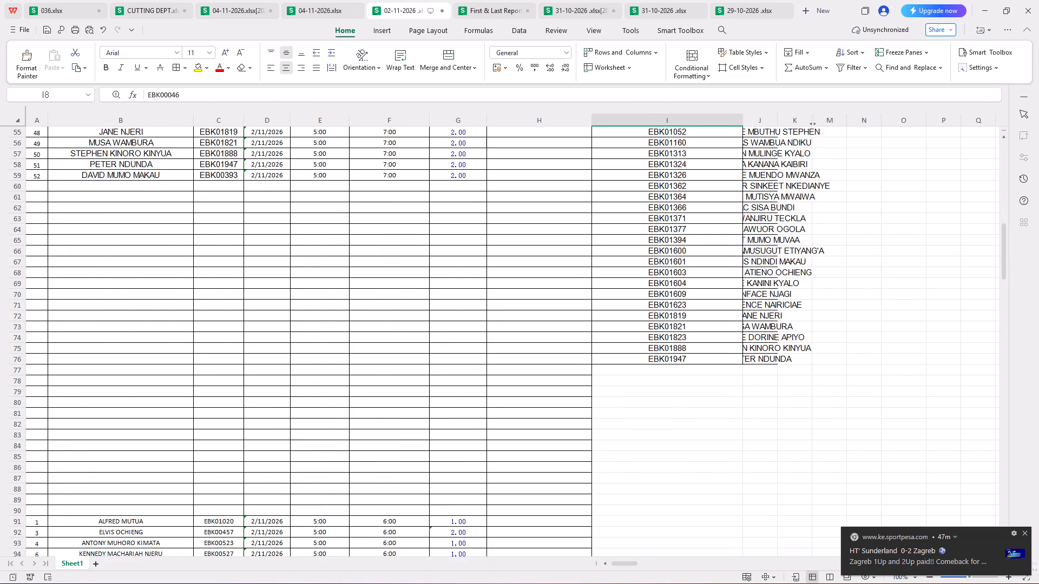
ctrl+shift+click(664, 365)
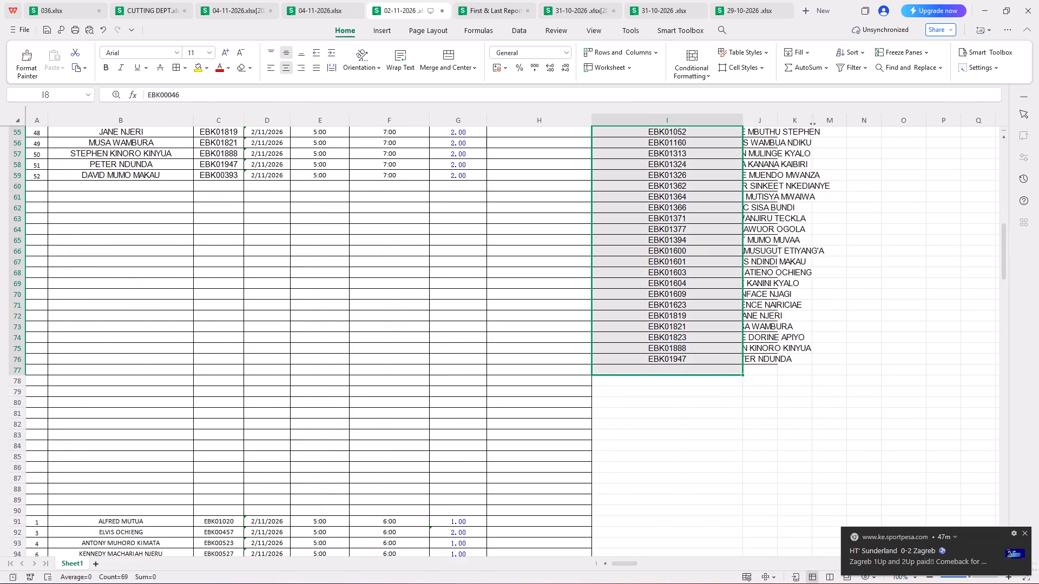
key(ctrl+x)
scroll(656, 429, up, 20)
scroll(656, 429, up, 2)
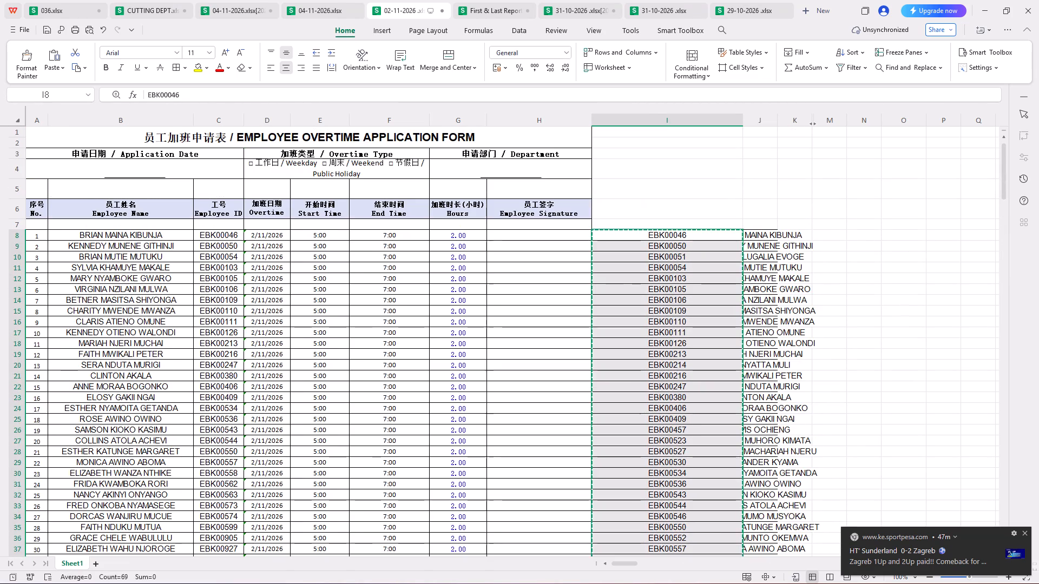
click(233, 238)
key(ctrl+v)
Move the matching names from J8:J76 into the Employee Name column starting at B8.
scroll(284, 283, down, 6)
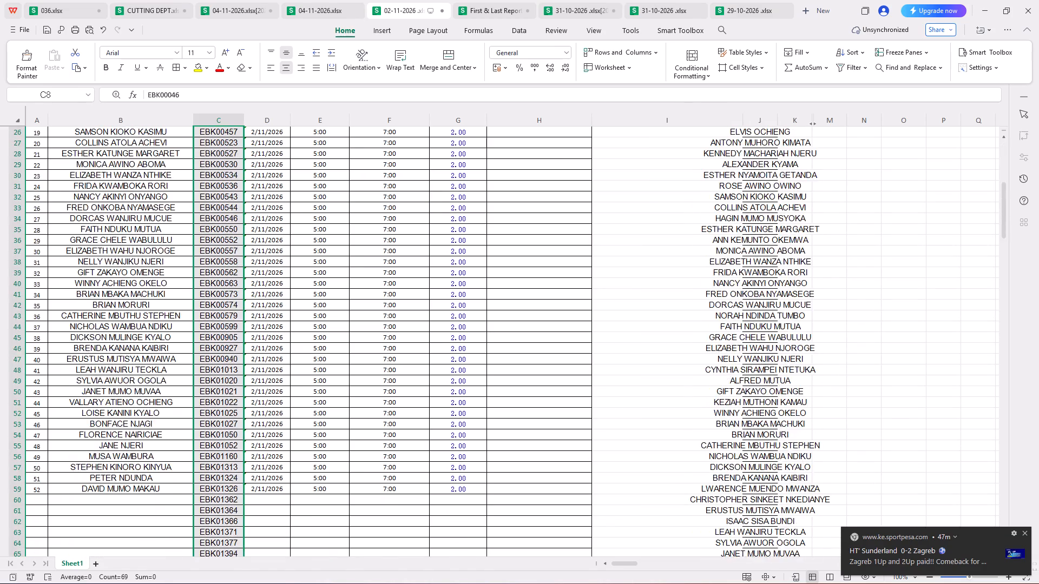
scroll(314, 336, down, 3)
scroll(353, 365, down, 4)
drag(741, 452, 749, 447)
click(751, 447)
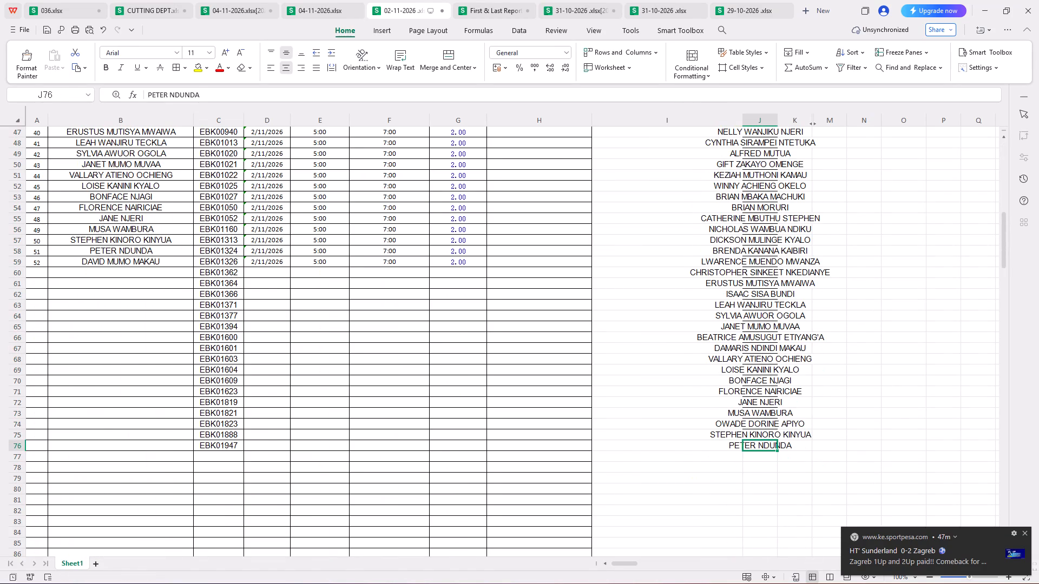
scroll(752, 430, up, 19)
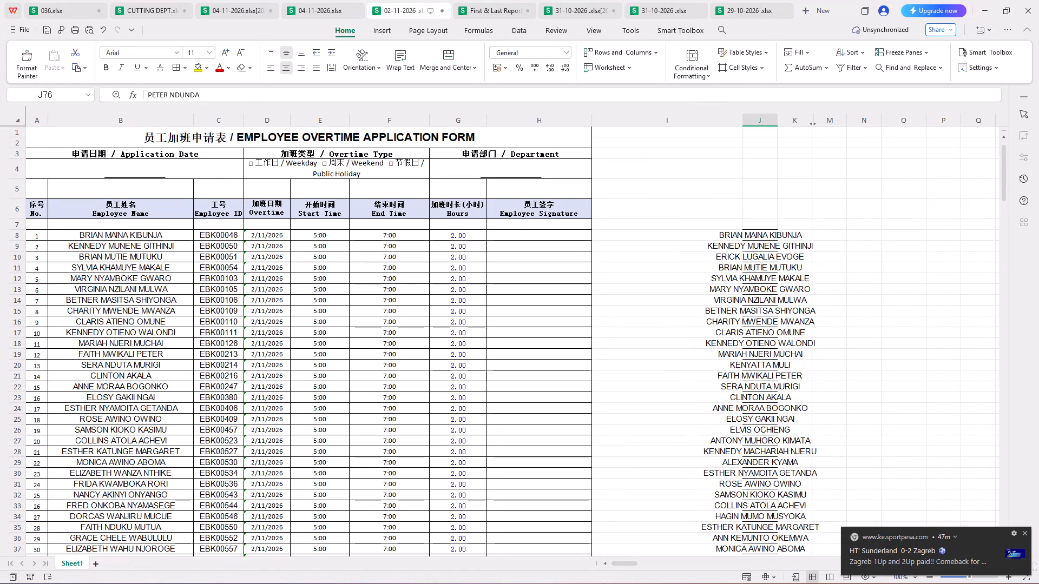
ctrl+shift+click(751, 238)
key(ctrl+x)
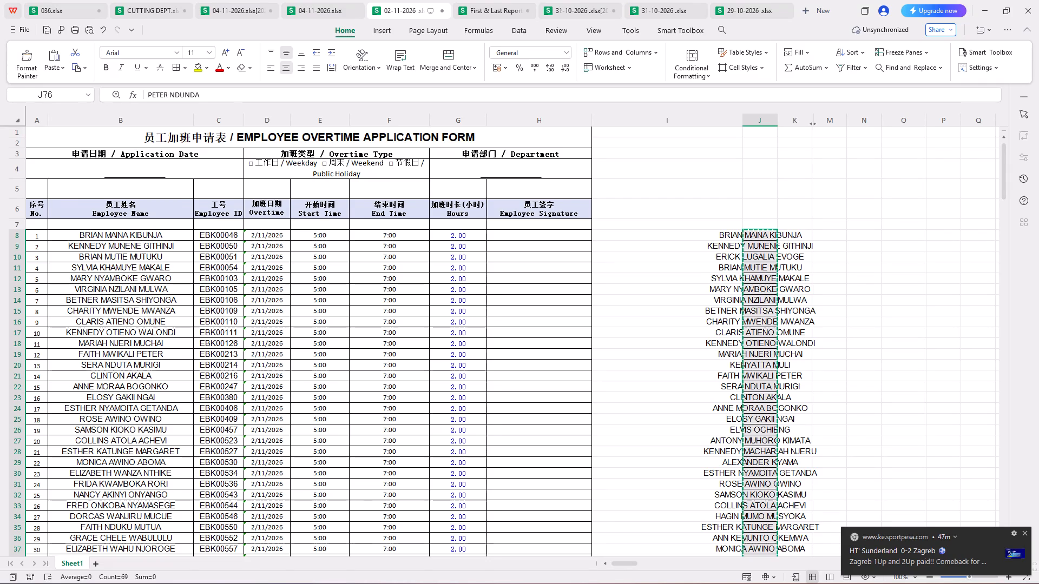
scroll(106, 244, down, 14)
scroll(159, 357, up, 14)
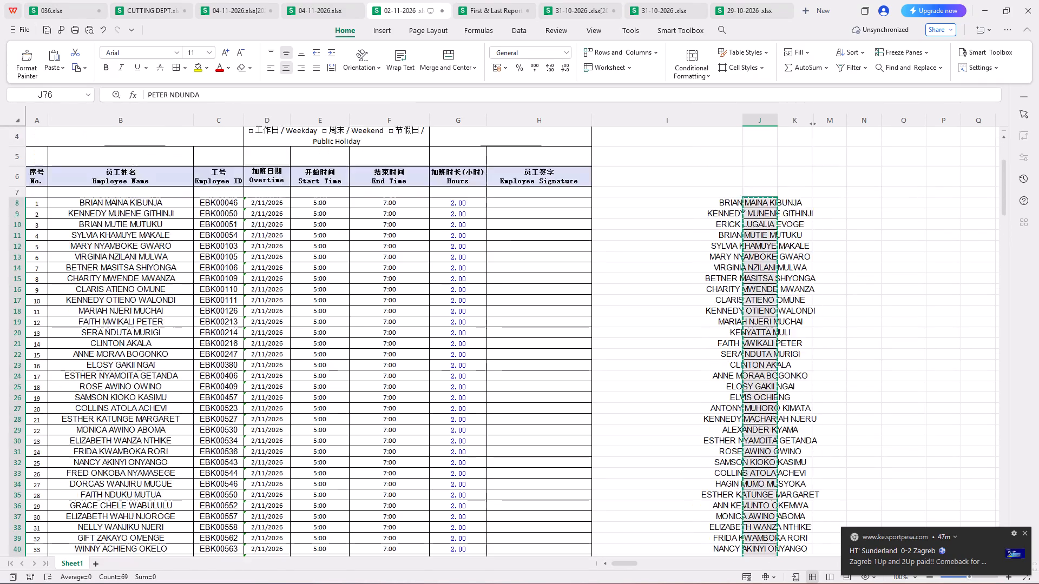
click(150, 238)
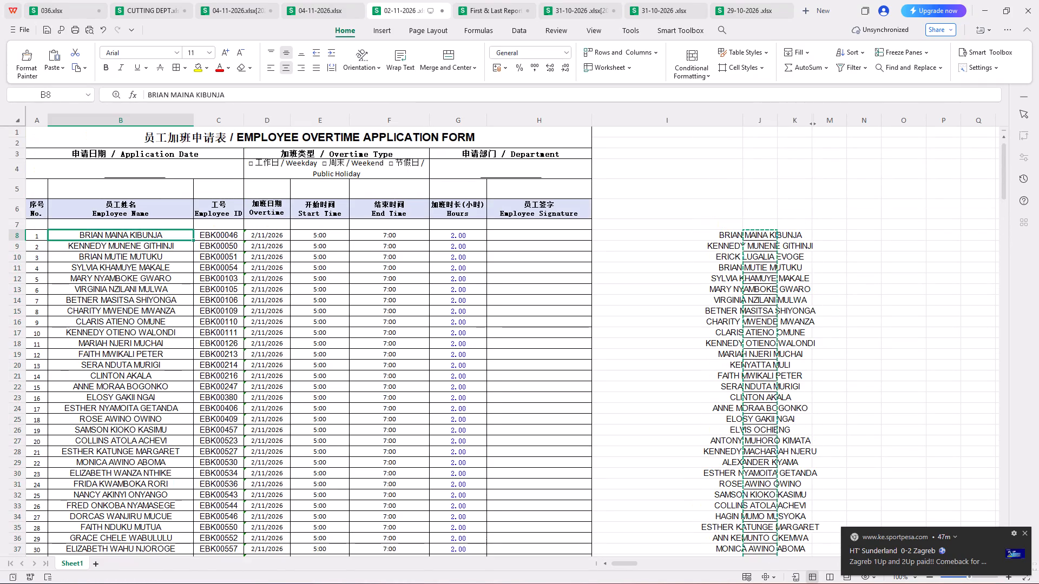
key(ctrl+v)
Fill the date 2/11/2026, start time 5:00, end time 7:00 and 2.00 hours from row 59 down to row 76.
scroll(150, 238, down, 15)
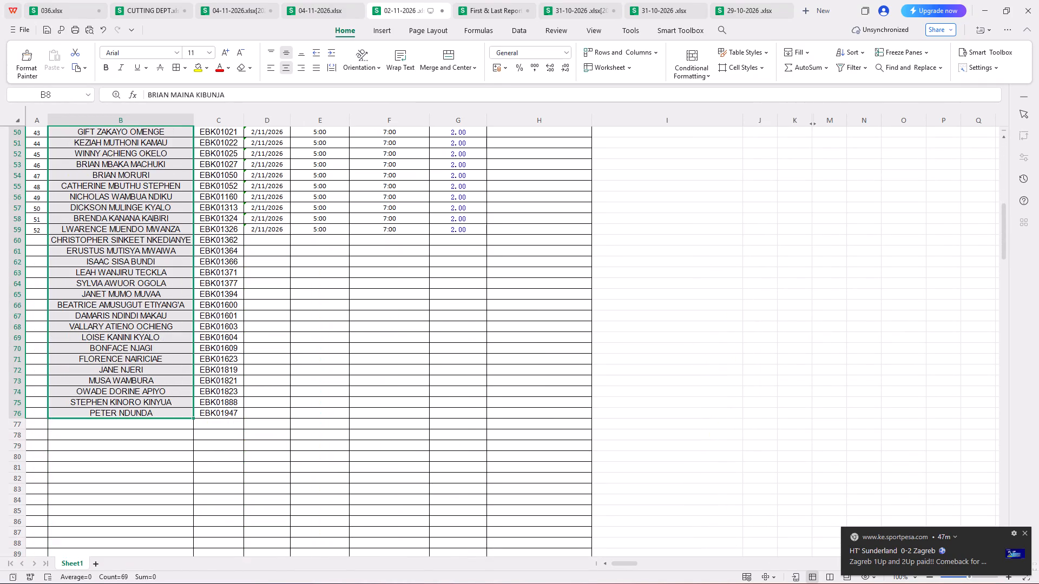
click(302, 321)
scroll(302, 321, up, 4)
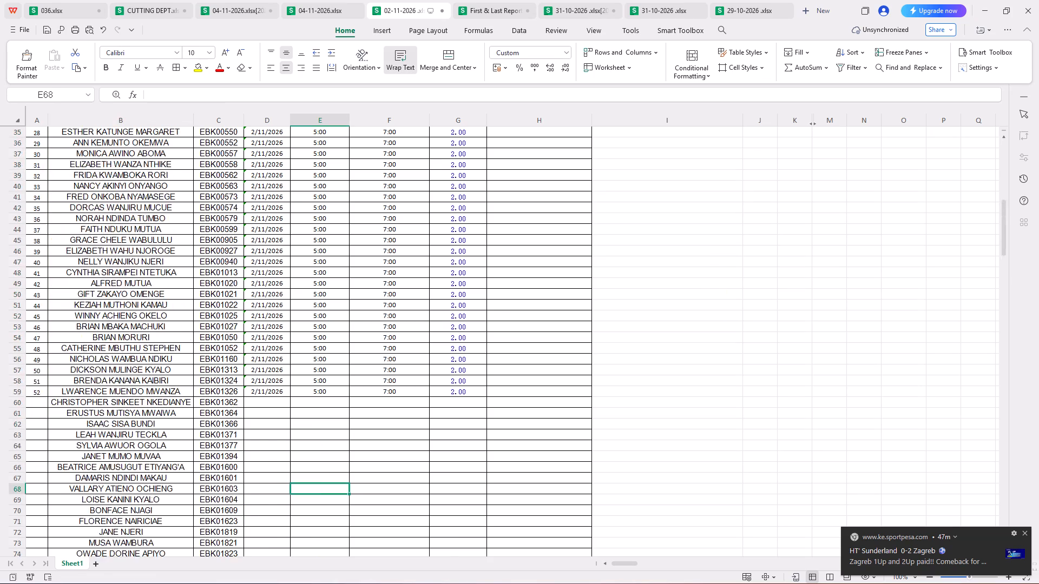
scroll(302, 321, up, 15)
scroll(302, 286, down, 3)
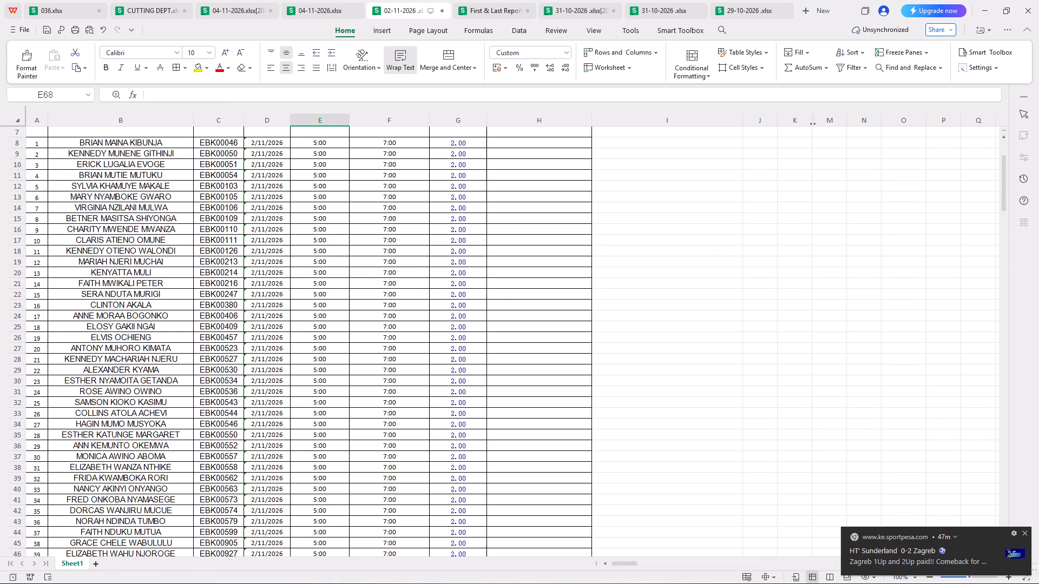
scroll(302, 301, down, 10)
drag(277, 369, 346, 368)
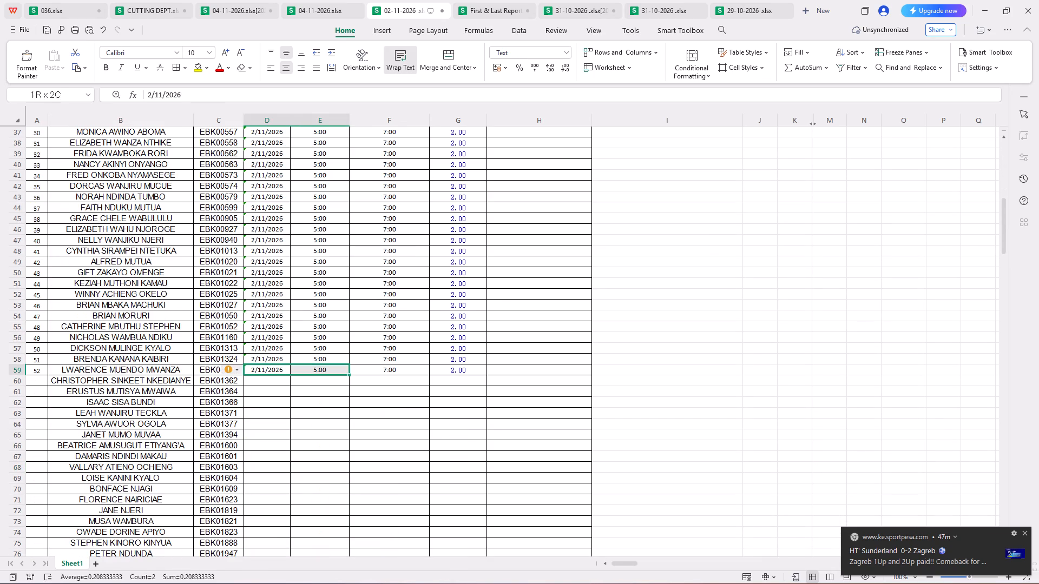
drag(346, 368, 452, 365)
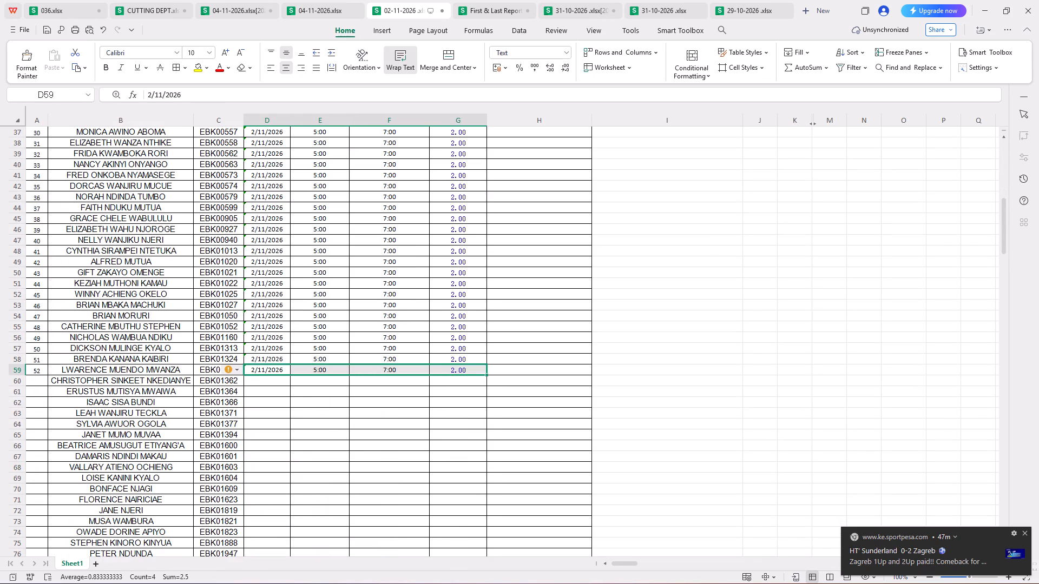
ctrl+double_click(488, 375)
scroll(487, 369, down, 6)
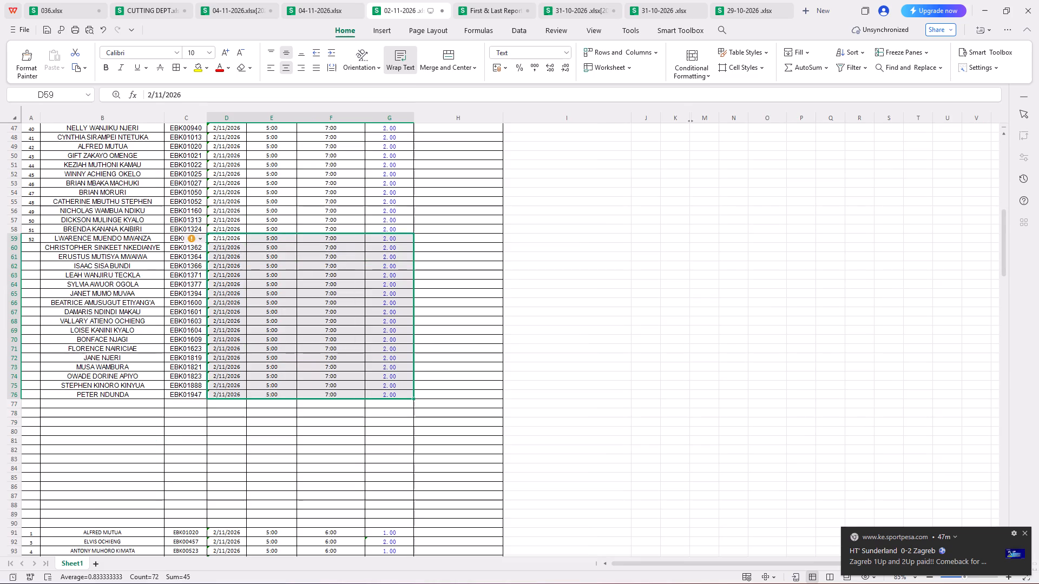
click(574, 410)
scroll(280, 512, up, 3)
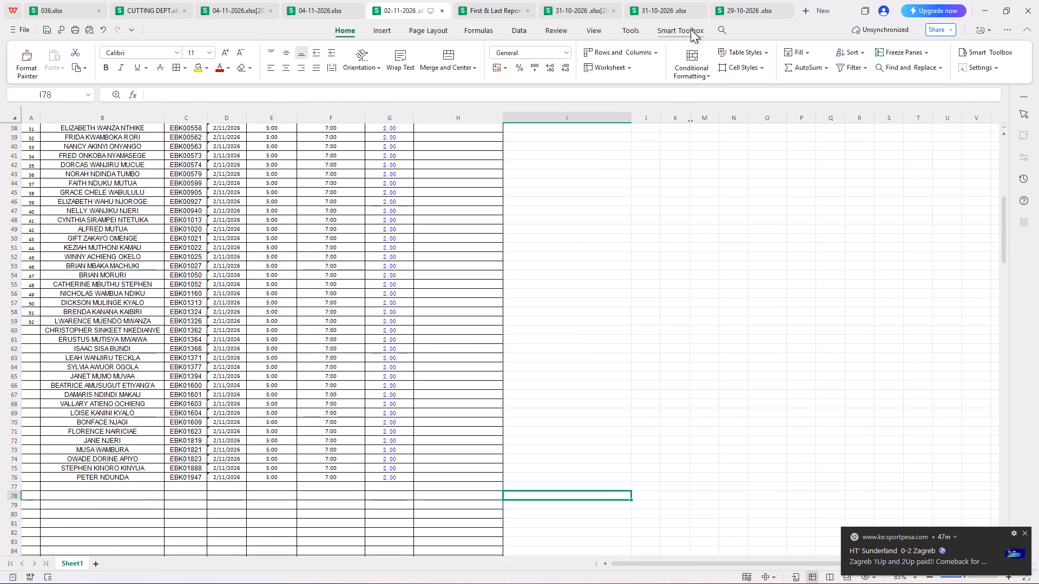
Review the 02-11-2026 rows in the First & Last report and filter column I to show only yellow cells.
click(493, 12)
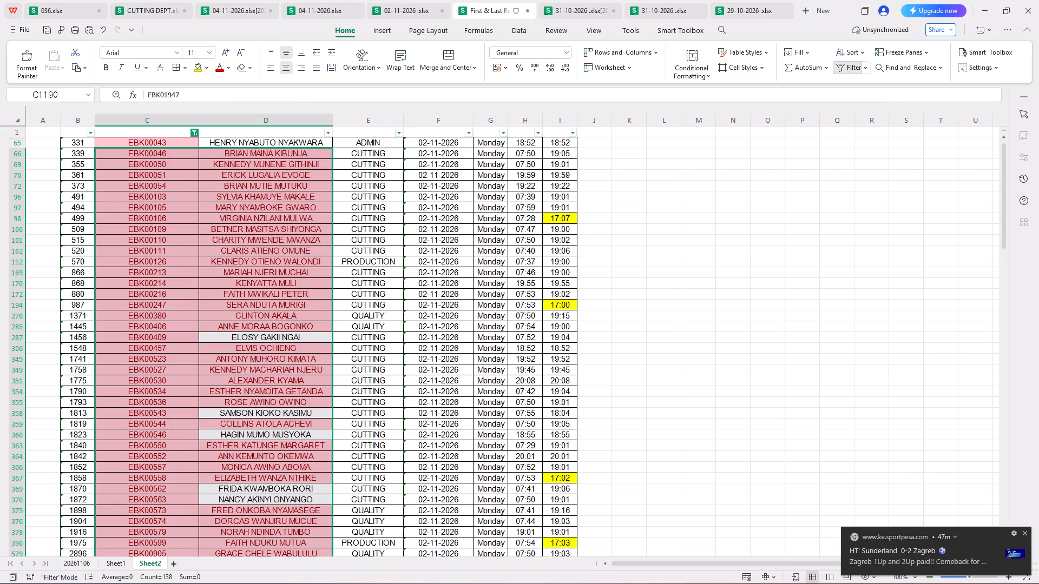
scroll(446, 401, up, 4)
scroll(446, 401, down, 15)
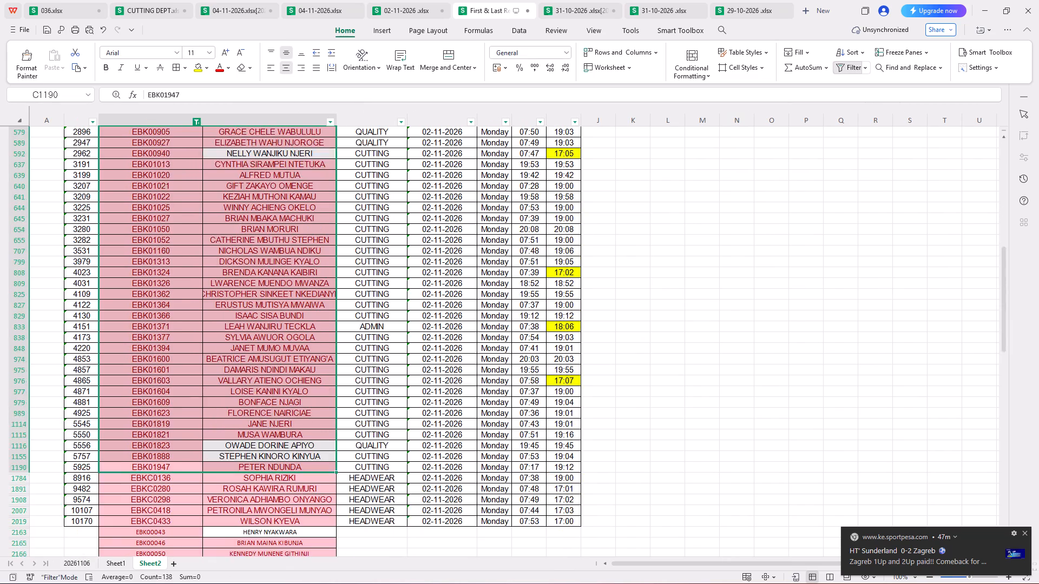
scroll(447, 402, down, 4)
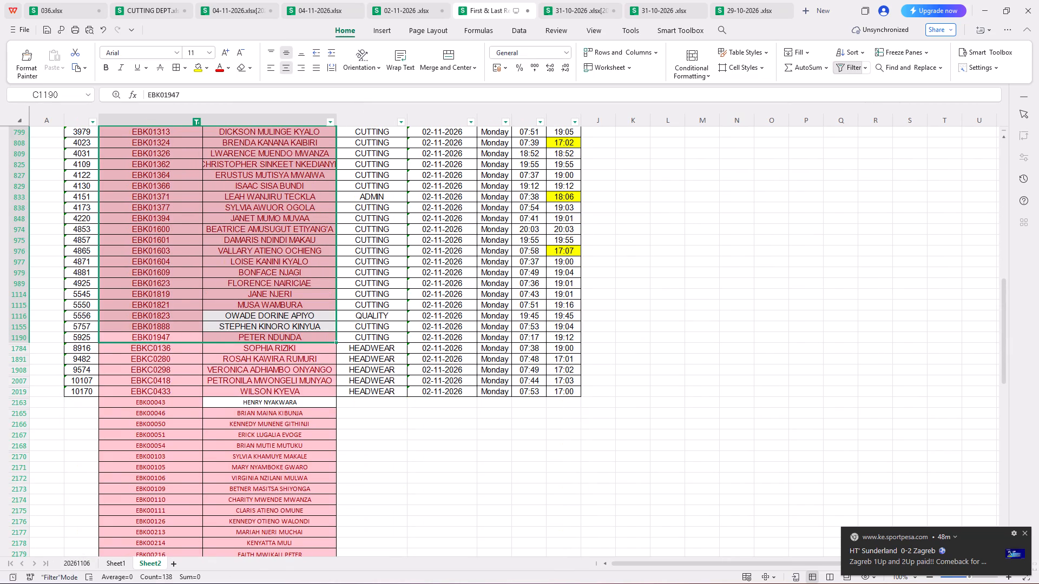
scroll(447, 402, up, 4)
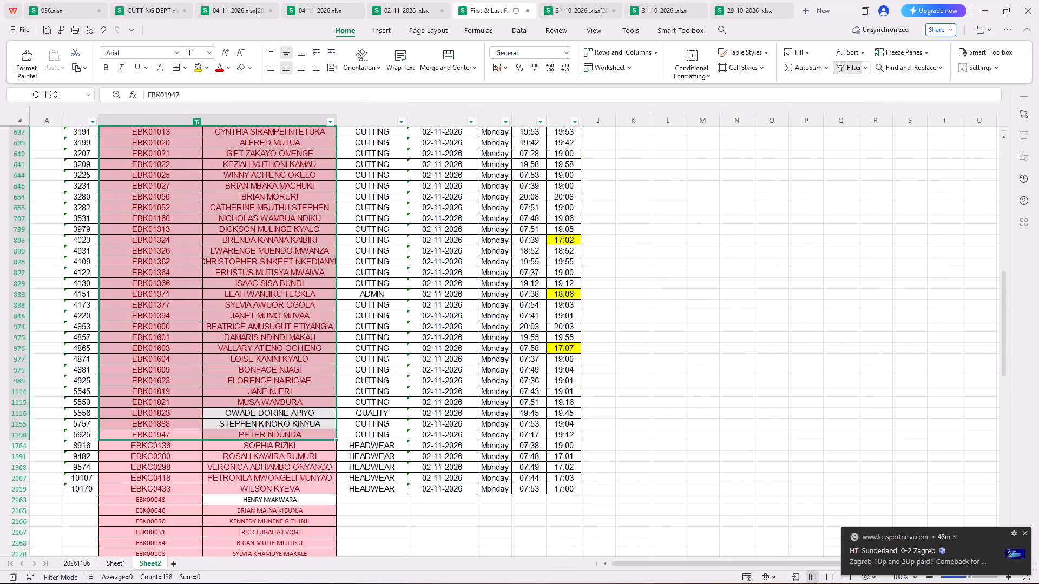
scroll(591, 438, up, 16)
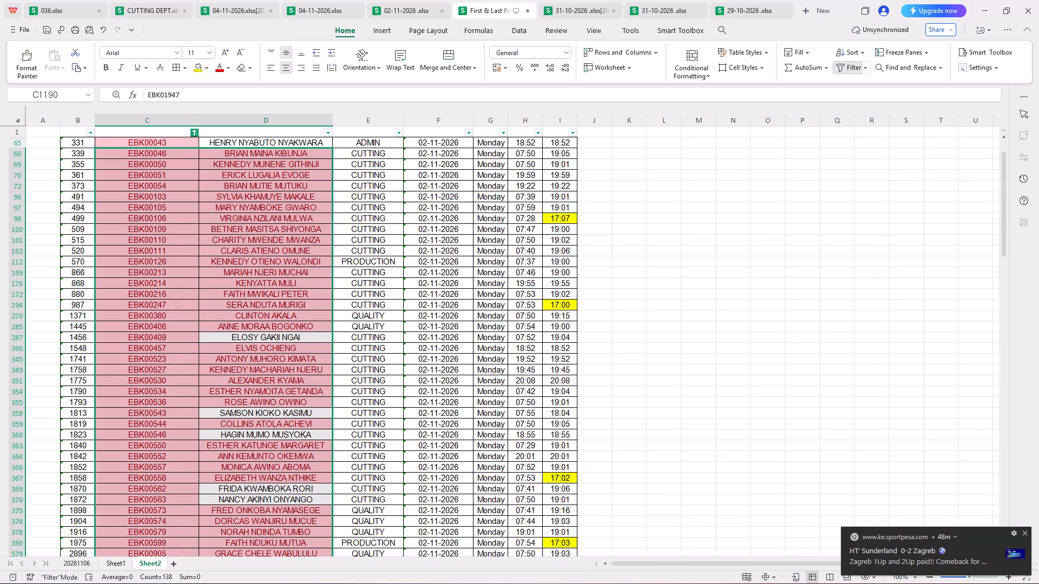
scroll(591, 438, up, 4)
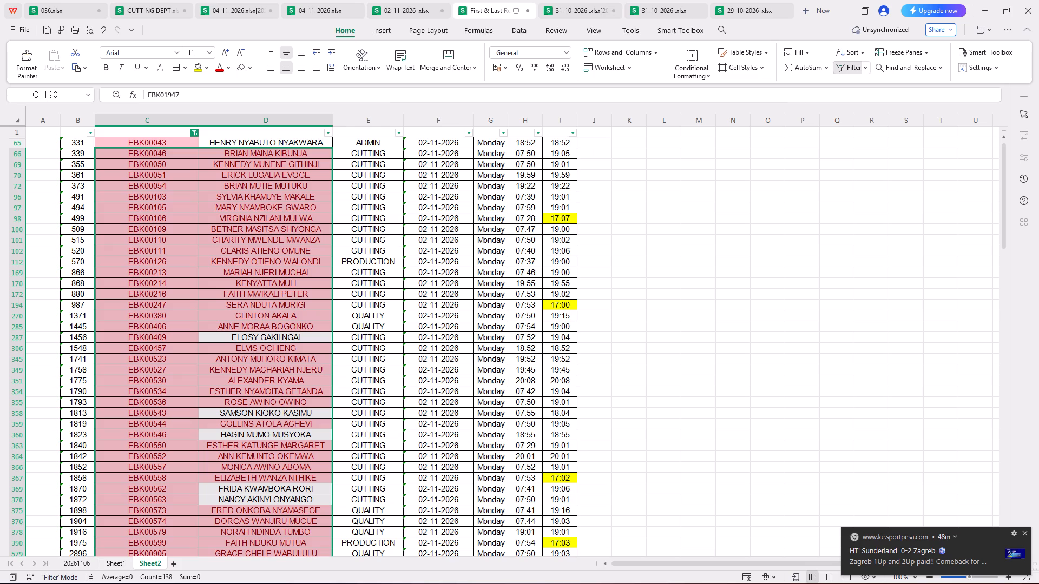
click(573, 132)
click(667, 170)
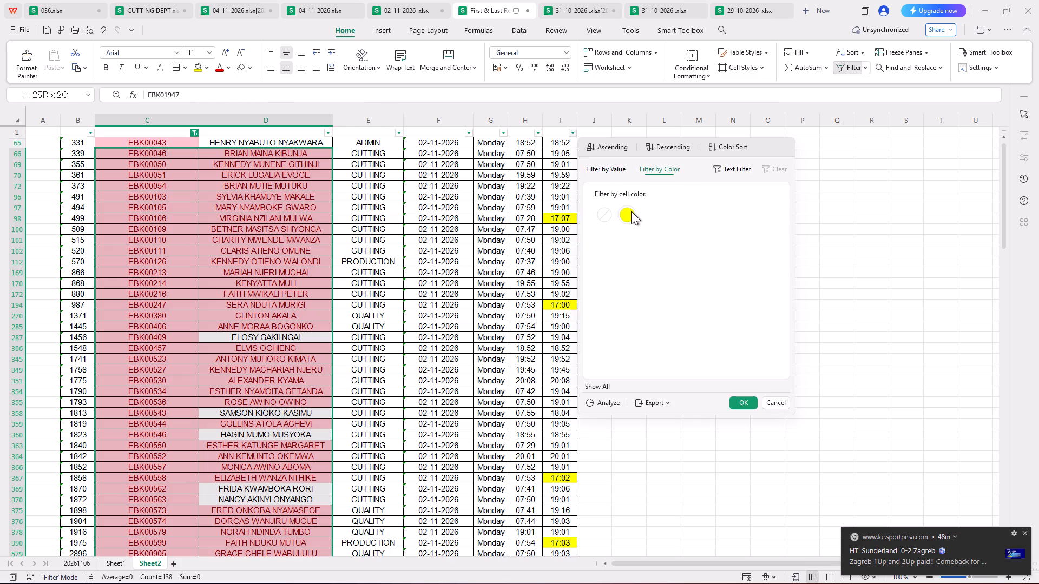
click(631, 211)
click(749, 405)
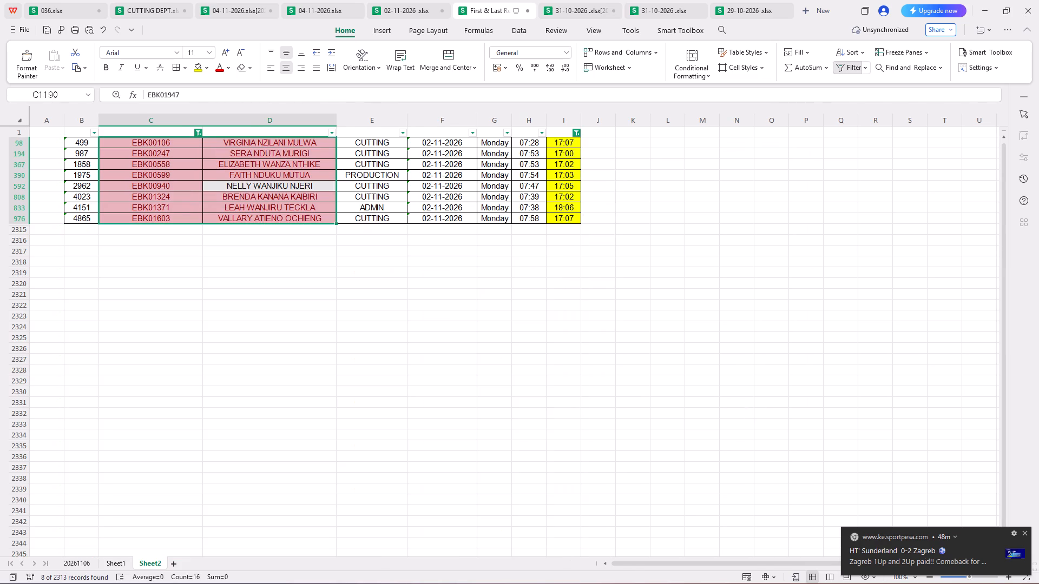
scroll(544, 356, up, 4)
Copy the filtered employee IDs in C98:C976 into the 02-11-2026 form below its list, starting at C79.
drag(169, 141, 173, 202)
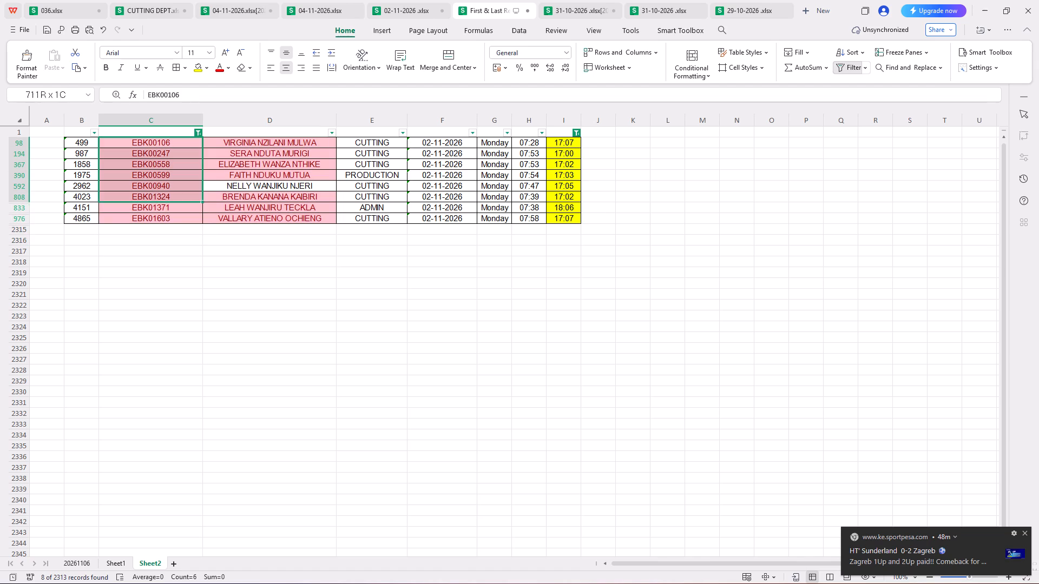
drag(173, 202, 173, 220)
key(ctrl+c)
scroll(278, 286, up, 5)
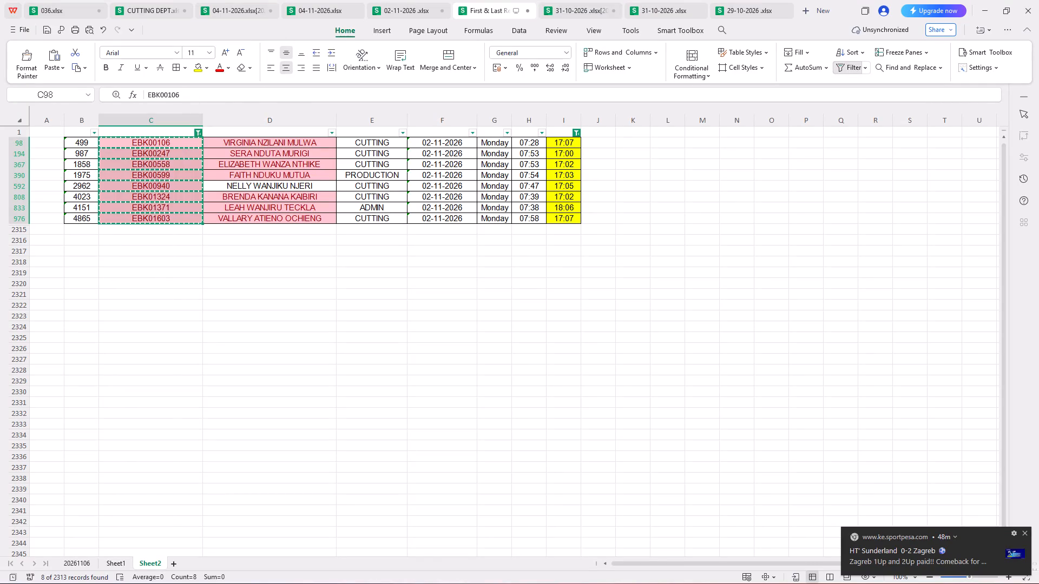
click(407, 10)
scroll(332, 359, down, 2)
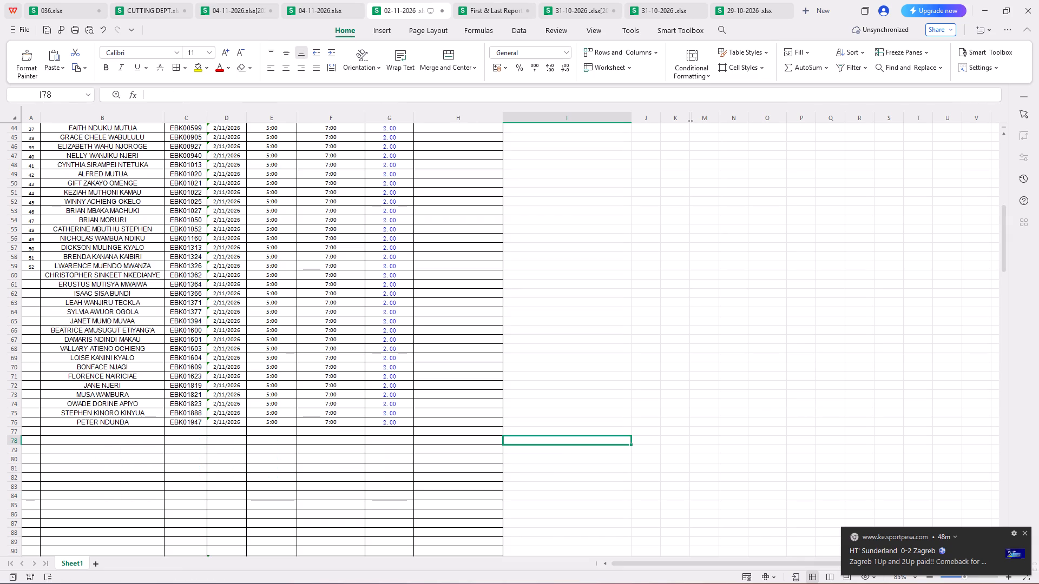
click(183, 448)
key(ctrl+v)
Highlight duplicate values in the Employee ID column C of the 02-11-2026 form with conditional formatting.
scroll(210, 439, down, 4)
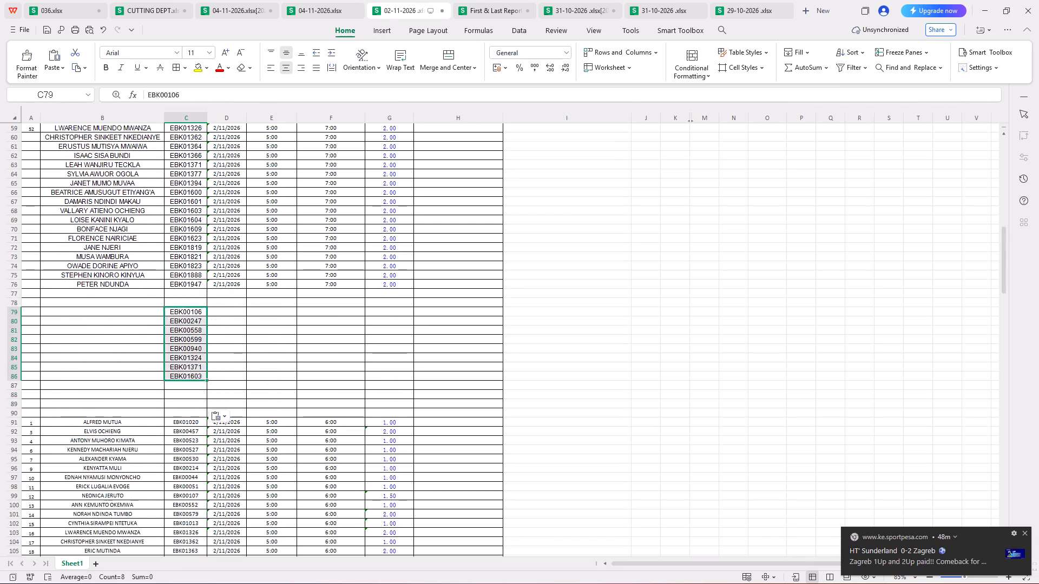
scroll(212, 438, down, 20)
scroll(212, 438, down, 8)
scroll(228, 426, up, 5)
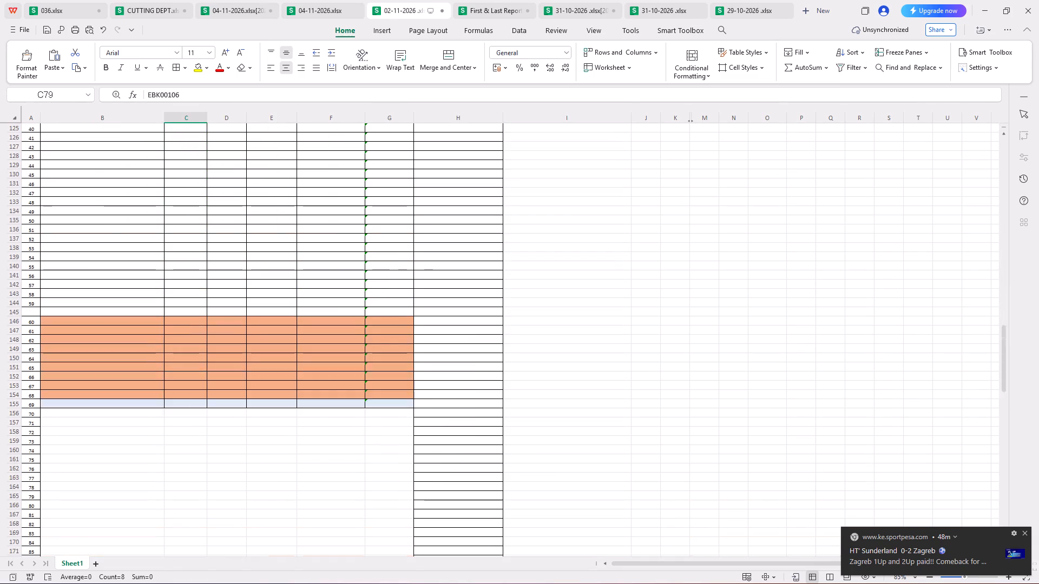
scroll(228, 426, up, 8)
scroll(207, 209, up, 19)
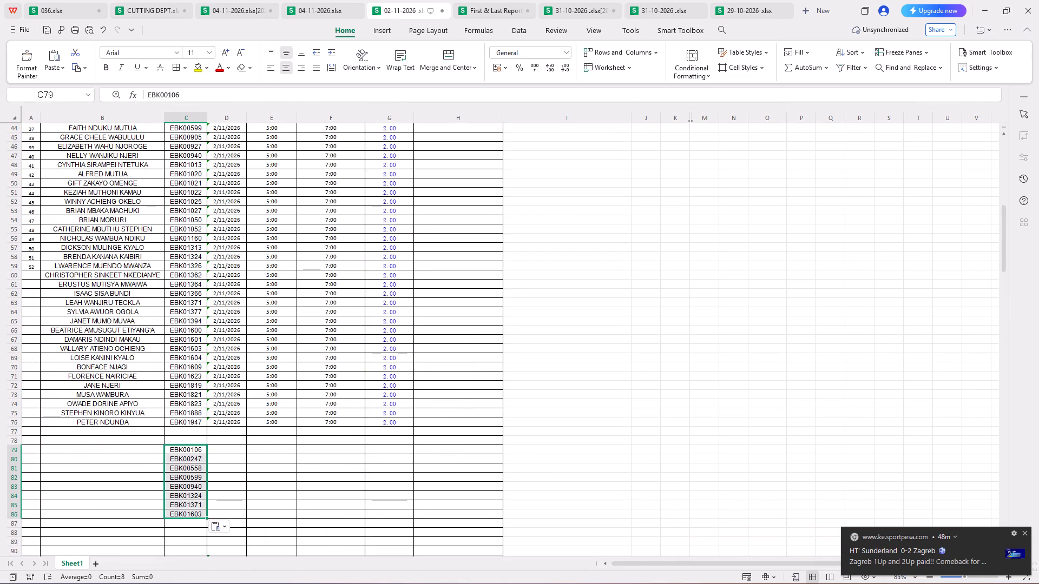
click(198, 115)
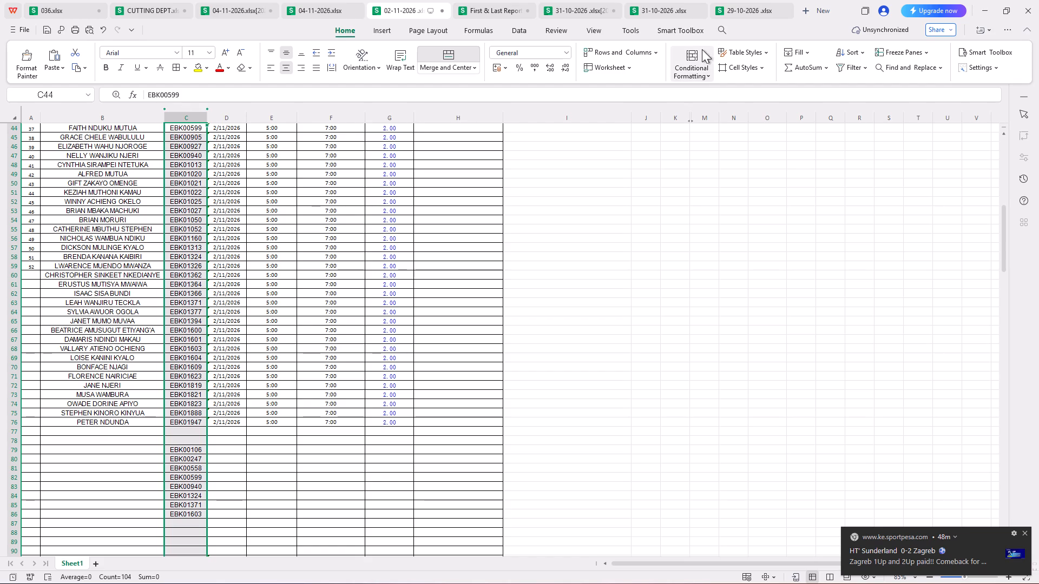
click(689, 60)
click(805, 216)
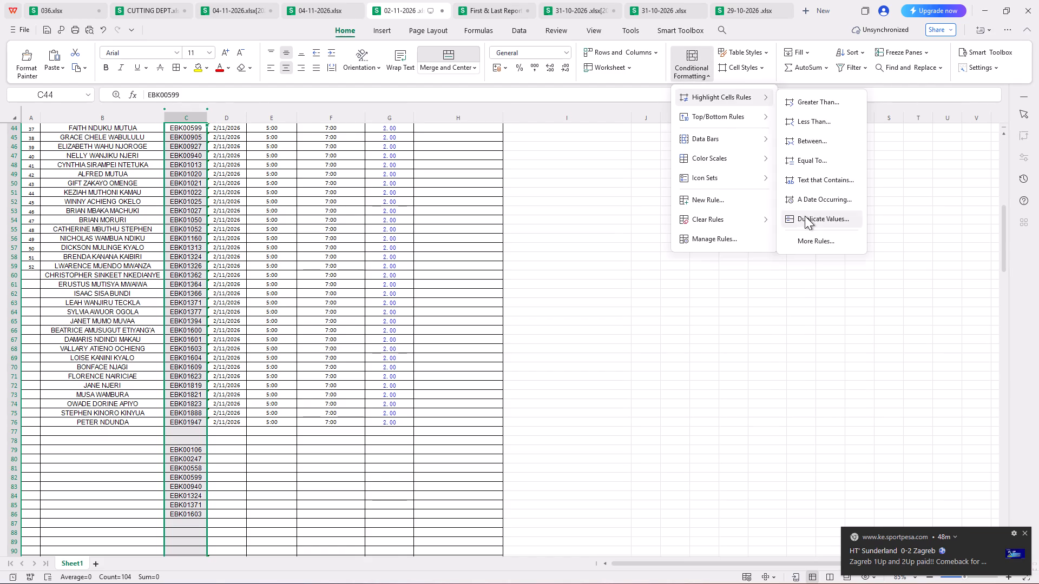
click(585, 316)
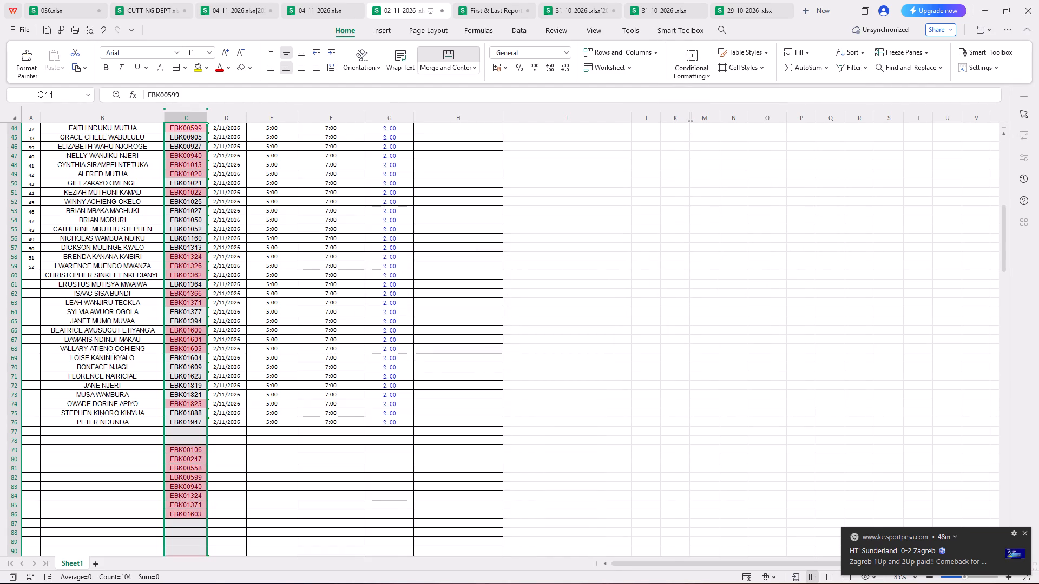
Delete the rows with highlighted duplicate IDs from the 5:00 to 7:00 list, working upwards: rows 74, 68, 67 and 66.
scroll(199, 449, down, 10)
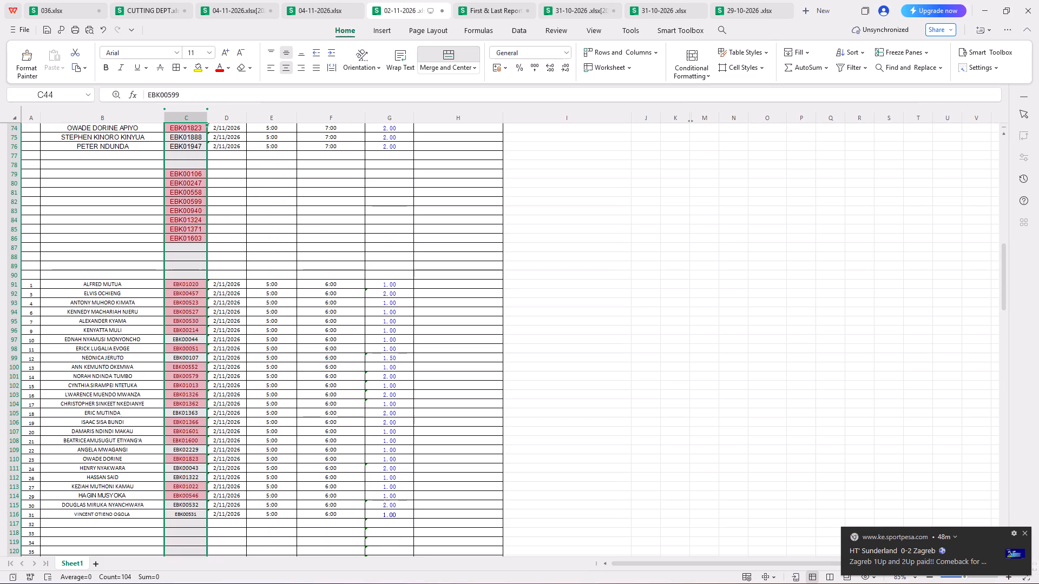
scroll(250, 461, up, 4)
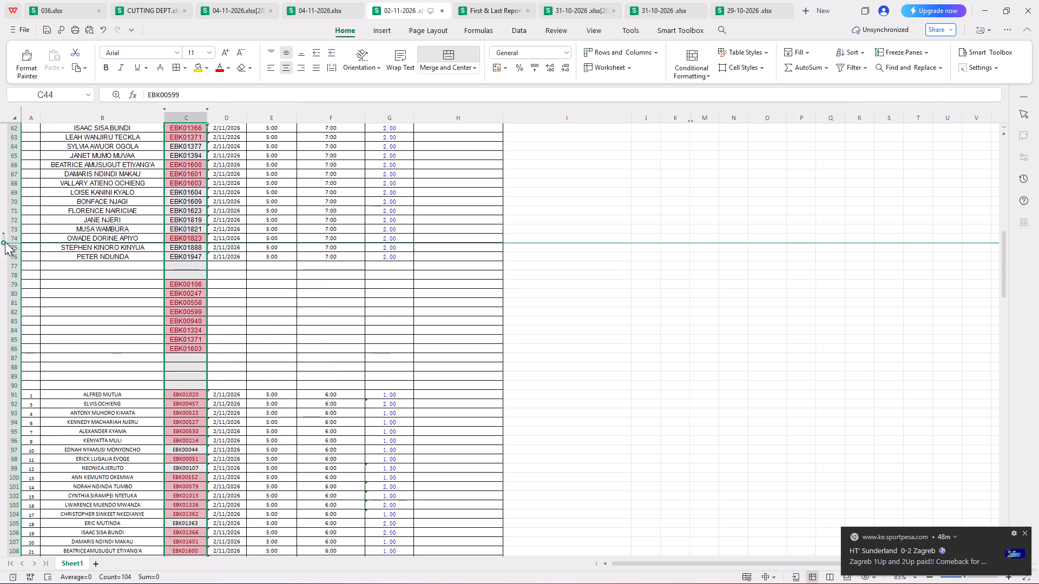
click(18, 237)
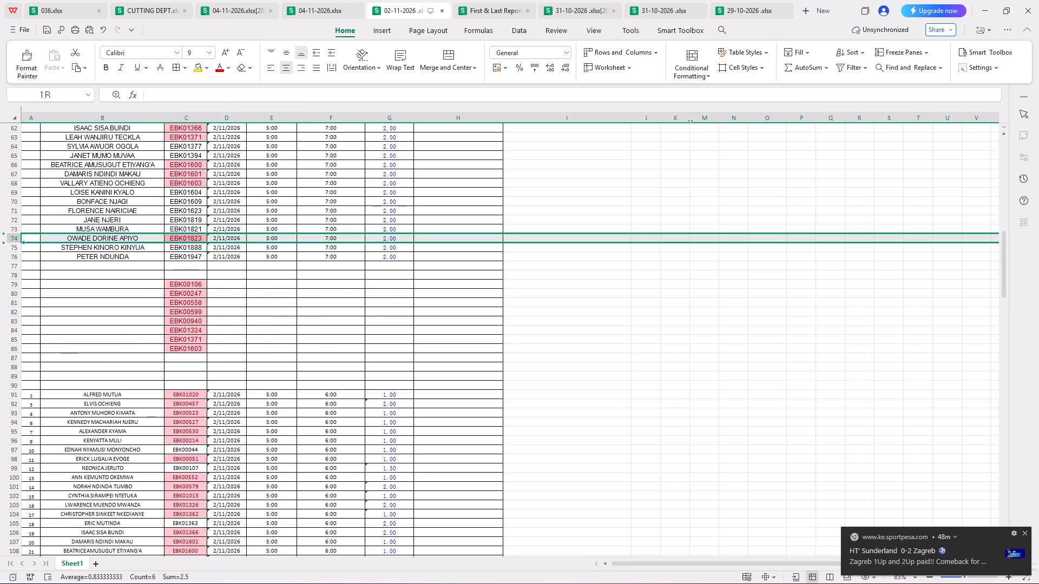
right_click(16, 240)
click(62, 279)
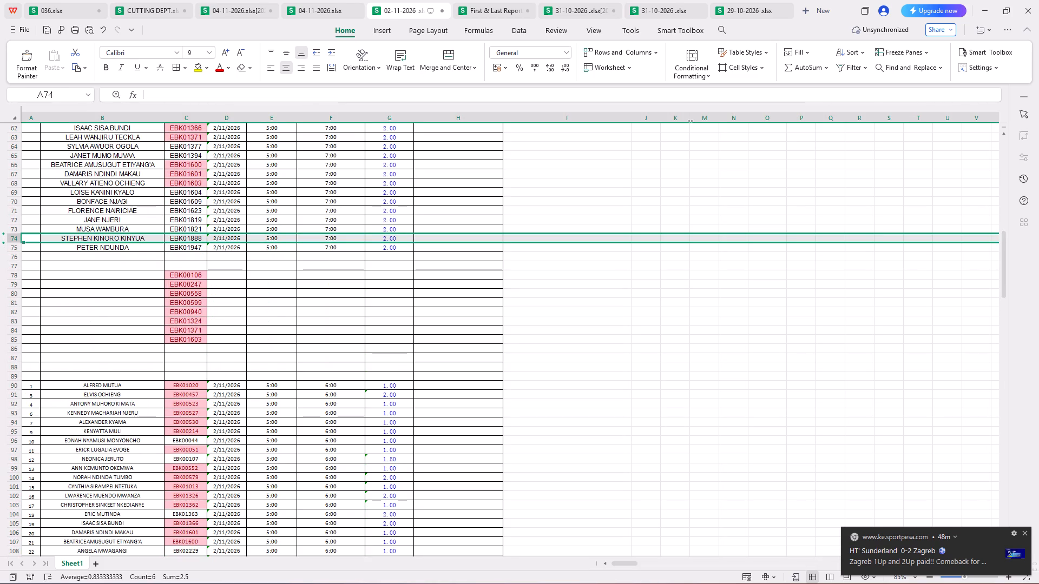
click(12, 185)
right_click(18, 183)
click(56, 212)
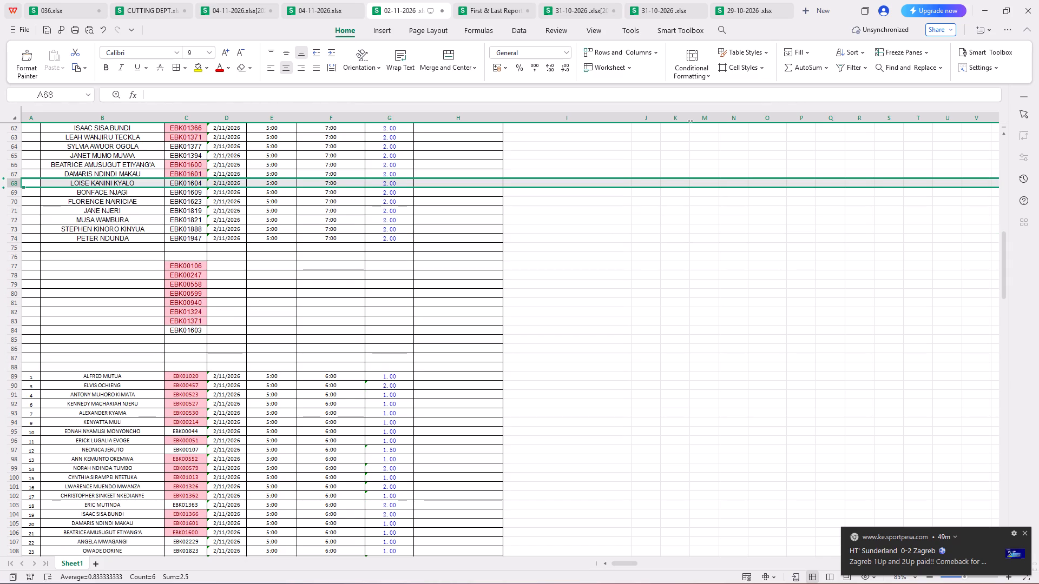
click(11, 173)
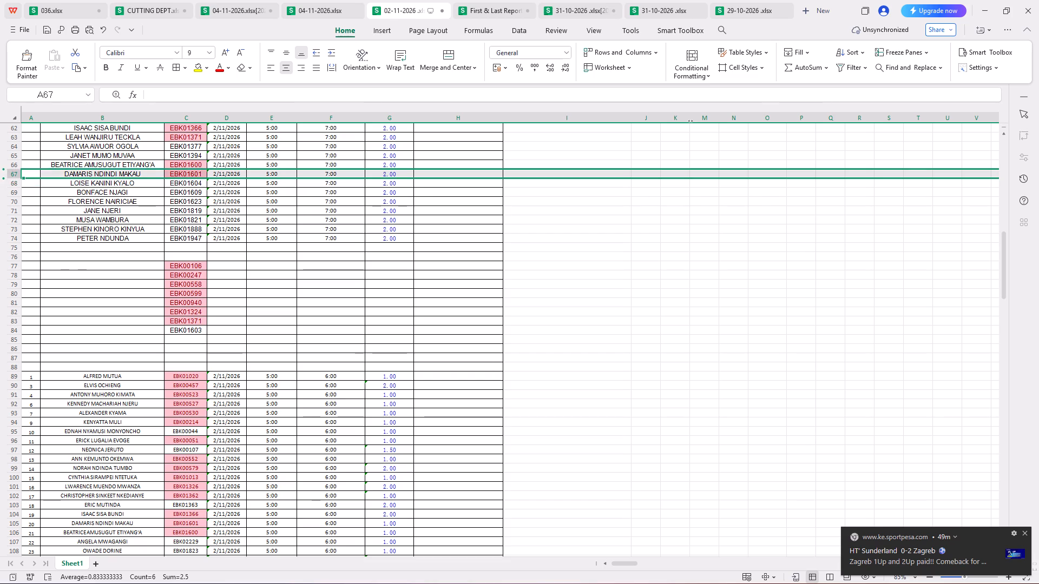
right_click(11, 173)
click(74, 211)
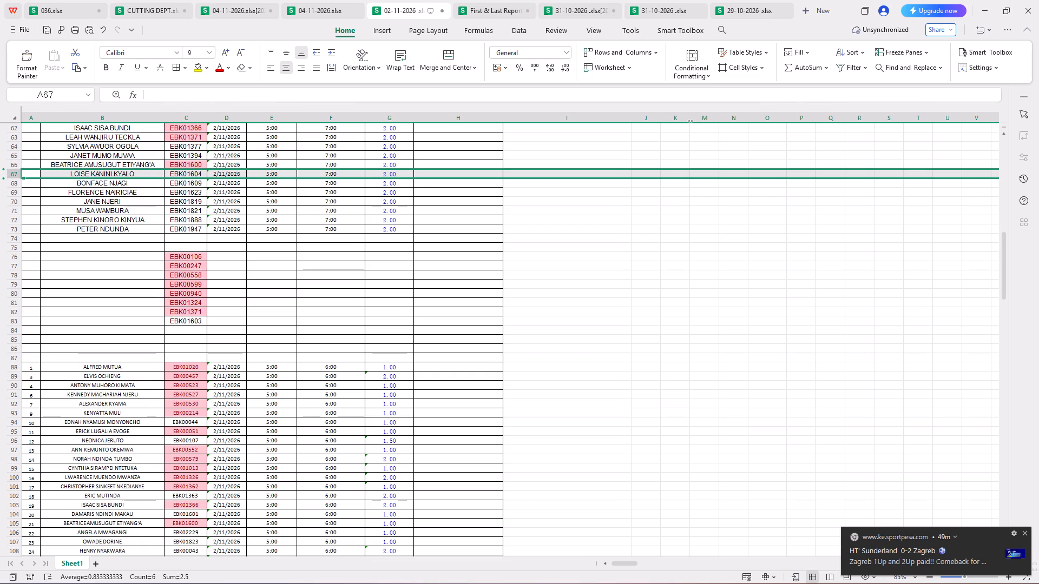
click(7, 165)
right_click(7, 168)
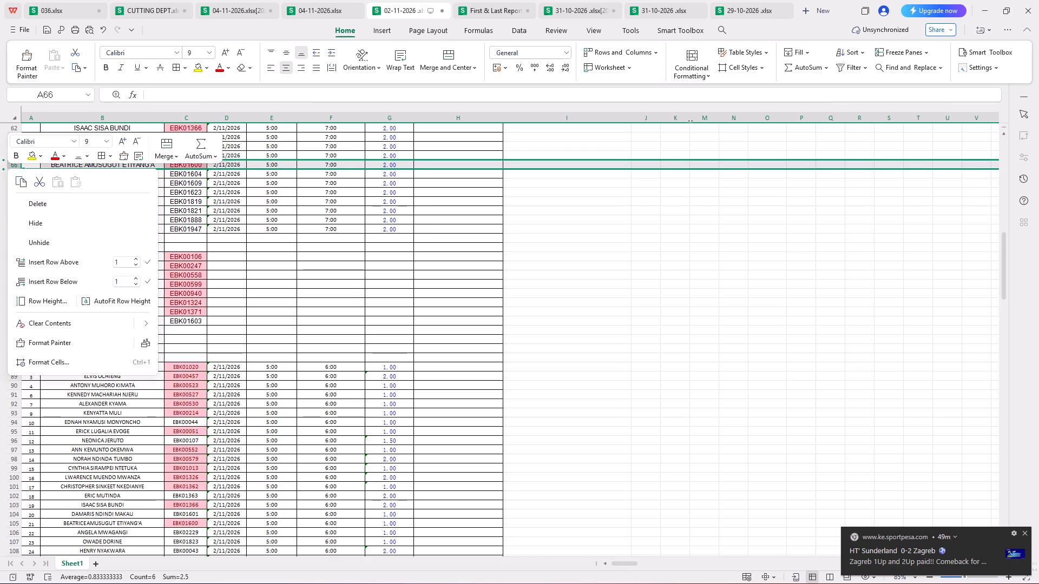
click(55, 201)
Delete the two adjacent rows with highlighted duplicate IDs at rows 62 and 63 of the 5:00 to 7:00 list.
scroll(131, 244, up, 4)
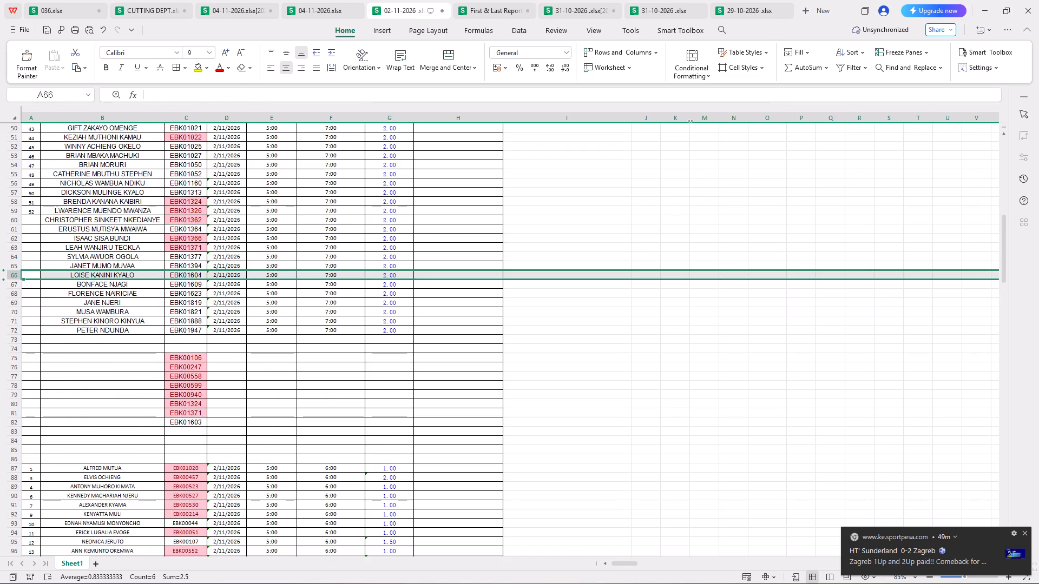
drag(14, 238, 18, 253)
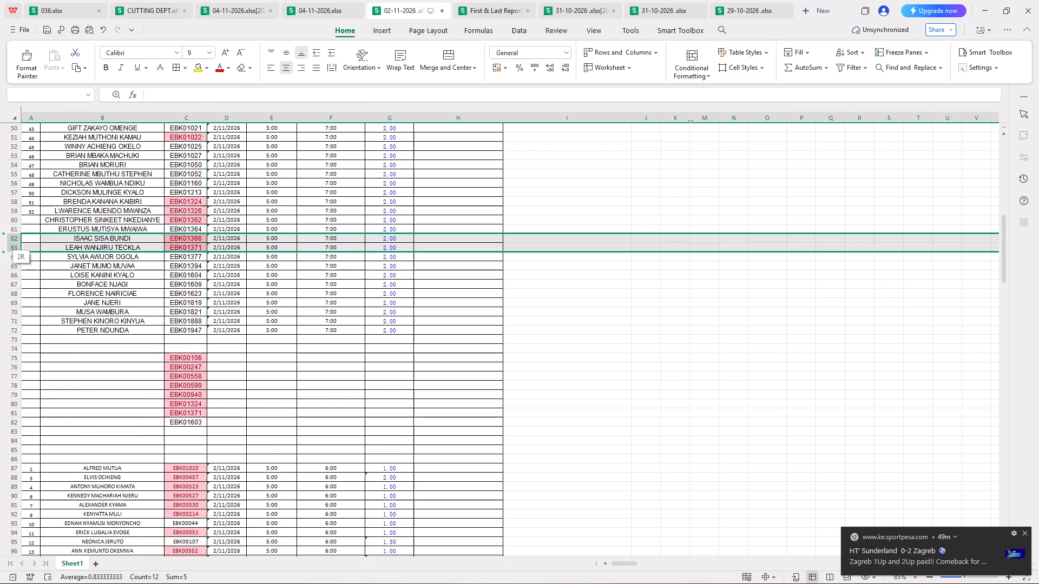
drag(18, 253, 23, 249)
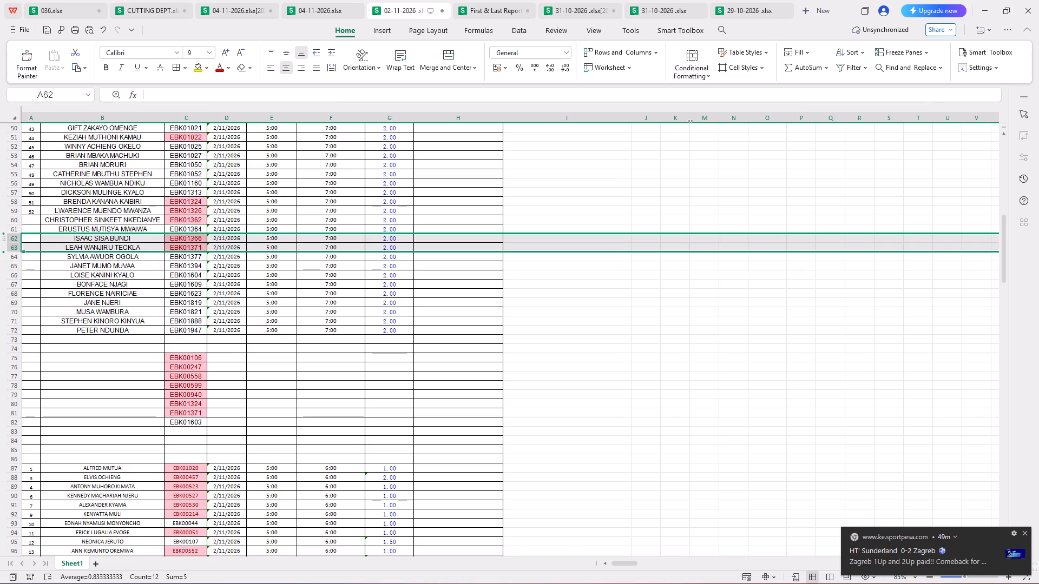
click(14, 240)
right_click(33, 238)
click(63, 267)
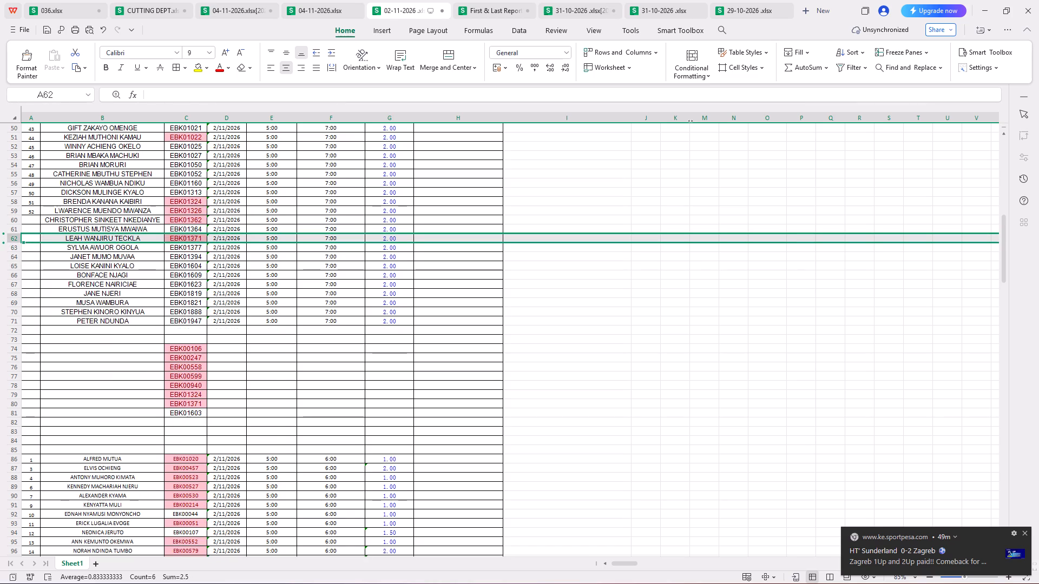
scroll(104, 312, down, 8)
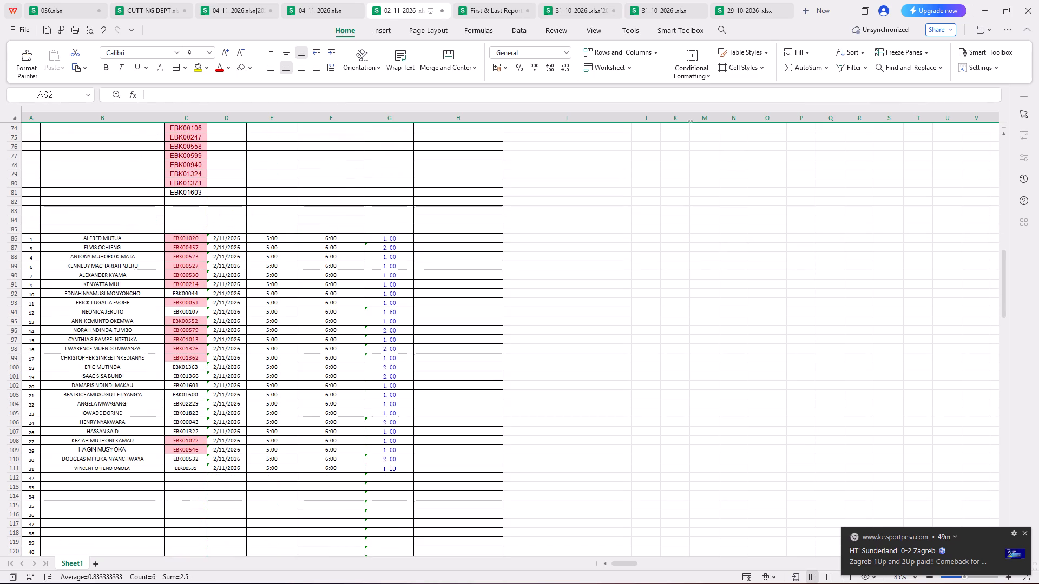
scroll(126, 316, up, 7)
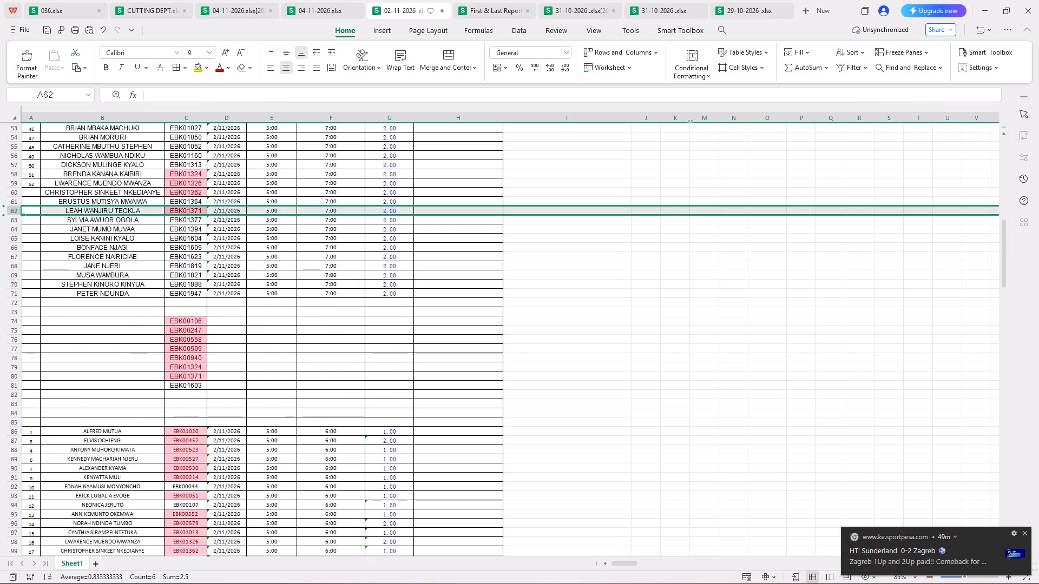
right_click(14, 212)
click(83, 246)
Delete the three consecutive rows with highlighted duplicate IDs, rows 58 to 60, from the 5:00 to 7:00 list.
scroll(128, 301, up, 2)
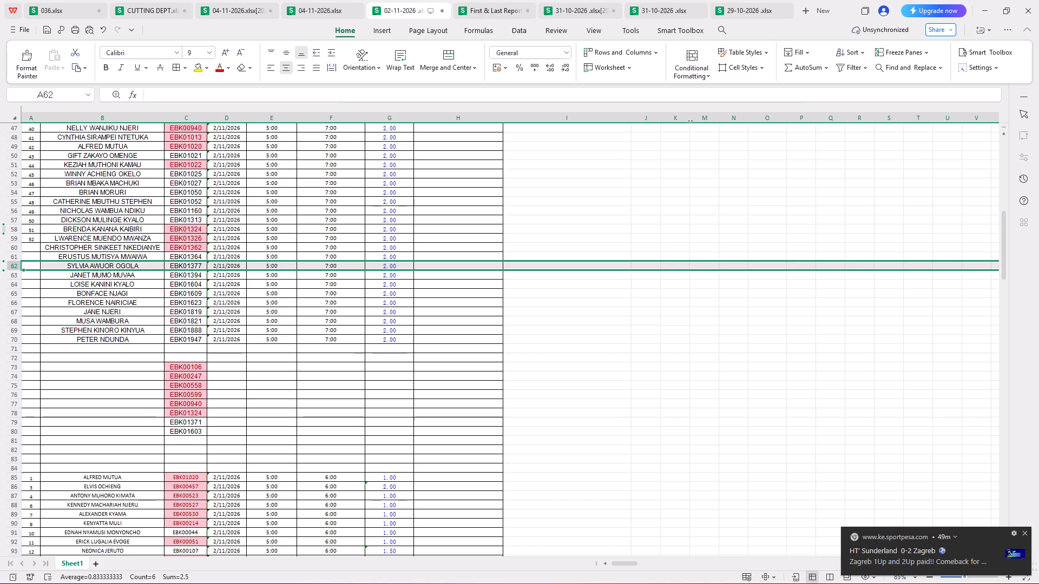
drag(13, 229, 14, 250)
right_click(97, 242)
click(132, 273)
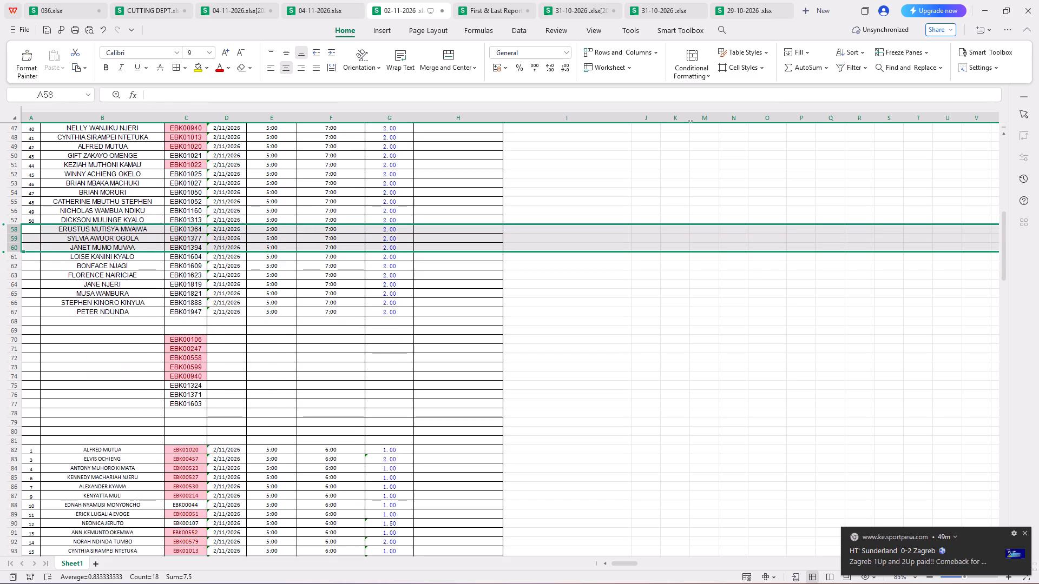
scroll(179, 306, up, 6)
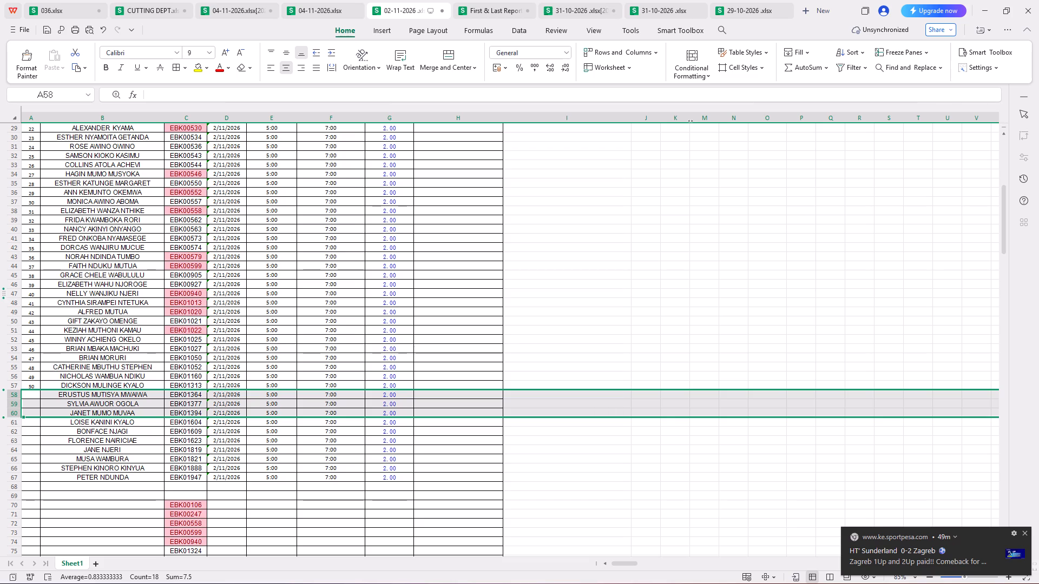
Delete the rows with highlighted duplicate IDs at rows 47 to 49, followed by row 48, from the 5:00 to 7:00 list.
drag(10, 294, 20, 315)
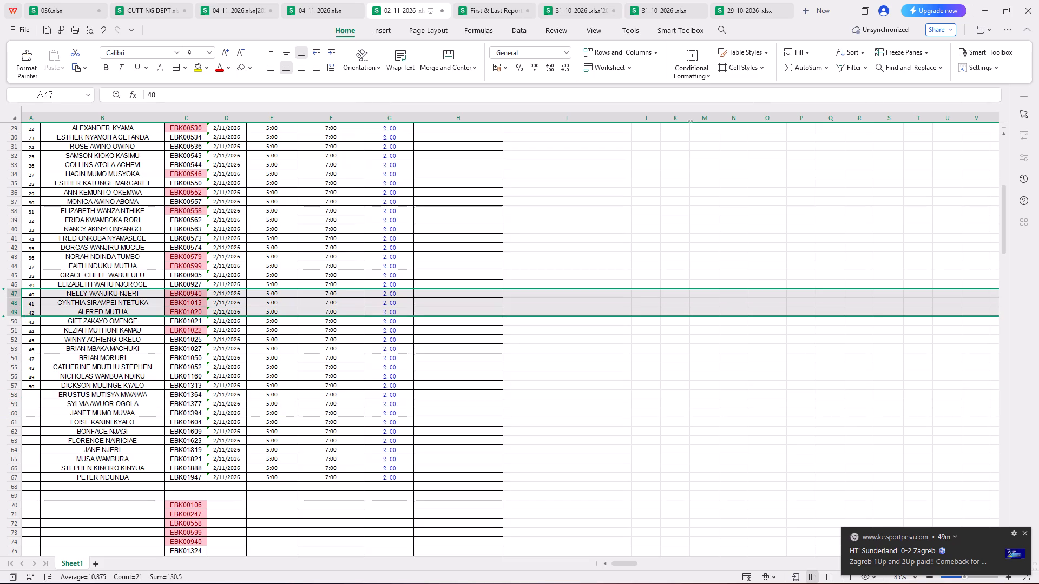
right_click(48, 307)
click(86, 344)
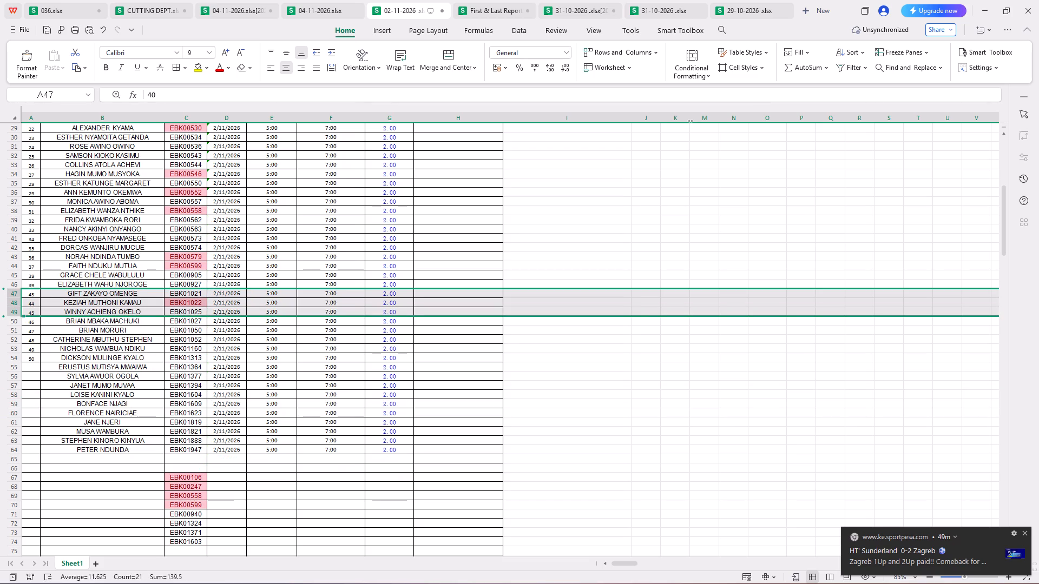
click(122, 304)
click(15, 303)
right_click(15, 303)
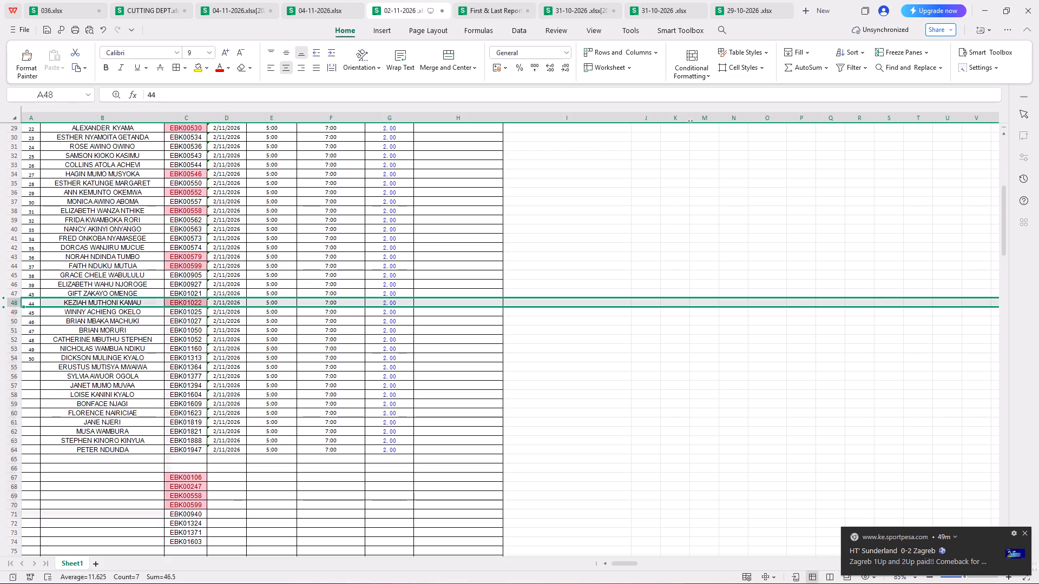
click(56, 335)
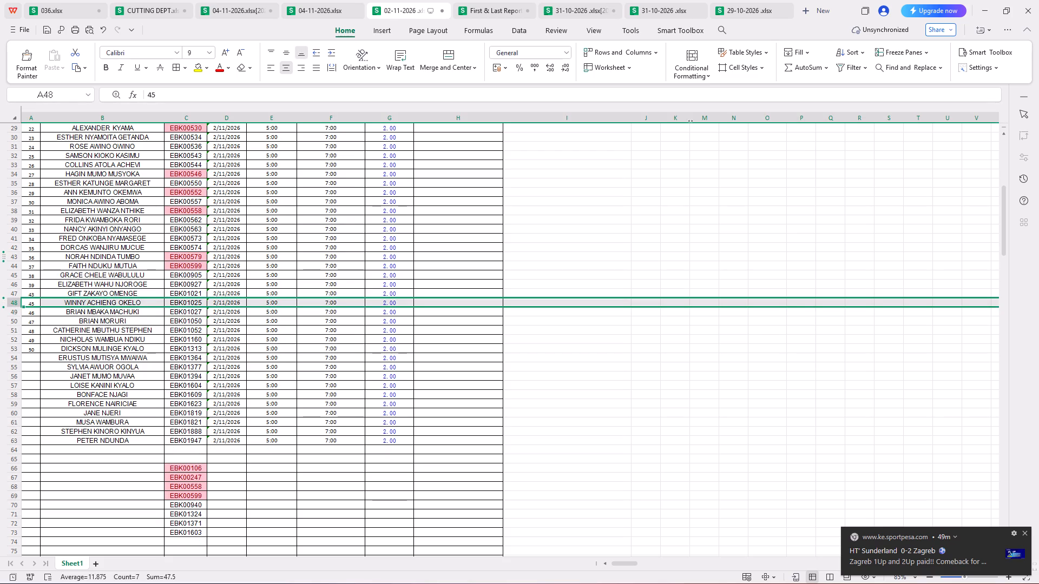
Delete the highlighted duplicate rows 43 and 44 together, and then row 38, from the 5:00 to 7:00 list.
drag(8, 259, 12, 269)
right_click(42, 264)
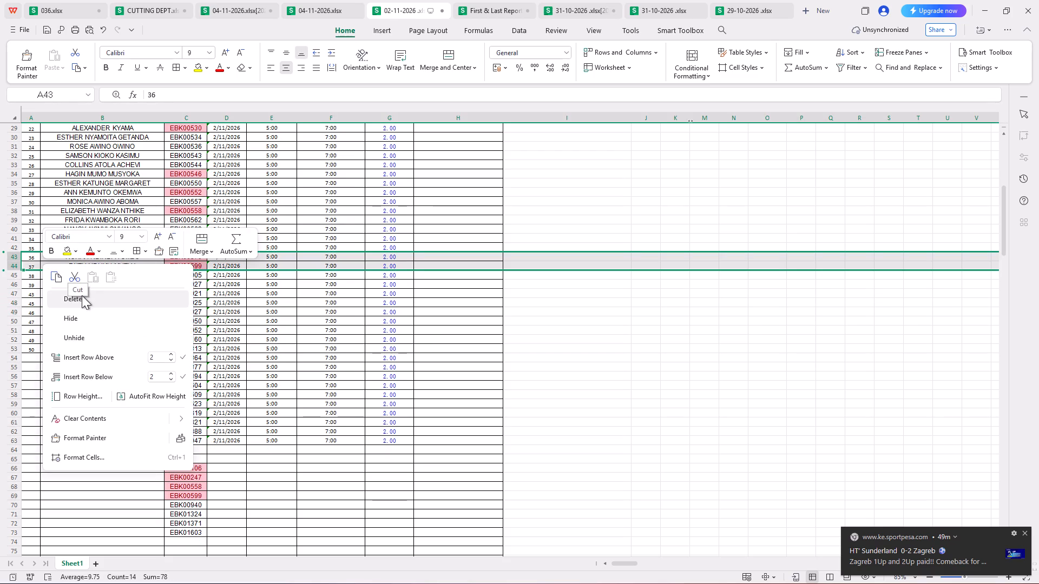
click(82, 295)
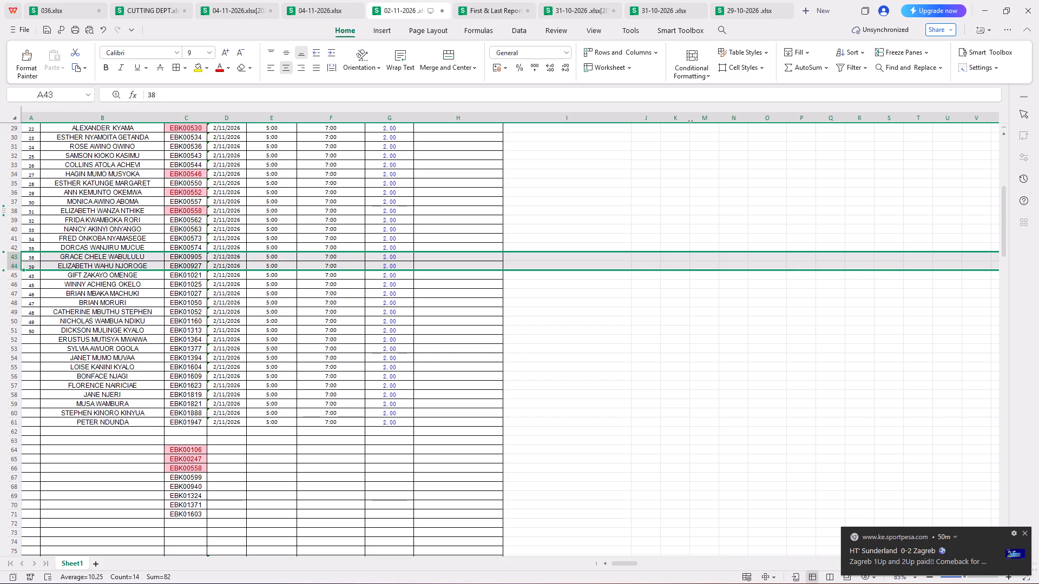
click(11, 214)
click(8, 212)
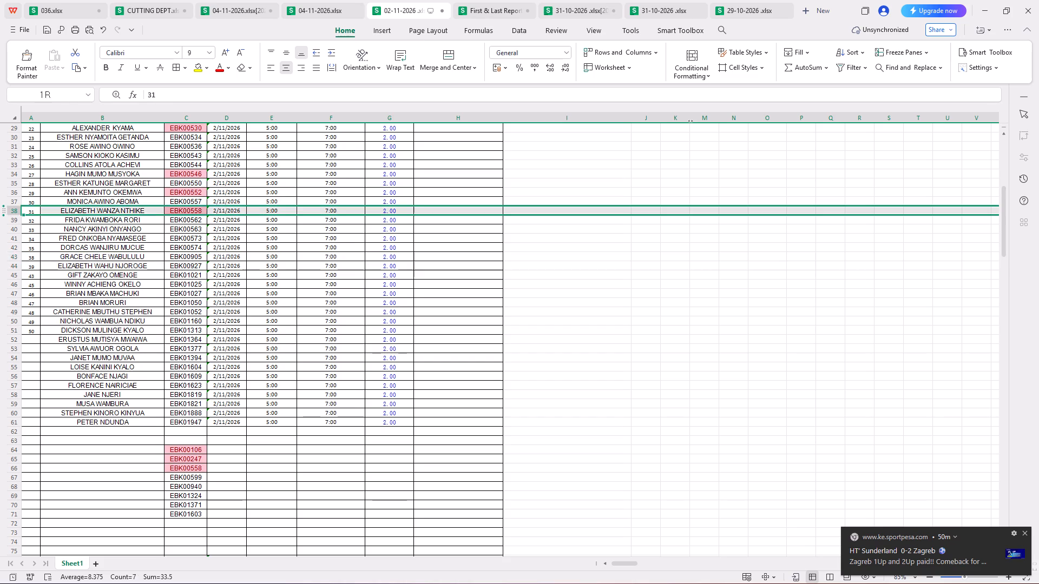
right_click(7, 213)
click(64, 253)
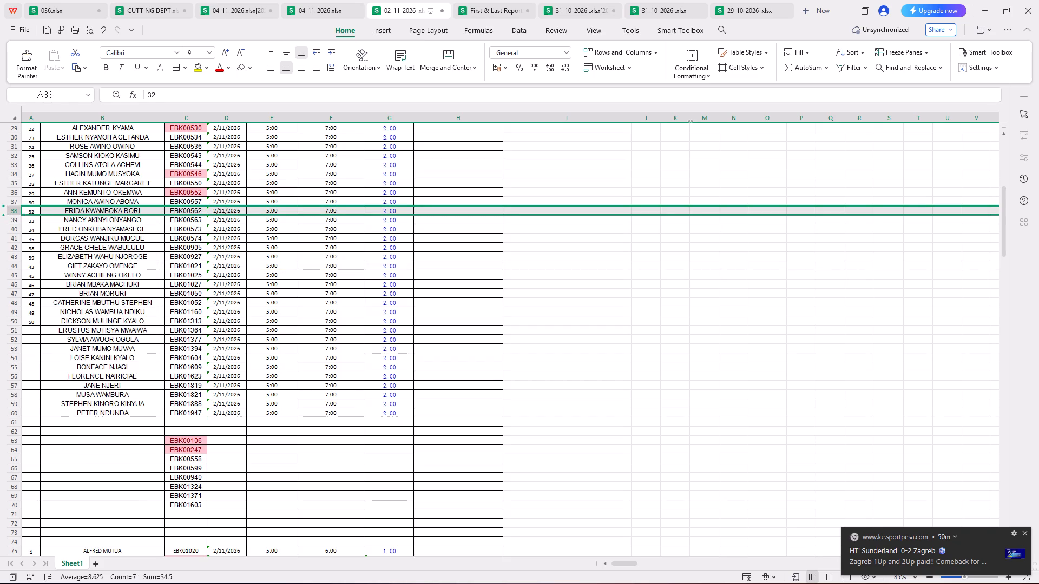
Delete the rows with highlighted duplicate IDs at rows 36 and 34 of the 5:00 to 7:00 list, working upwards.
click(12, 195)
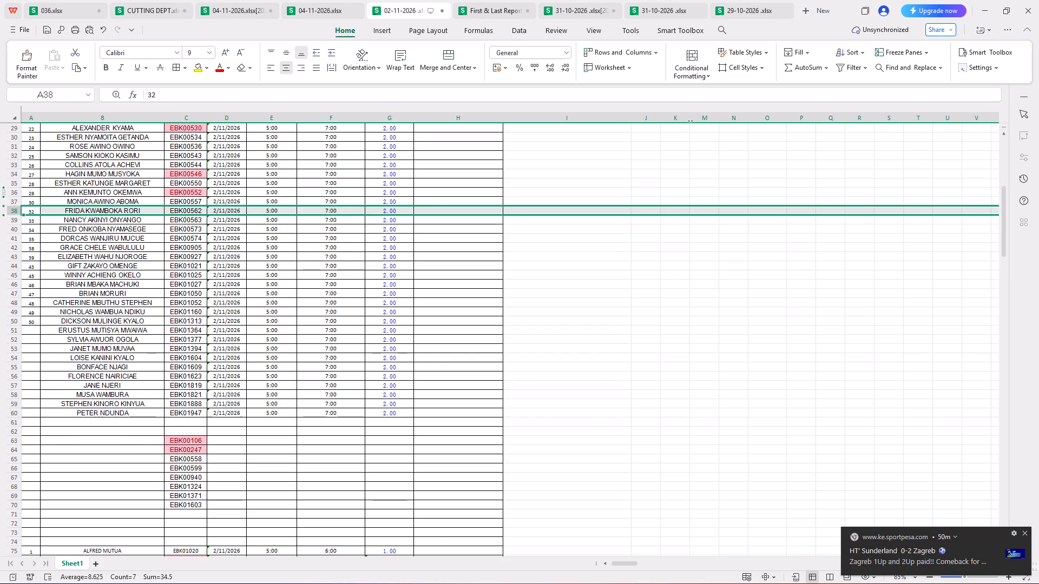
click(15, 194)
right_click(15, 194)
click(59, 228)
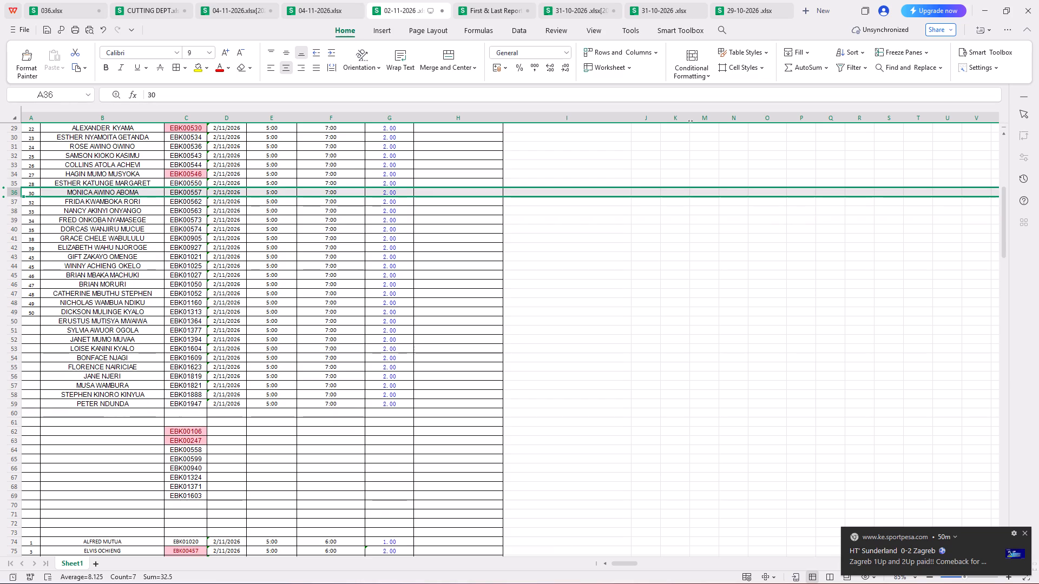
click(19, 175)
right_click(19, 175)
click(68, 211)
Delete the five consecutive rows 26 to 30 from the 5:00 to 7:00 list.
scroll(114, 228, up, 4)
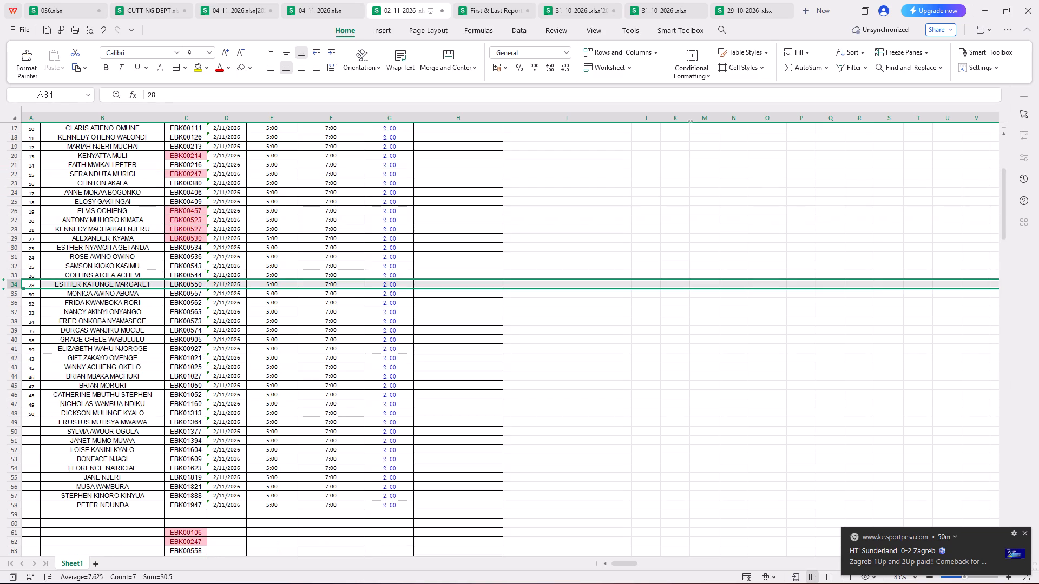
drag(10, 210, 9, 215)
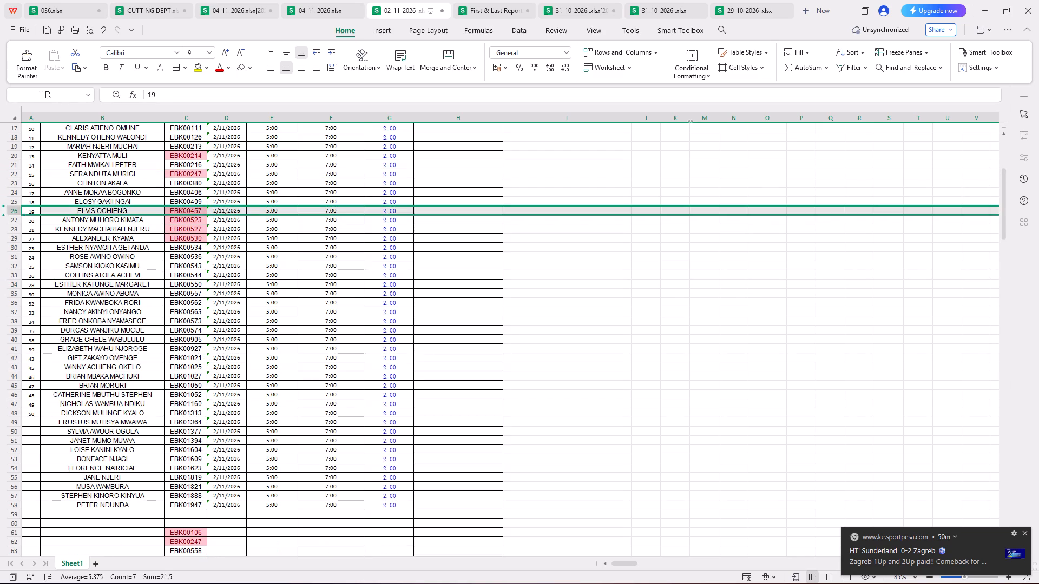
drag(9, 215, 21, 248)
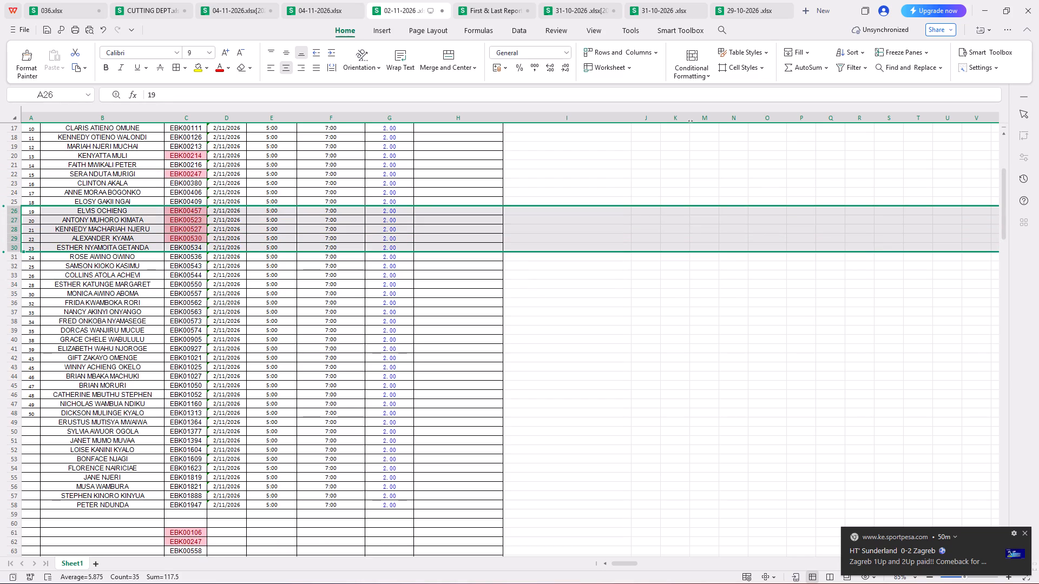
right_click(66, 244)
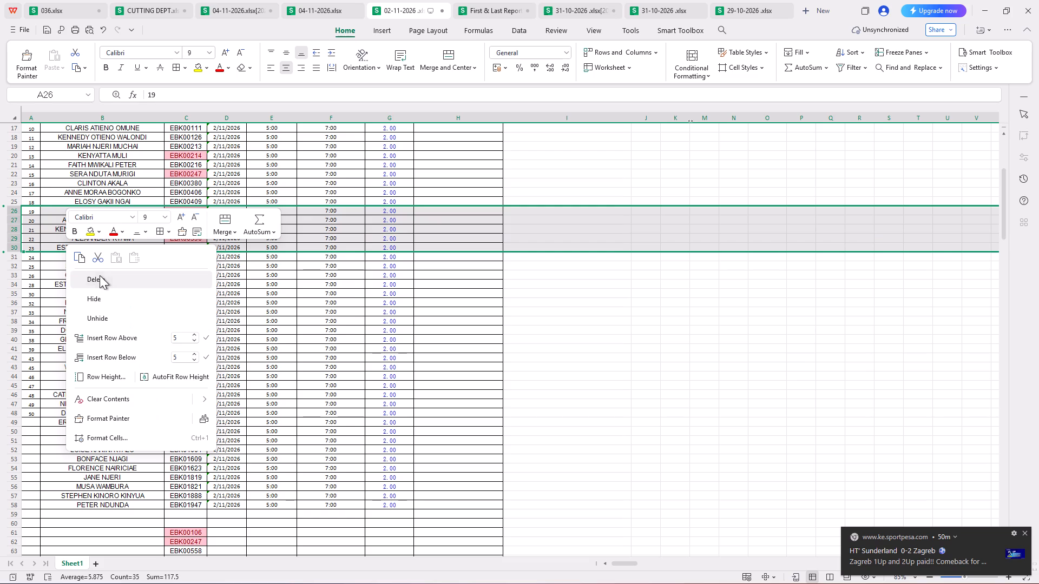
click(100, 275)
Delete the rows with highlighted duplicate IDs at rows 22 and 20 of the 5:00 to 7:00 list, working upwards.
scroll(102, 265, up, 3)
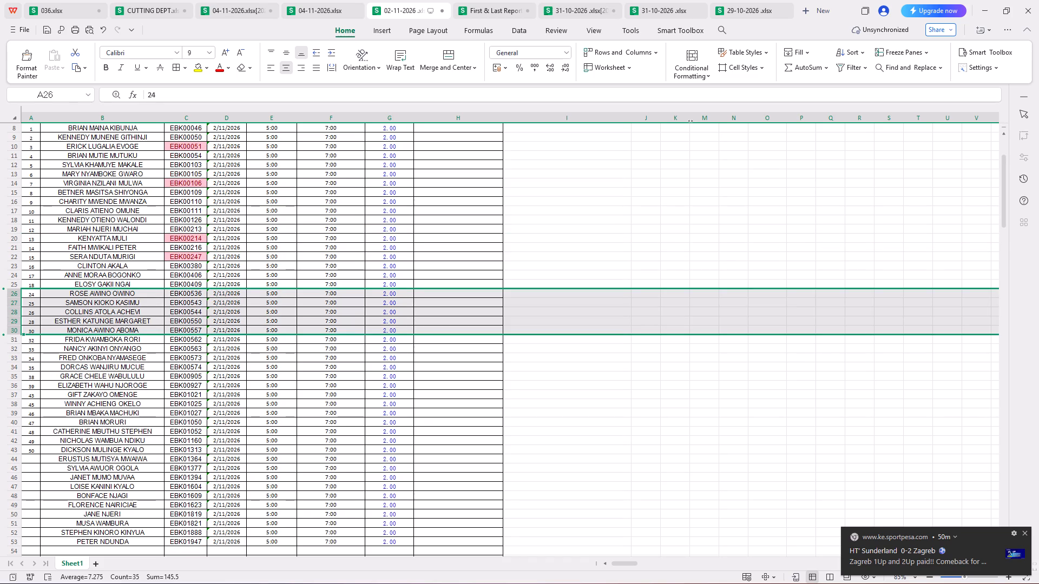
click(18, 256)
right_click(18, 256)
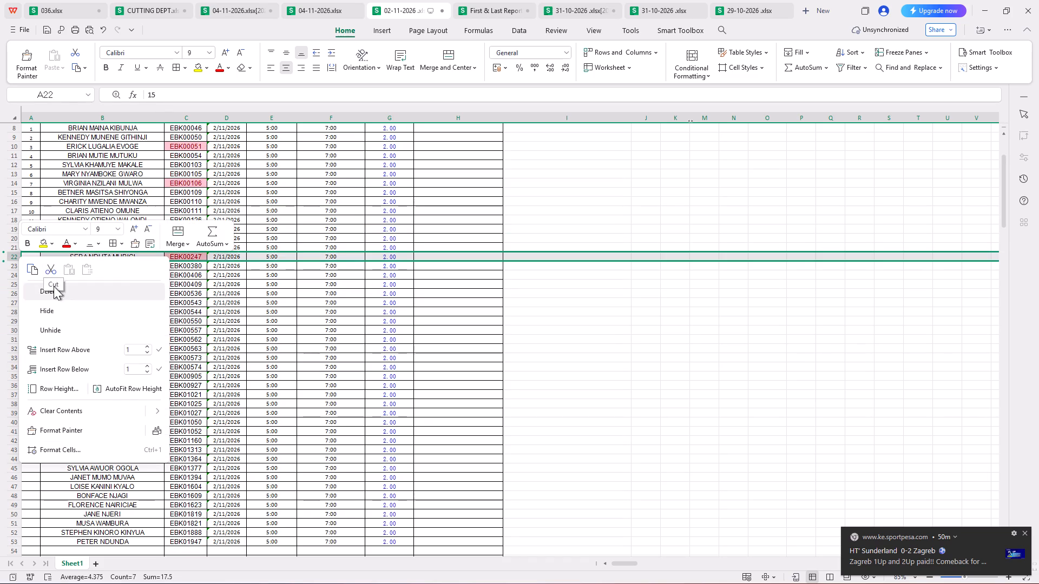
click(54, 286)
click(18, 241)
right_click(18, 241)
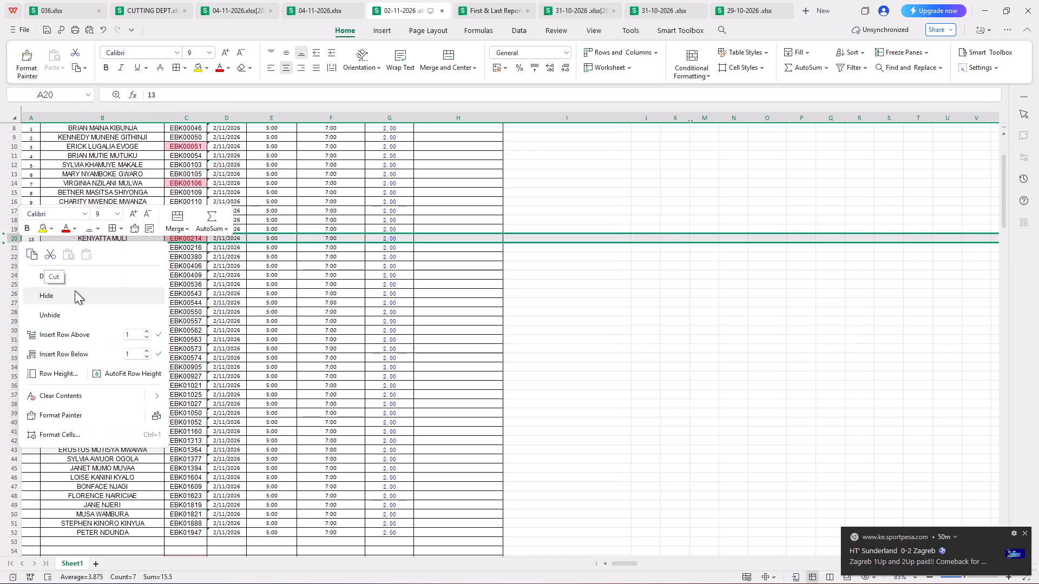
click(71, 277)
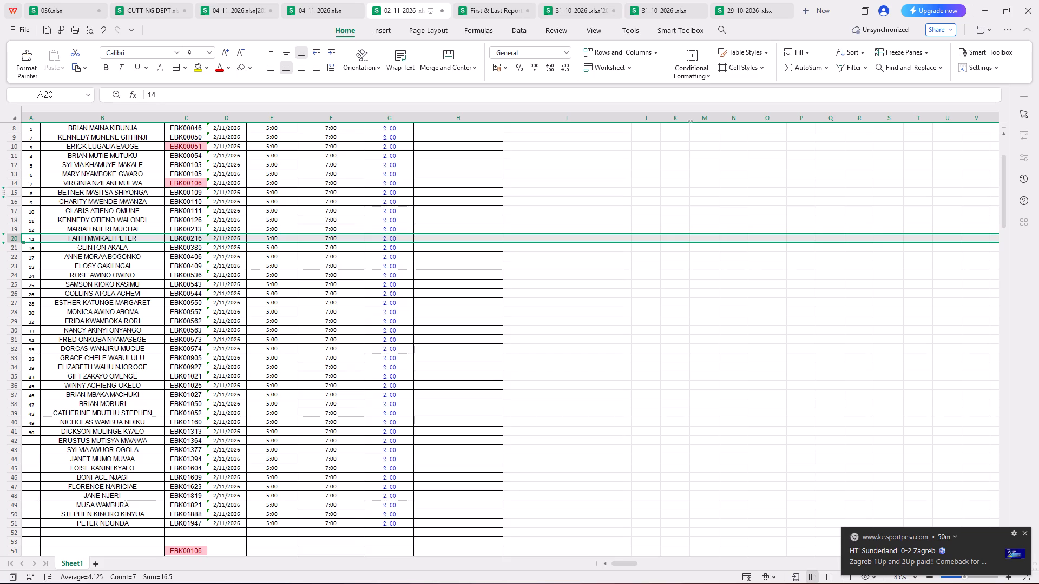
Delete the rows with highlighted duplicate IDs at rows 14 and 10, near the start of the 5:00 to 7:00 list.
click(12, 185)
right_click(12, 185)
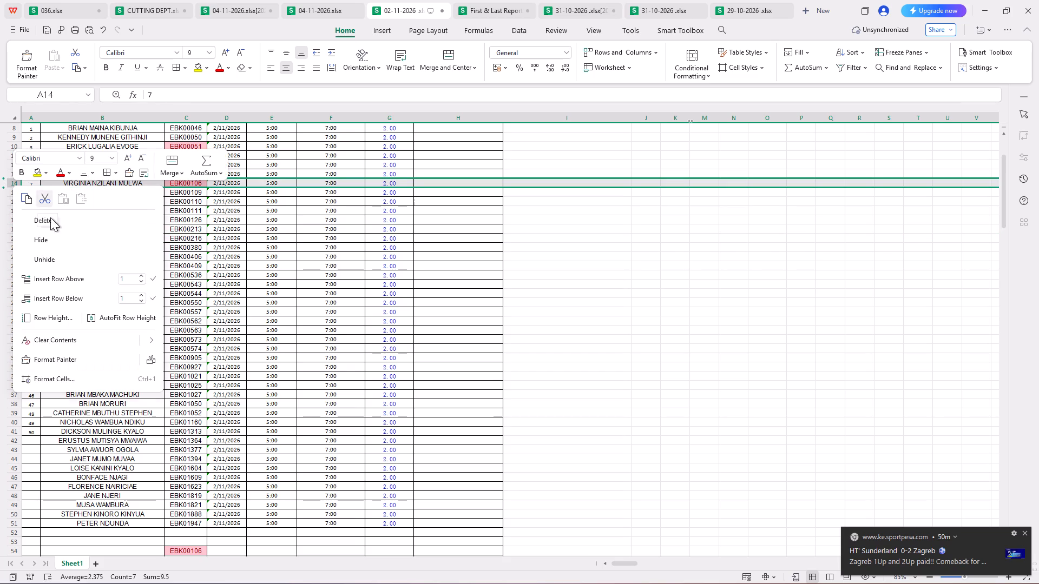
click(54, 221)
scroll(115, 261, up, 4)
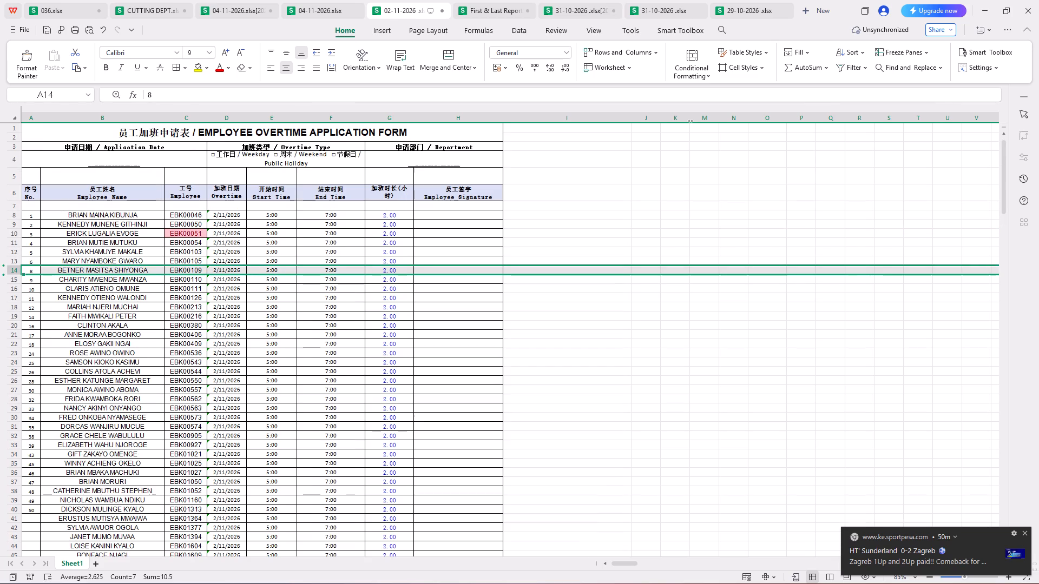
click(8, 233)
right_click(8, 233)
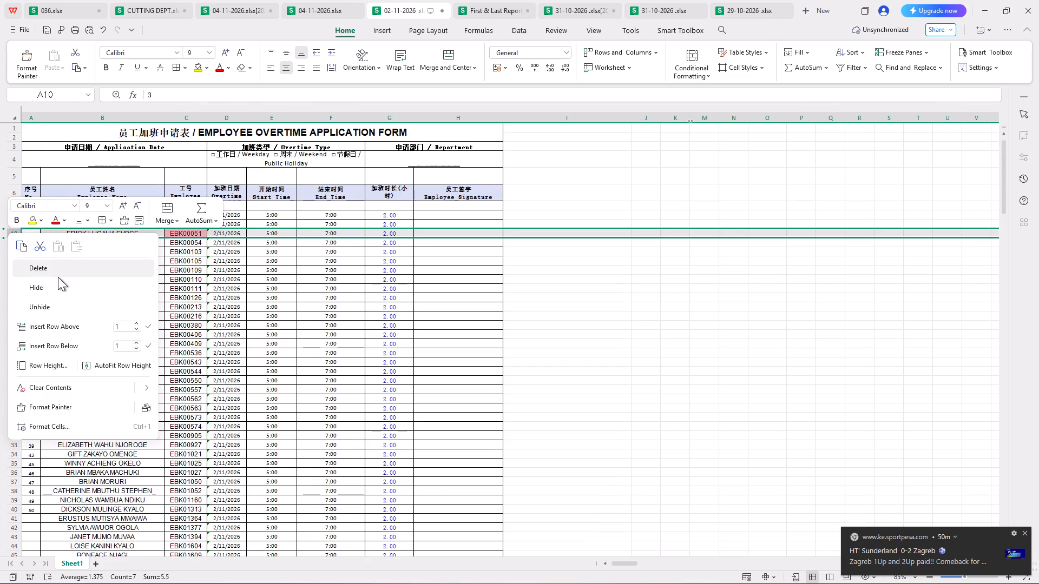
click(58, 277)
click(72, 266)
Recheck the whole Employee ID column C for remaining duplicates using the Duplicate Values conditional formatting rule.
scroll(136, 249, down, 2)
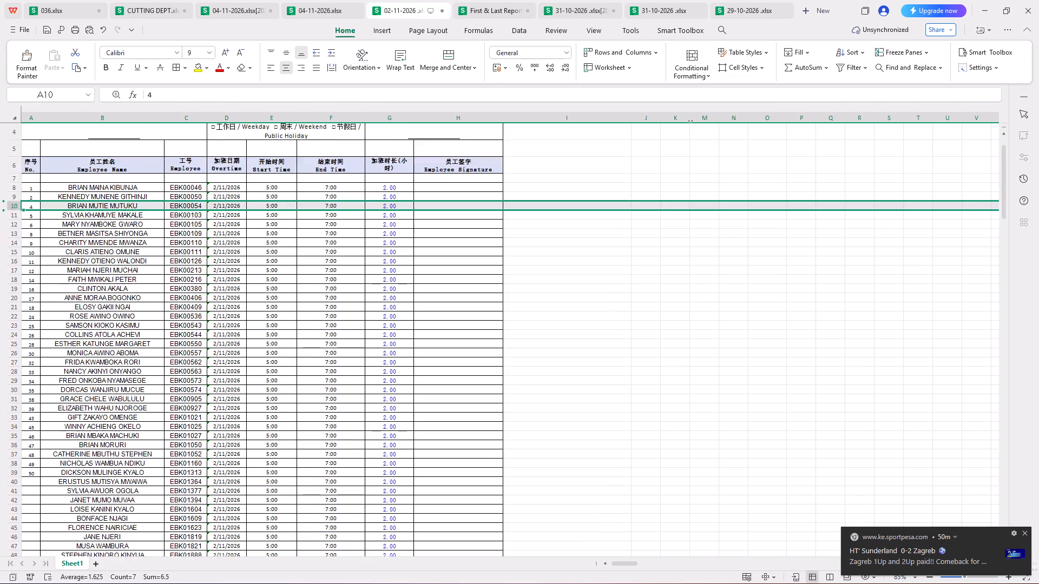
scroll(210, 281, down, 6)
scroll(148, 342, down, 11)
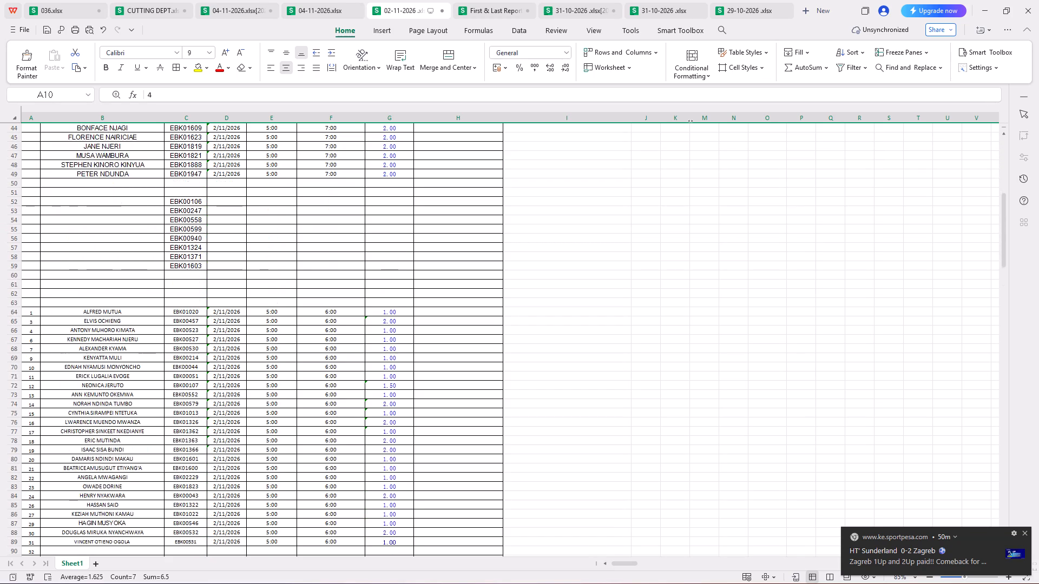
click(202, 109)
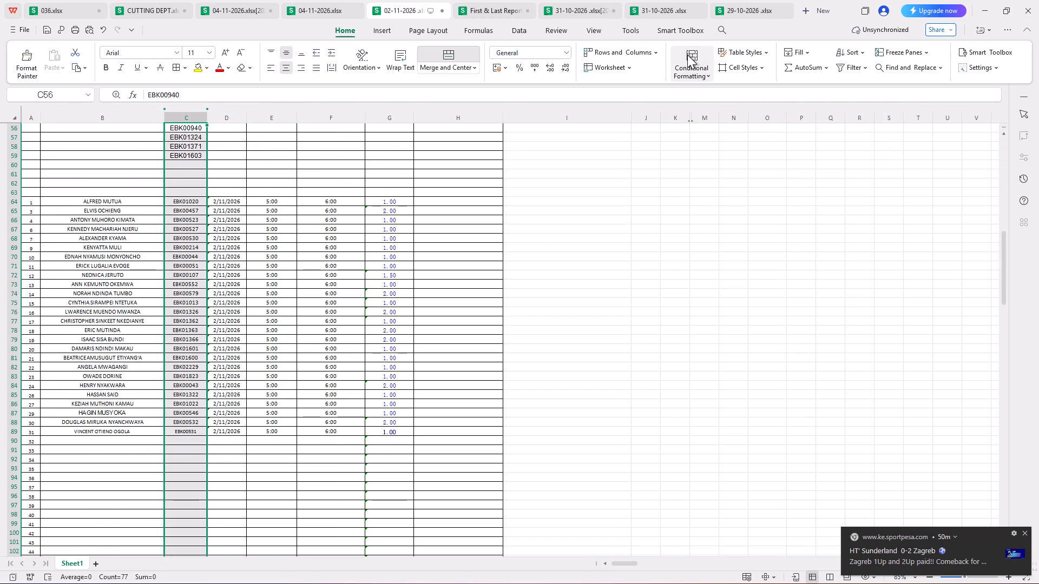
click(687, 55)
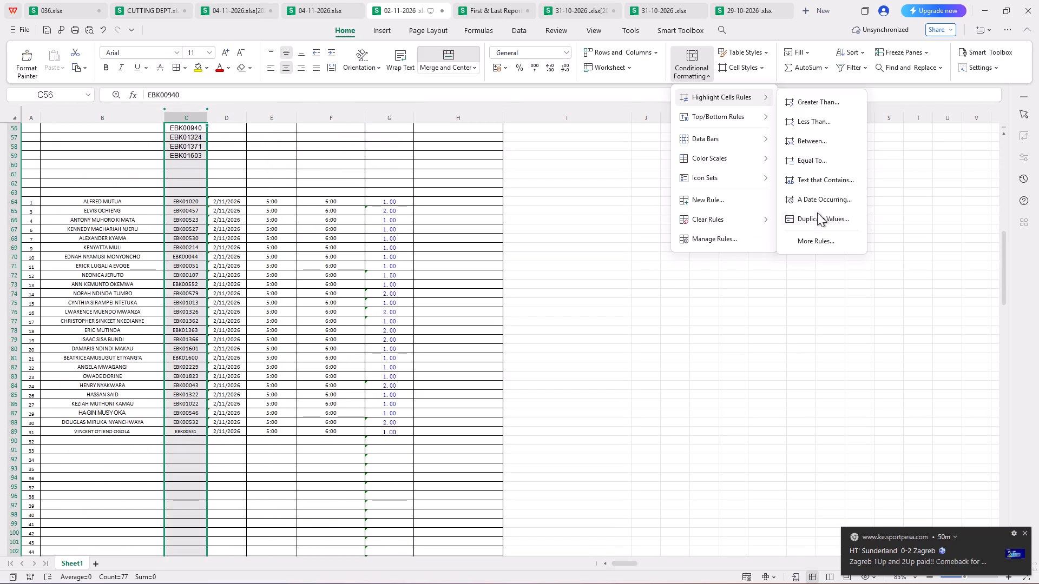
click(817, 213)
click(589, 316)
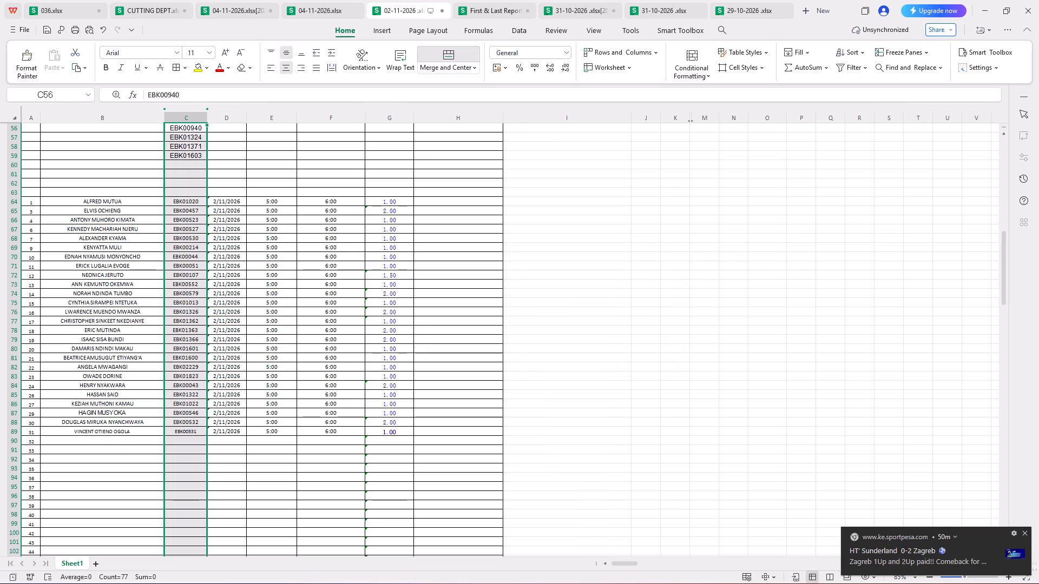
click(550, 373)
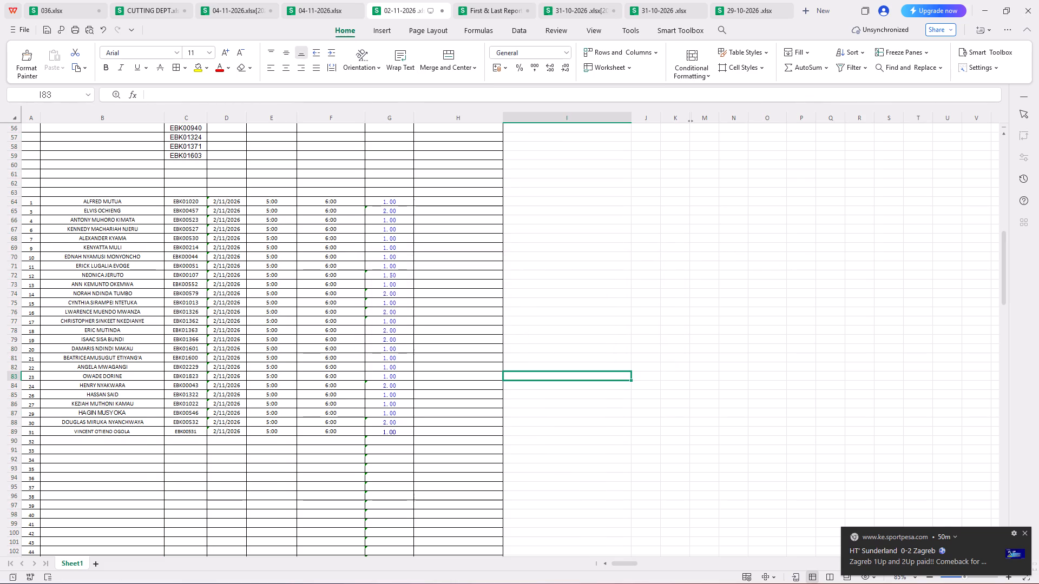
Delete rows 51 to 63, holding the loose early-leaver IDs and blank rows between the two-hour and one-hour lists.
scroll(169, 437, up, 5)
drag(199, 227, 199, 249)
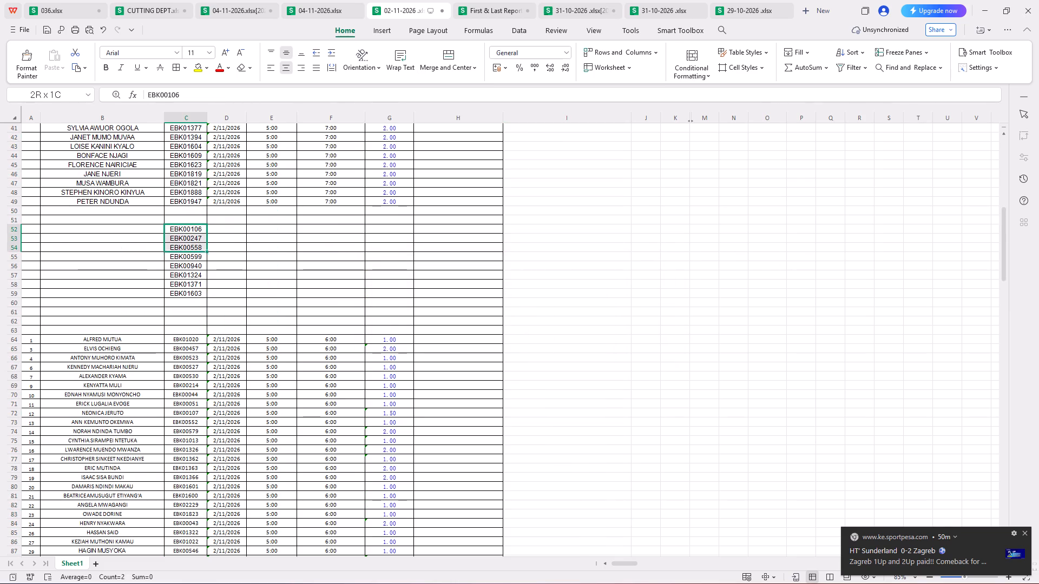
drag(199, 249, 202, 259)
drag(19, 221, 47, 306)
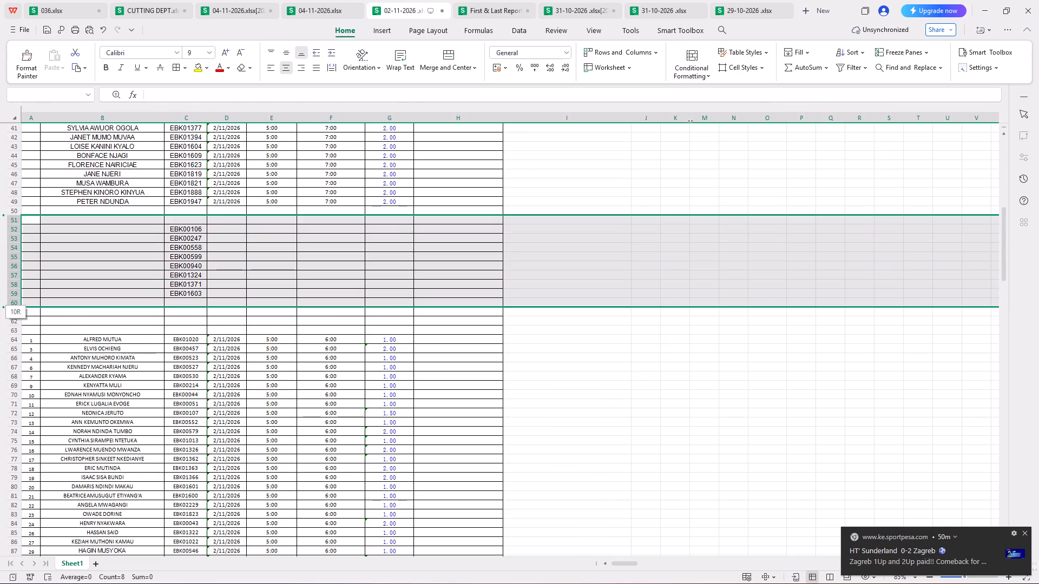
drag(47, 306, 52, 321)
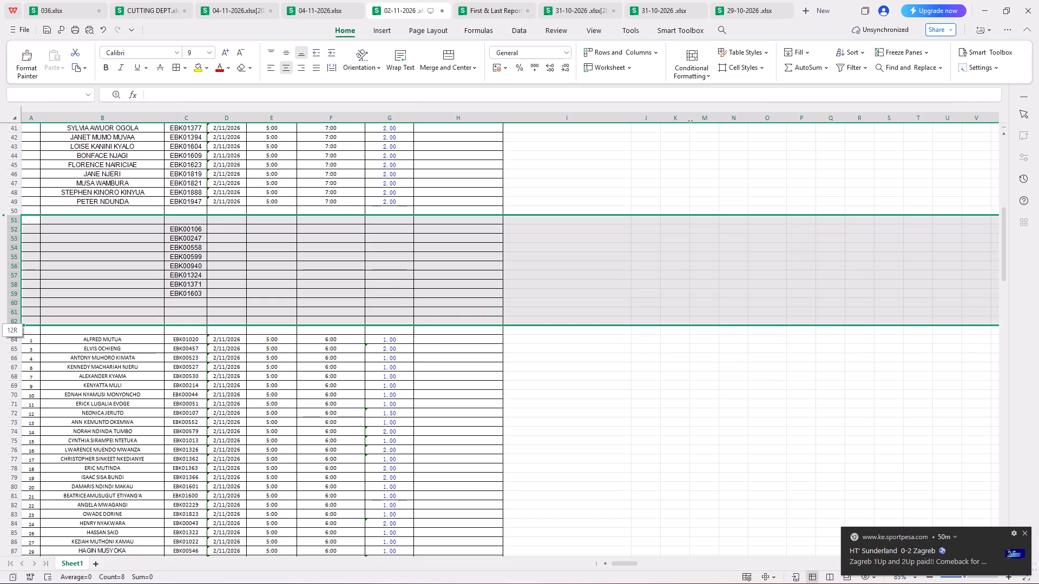
drag(52, 321, 55, 329)
right_click(20, 267)
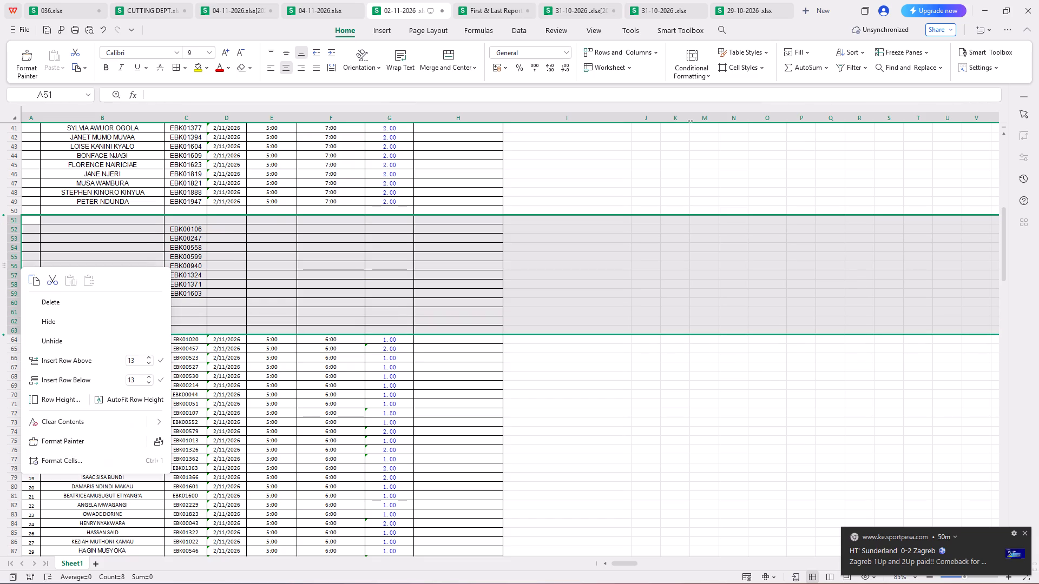
click(55, 297)
scroll(153, 298, up, 7)
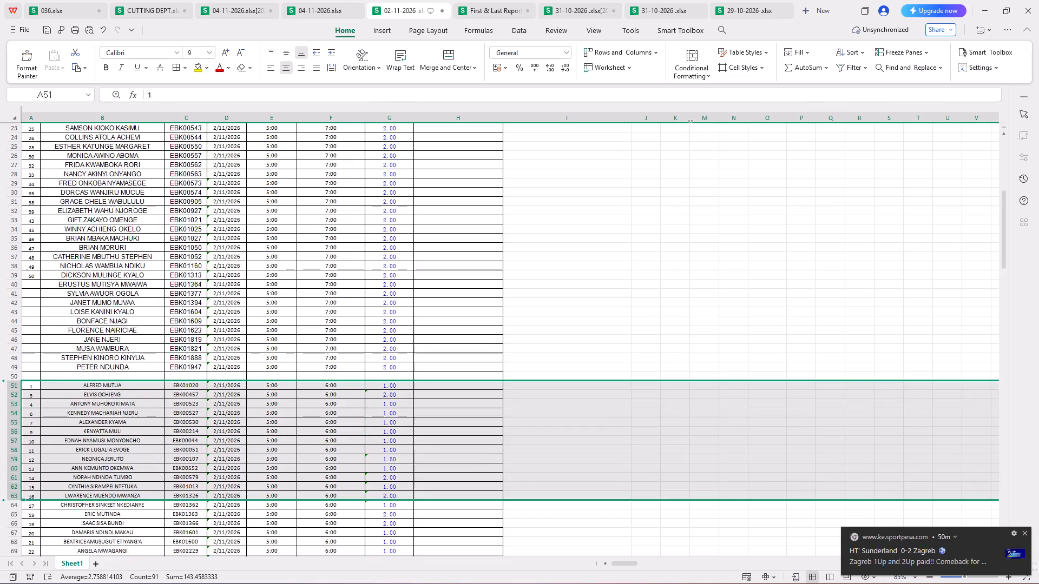
scroll(182, 293, up, 10)
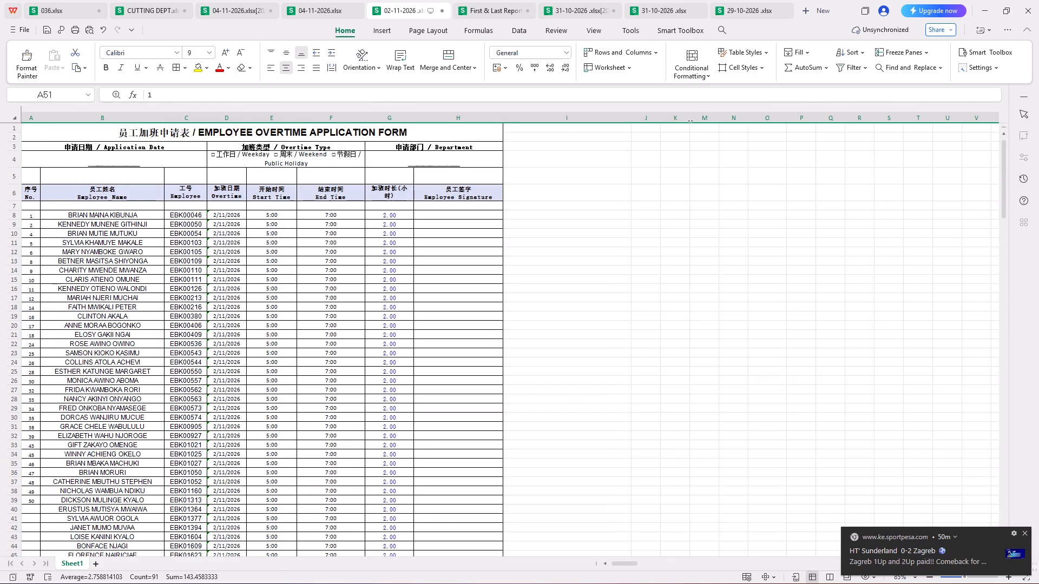
Switch to the First & Last Report workbook and clear the yellow cell colour filter on column I of Sheet2.
click(510, 8)
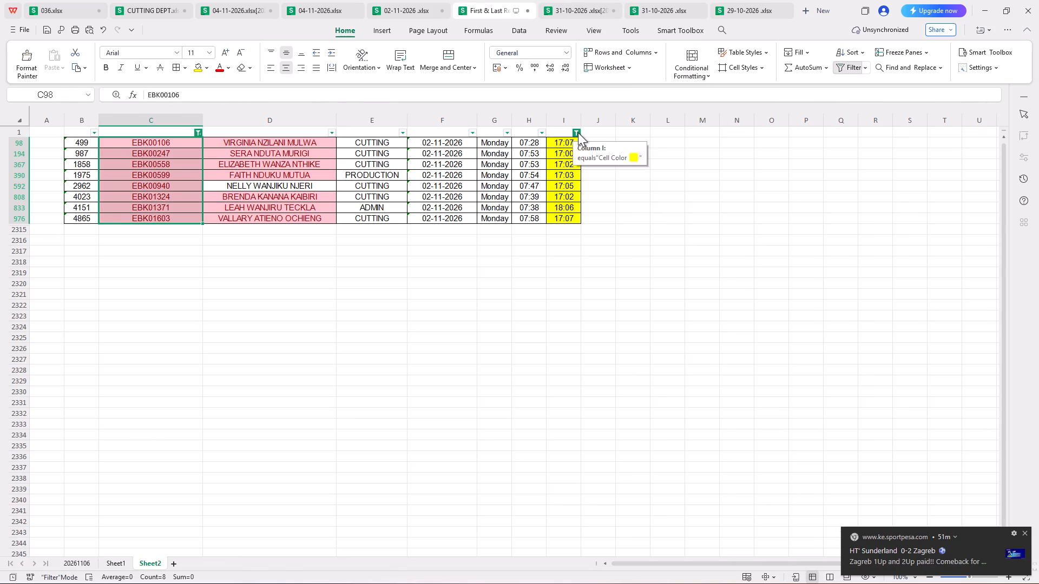
click(578, 132)
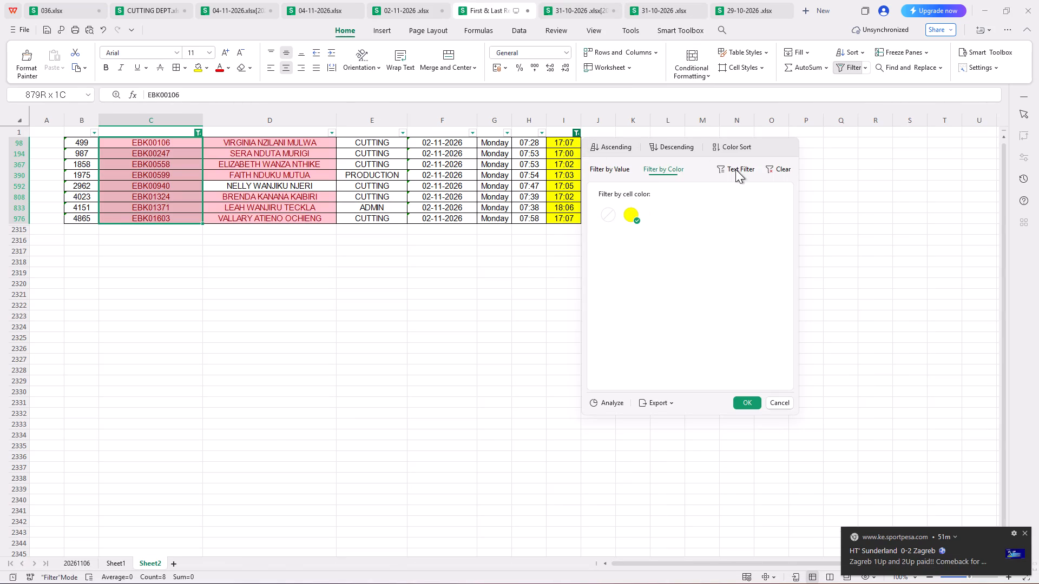
click(770, 168)
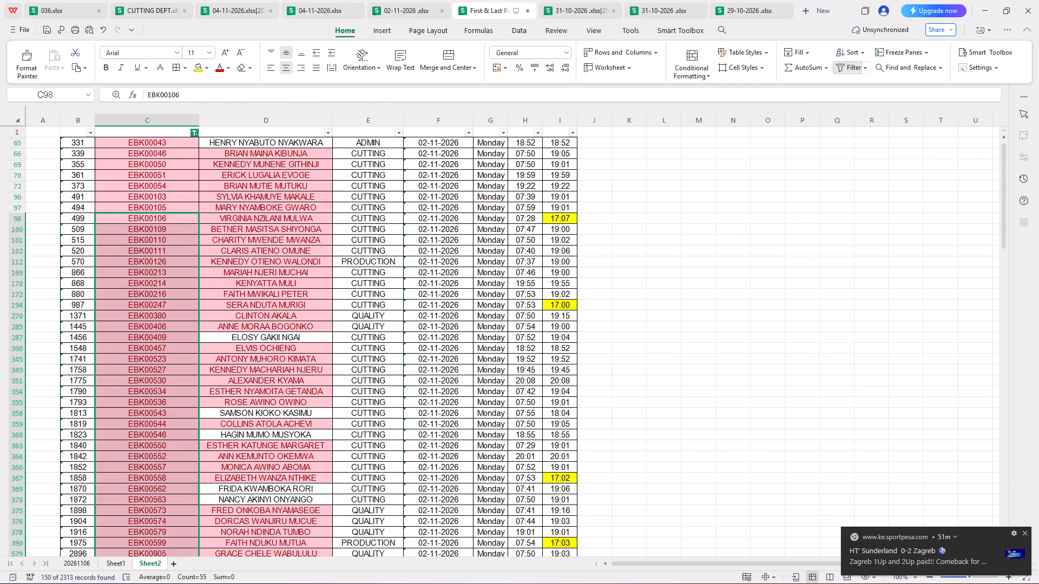
Delete cells B2167:D2168 in the ID and name list below the attendance records, shifting the cells up.
click(619, 235)
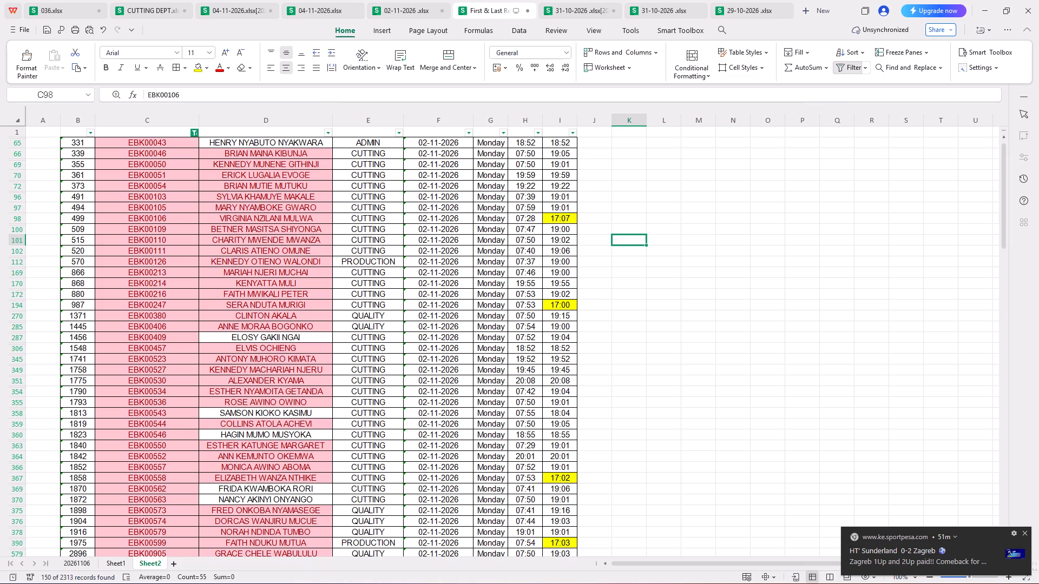
click(563, 184)
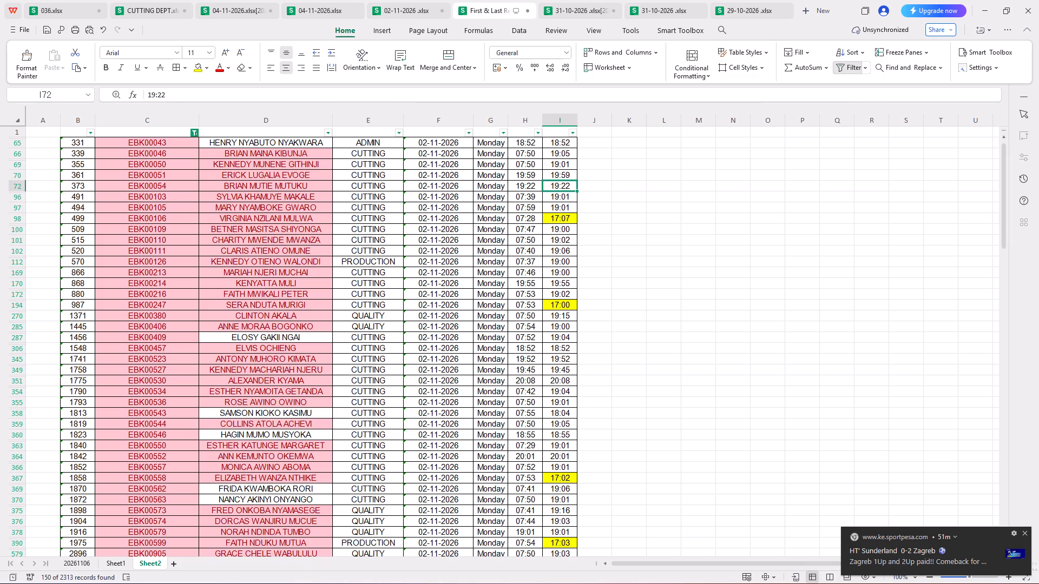
click(569, 170)
scroll(569, 170, down, 15)
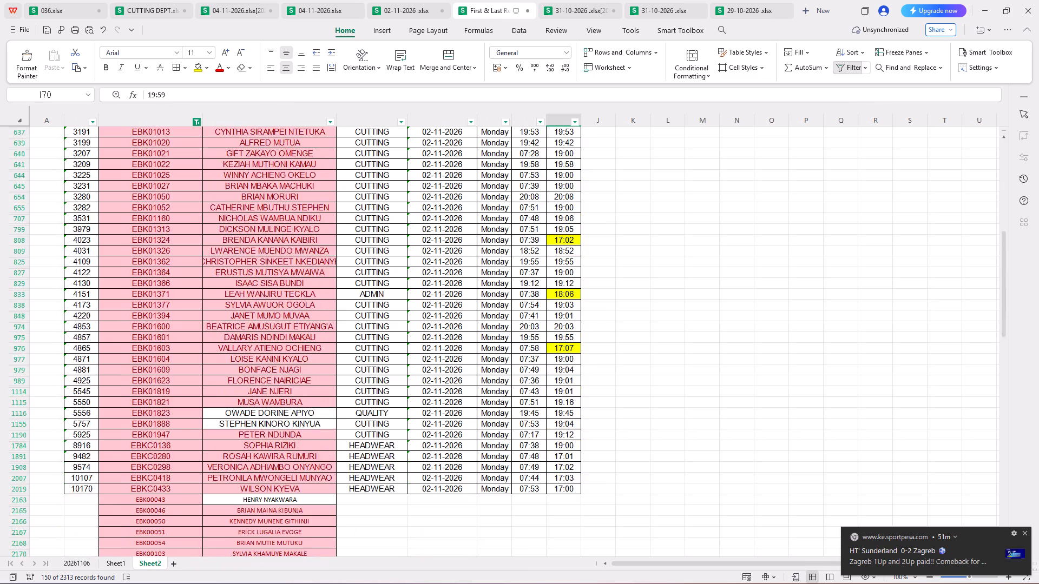
scroll(569, 170, down, 6)
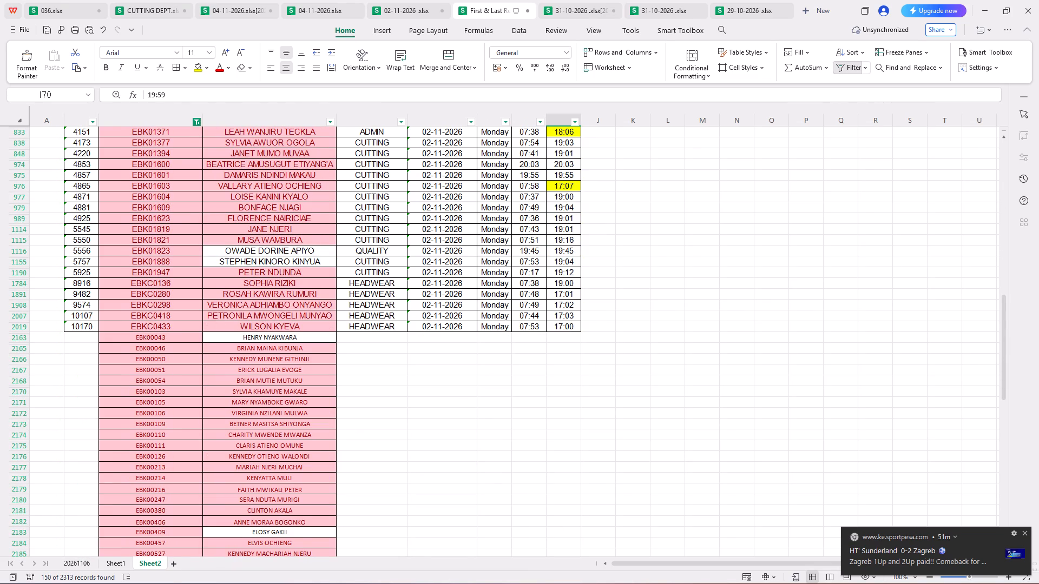
drag(82, 367, 214, 370)
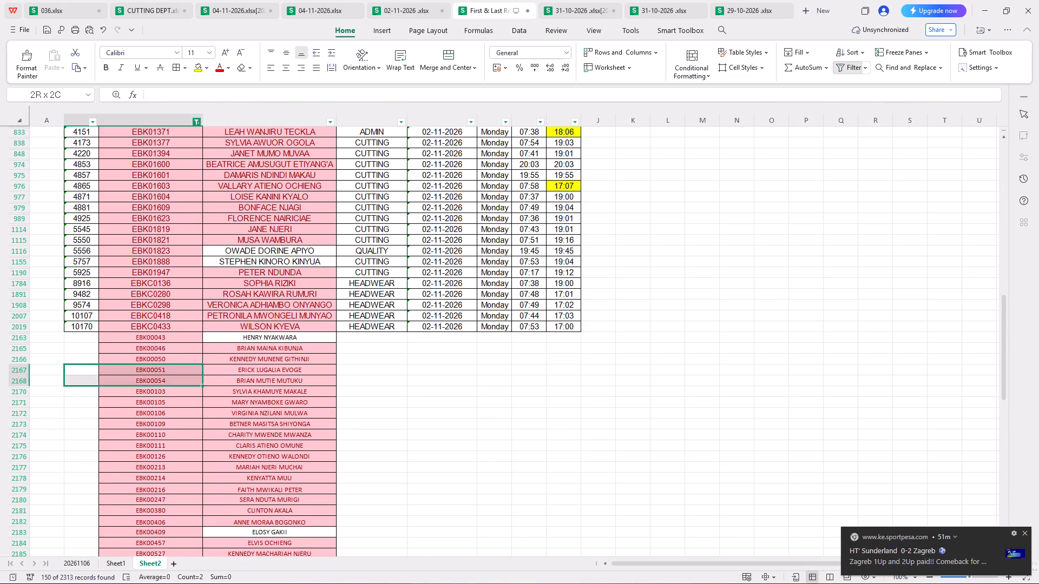
drag(214, 370, 261, 377)
right_click(261, 377)
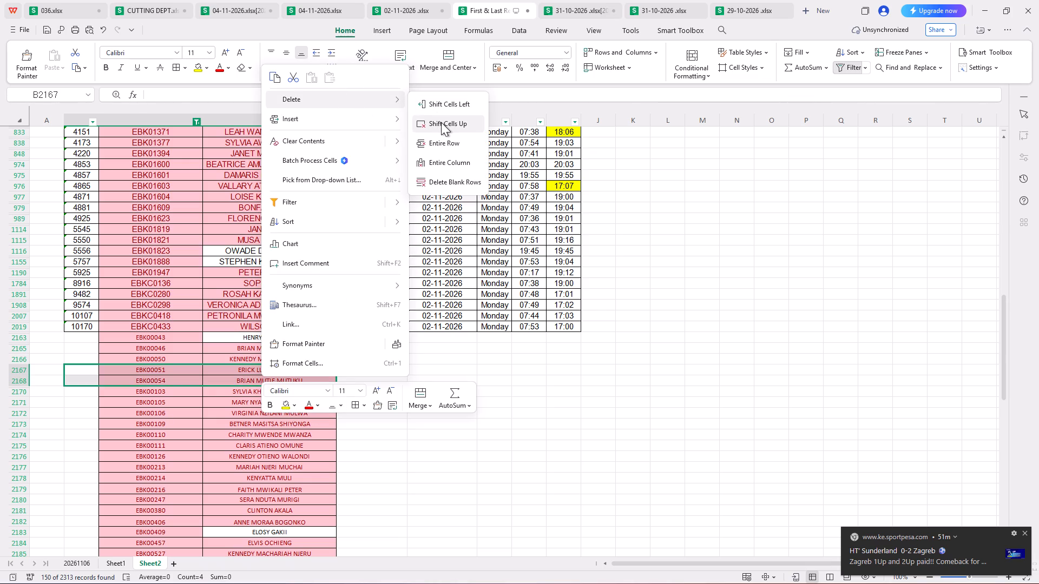
click(441, 122)
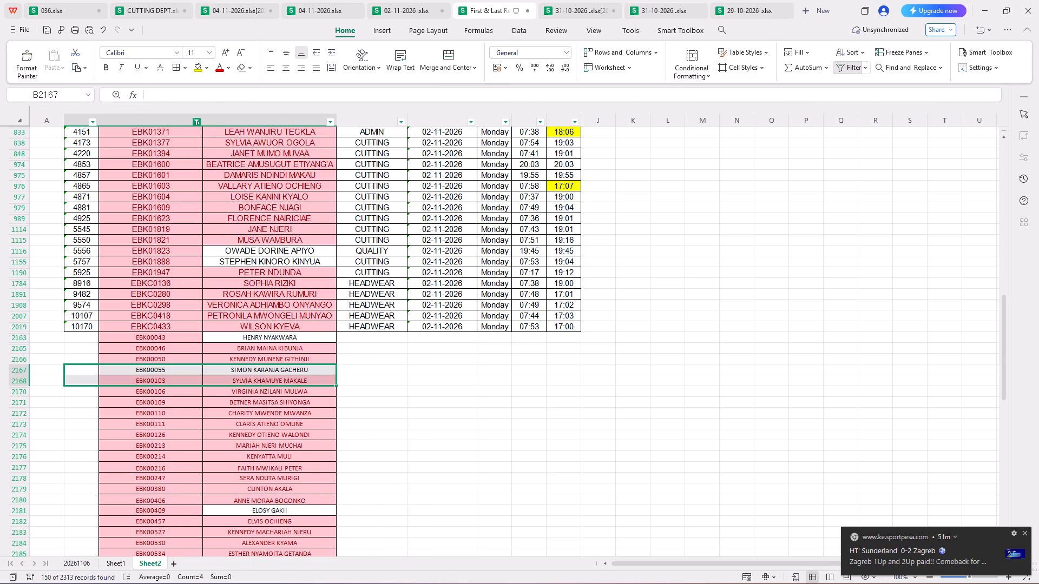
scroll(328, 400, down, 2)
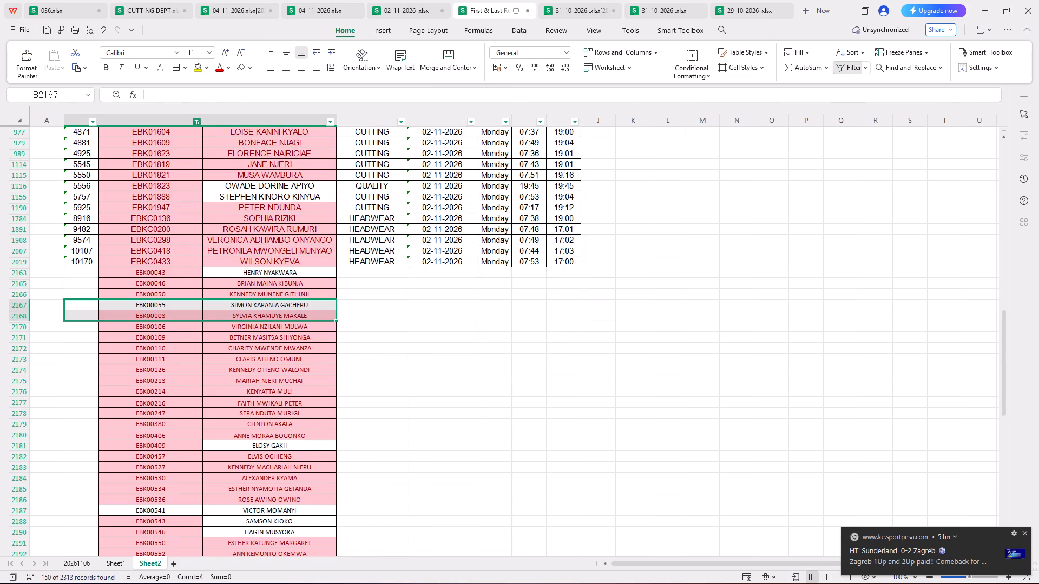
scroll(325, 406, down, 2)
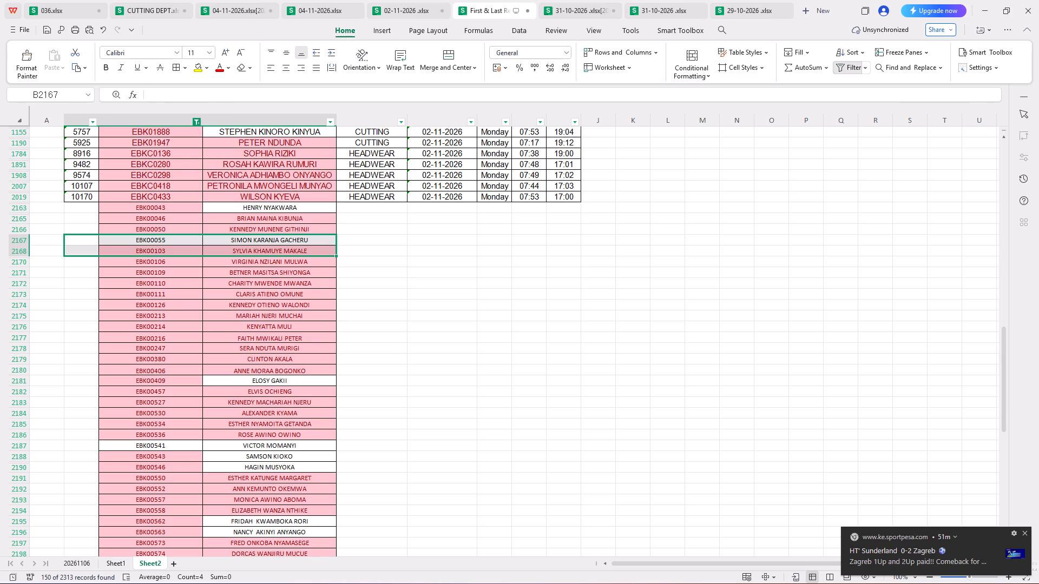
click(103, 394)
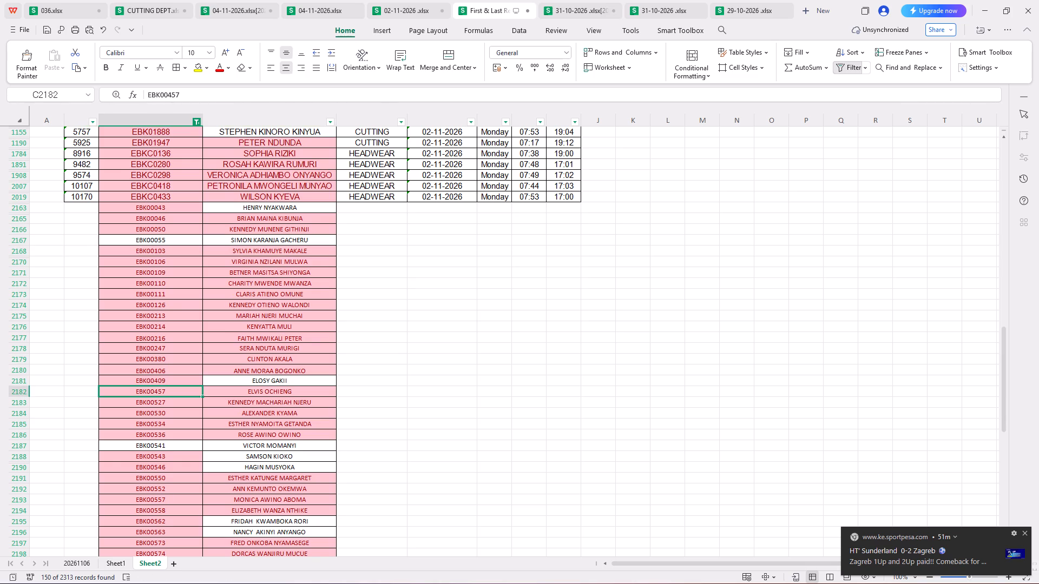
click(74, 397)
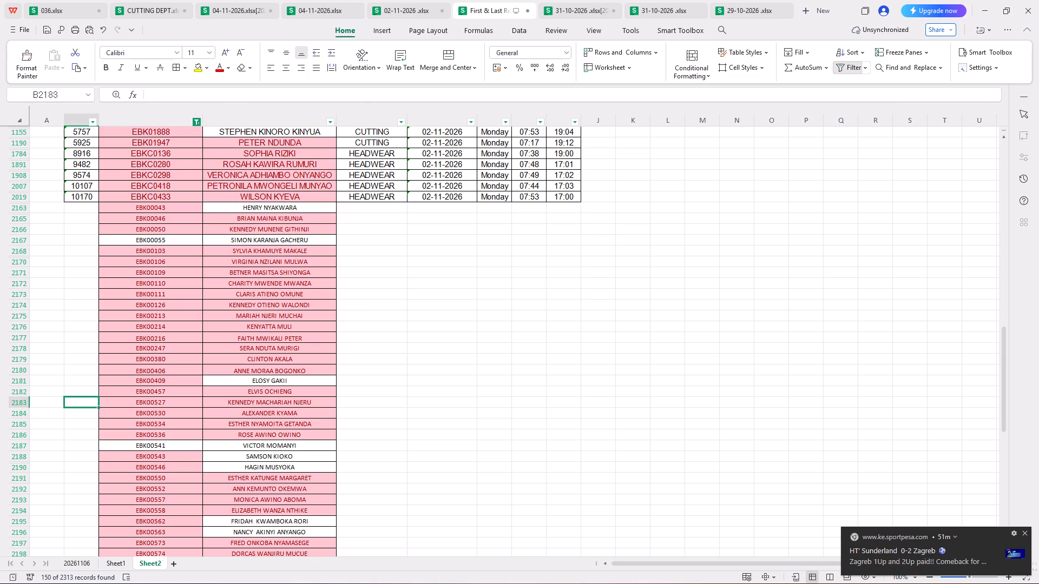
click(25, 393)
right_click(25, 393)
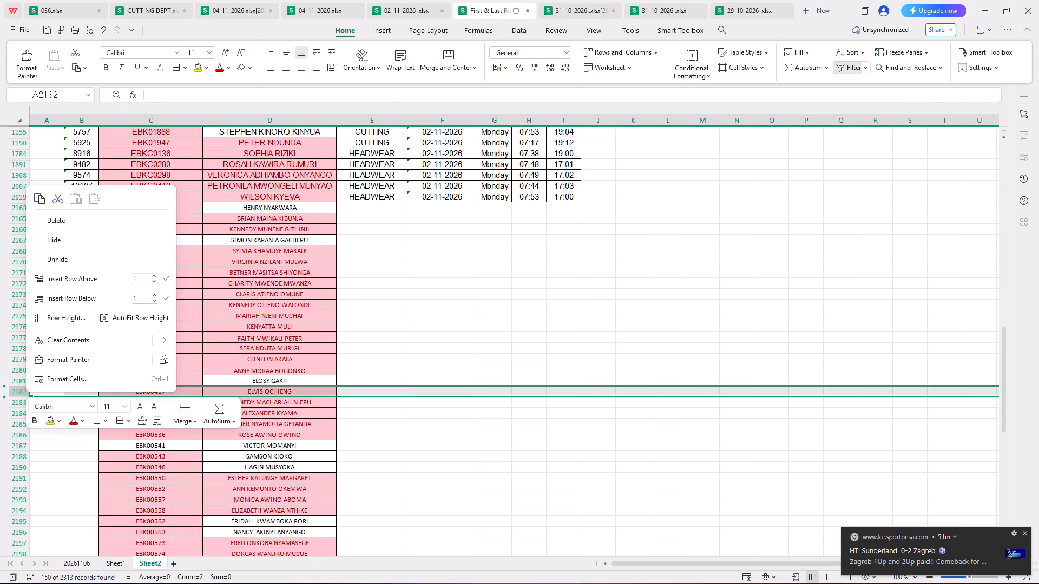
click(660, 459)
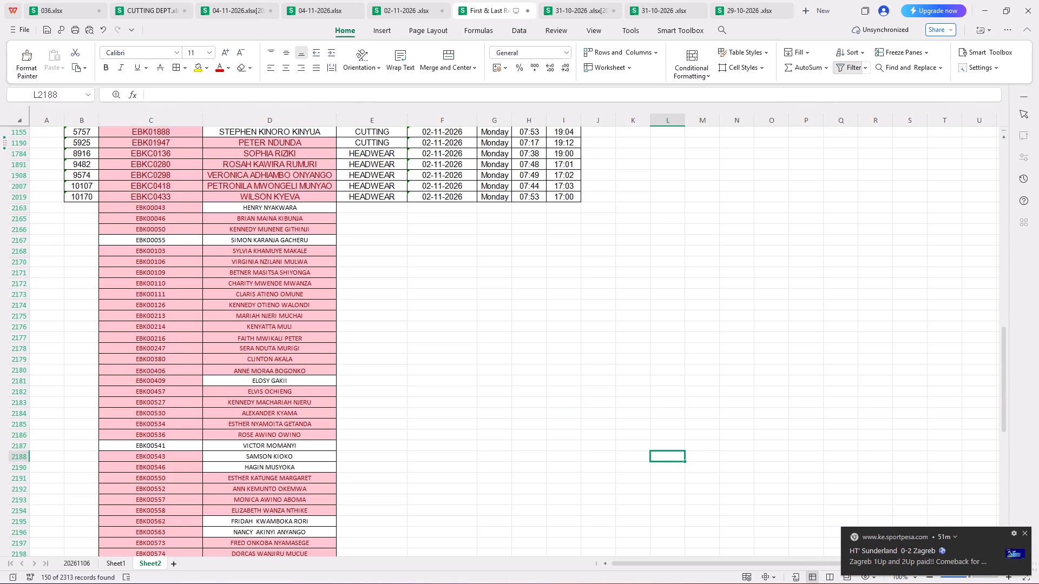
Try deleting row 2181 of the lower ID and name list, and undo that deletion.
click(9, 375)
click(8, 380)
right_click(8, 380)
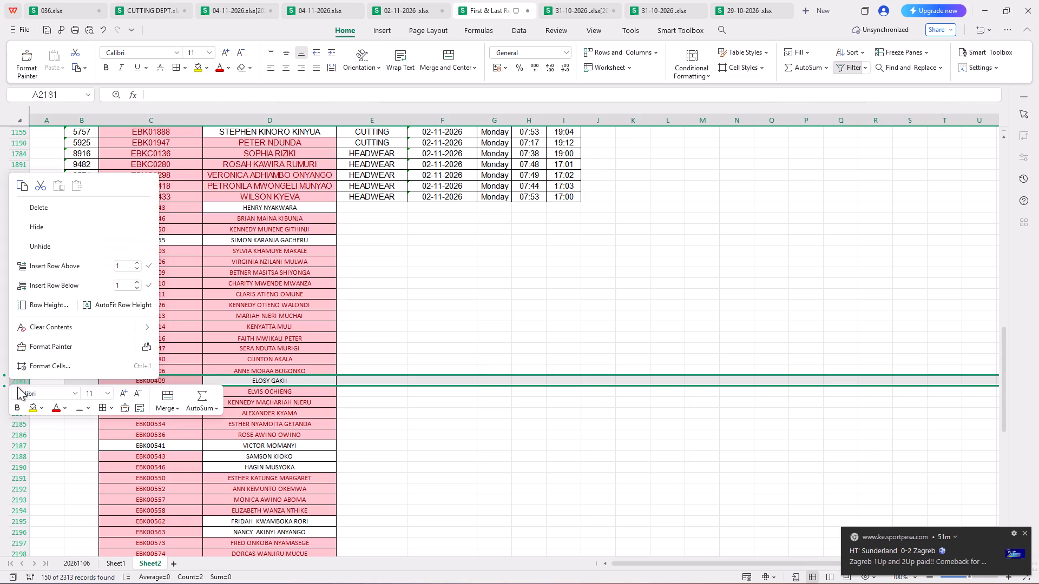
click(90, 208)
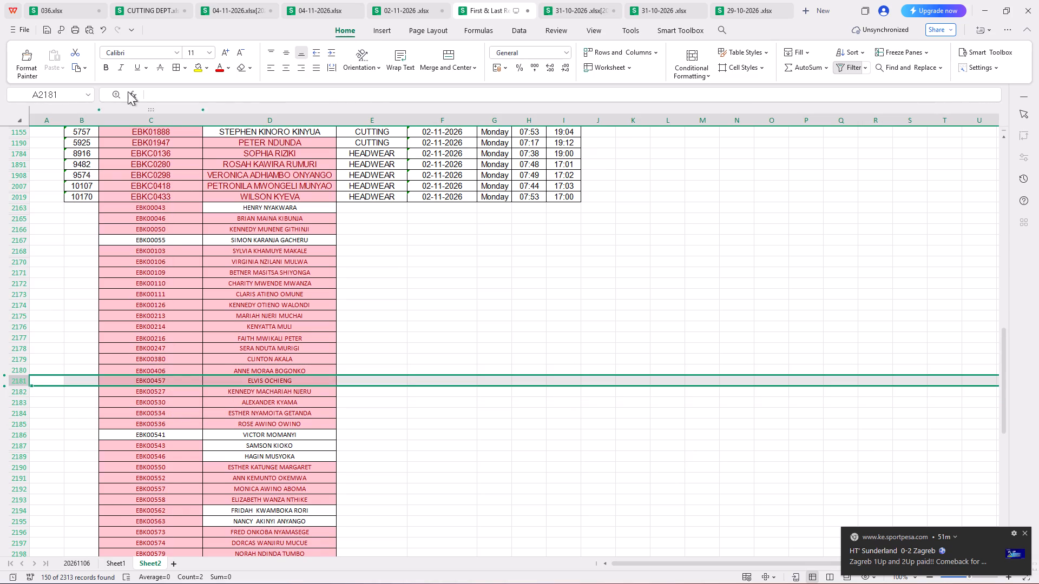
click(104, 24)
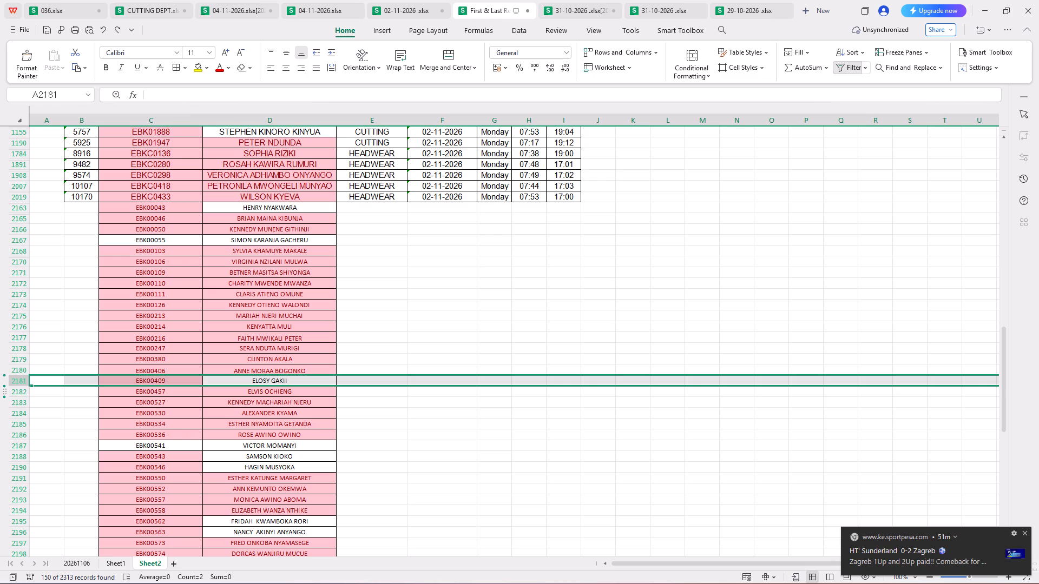
Delete three consecutive entries of the lower list starting at row 2182: first one row, then the two that move up.
click(10, 393)
right_click(12, 392)
click(65, 221)
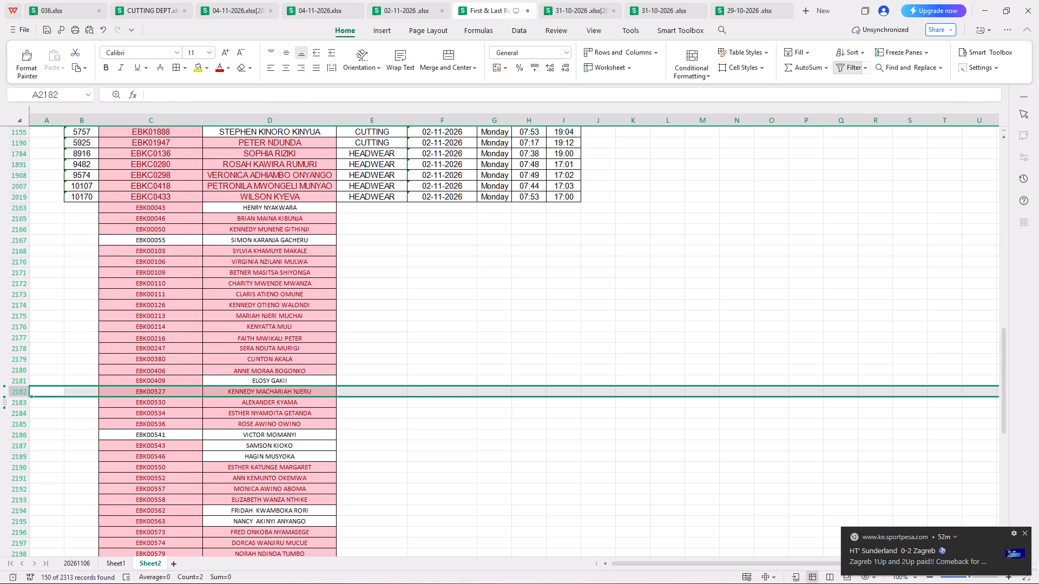
drag(17, 393, 23, 403)
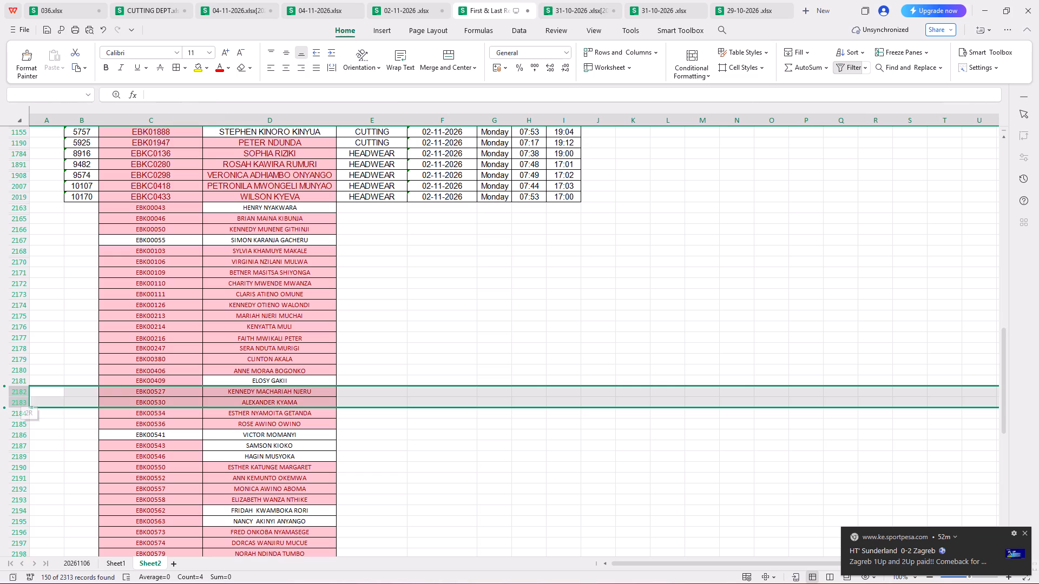
drag(23, 403, 25, 407)
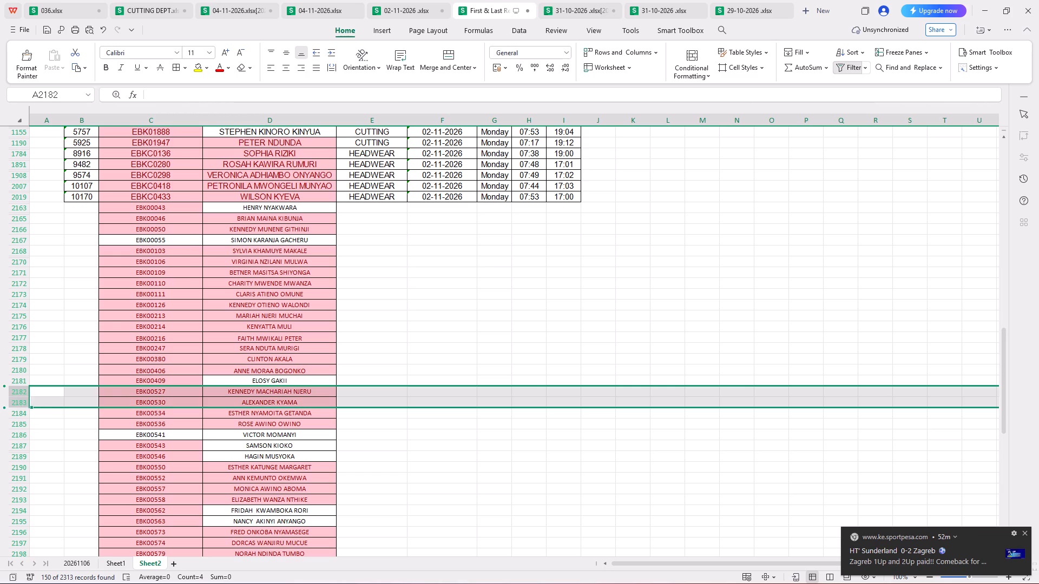
right_click(41, 401)
click(98, 229)
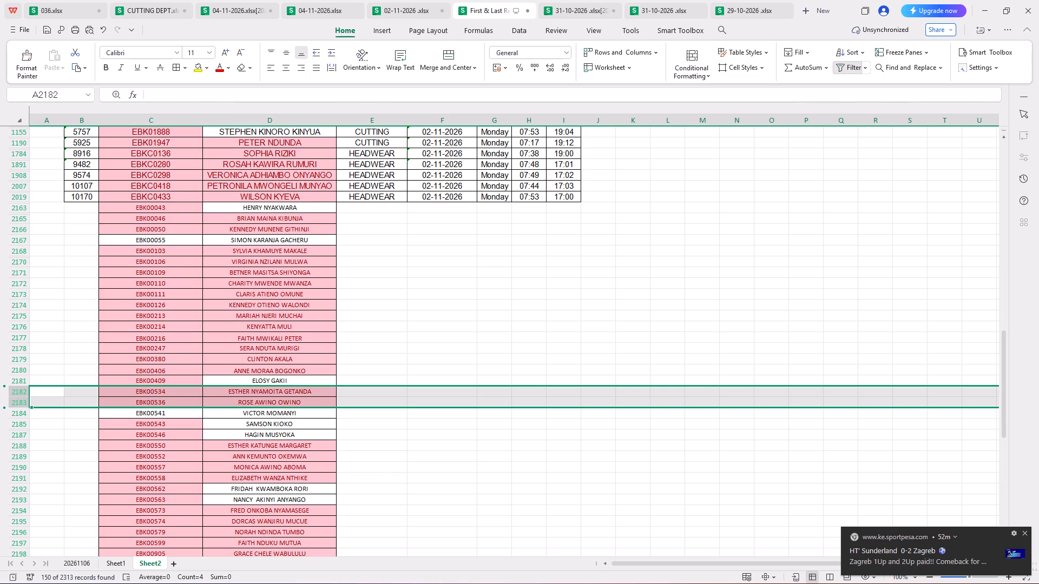
Delete row 2184, holding an unhighlighted ID, and the entry at row 2186 from the lower list.
click(17, 415)
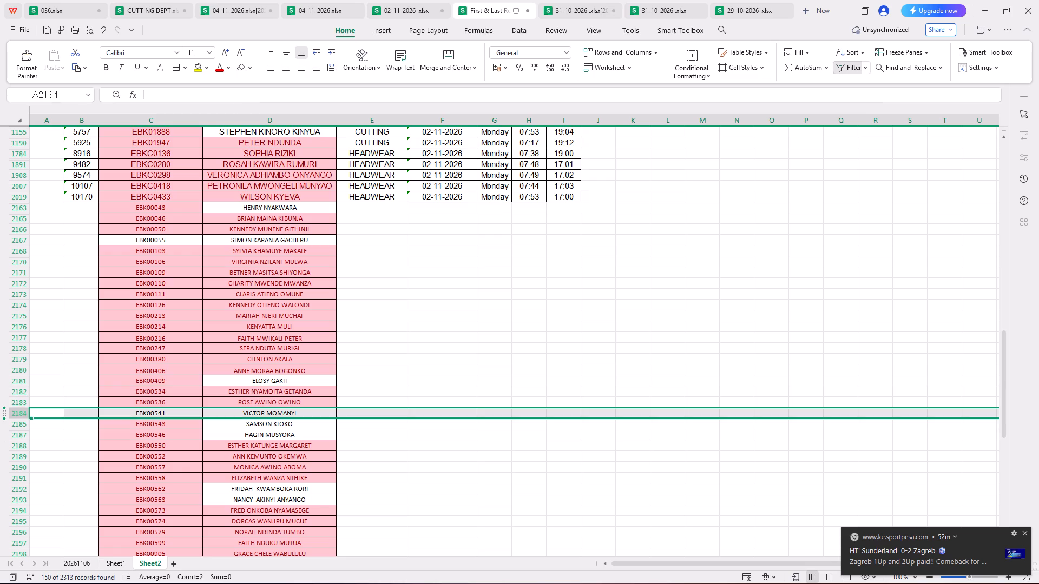
right_click(17, 415)
click(86, 241)
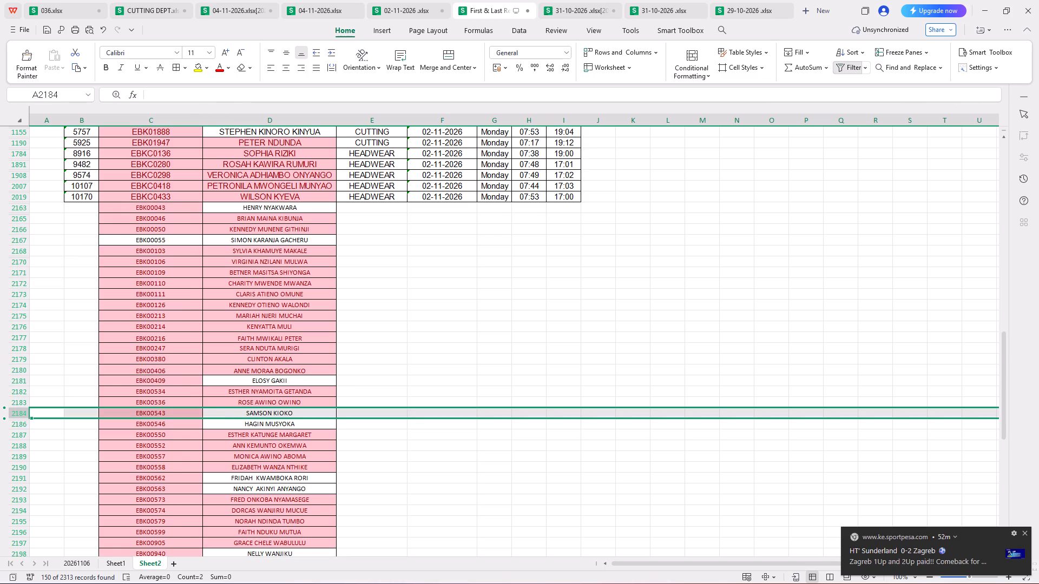
click(8, 428)
click(24, 427)
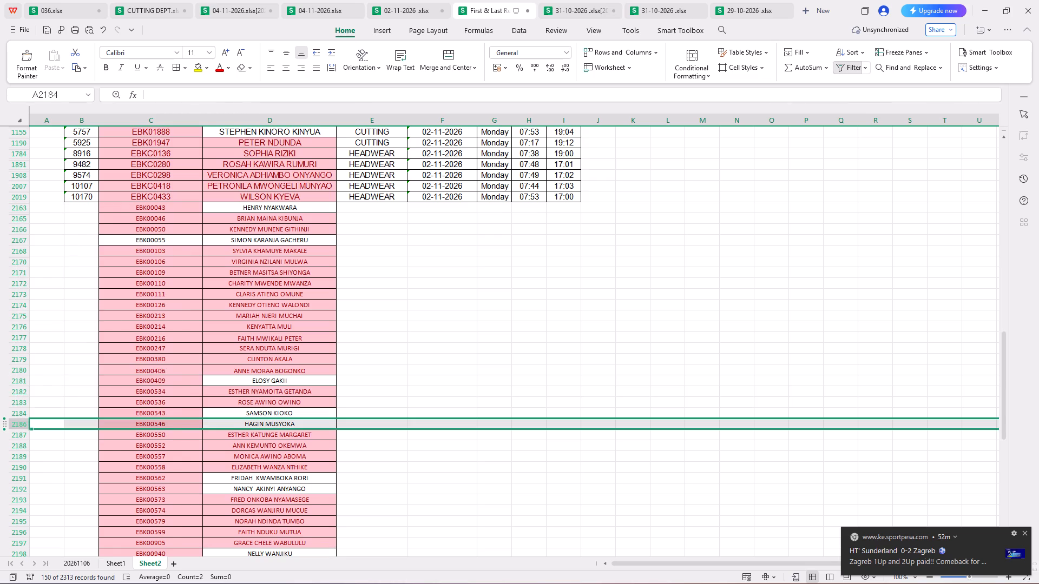
right_click(24, 427)
click(54, 262)
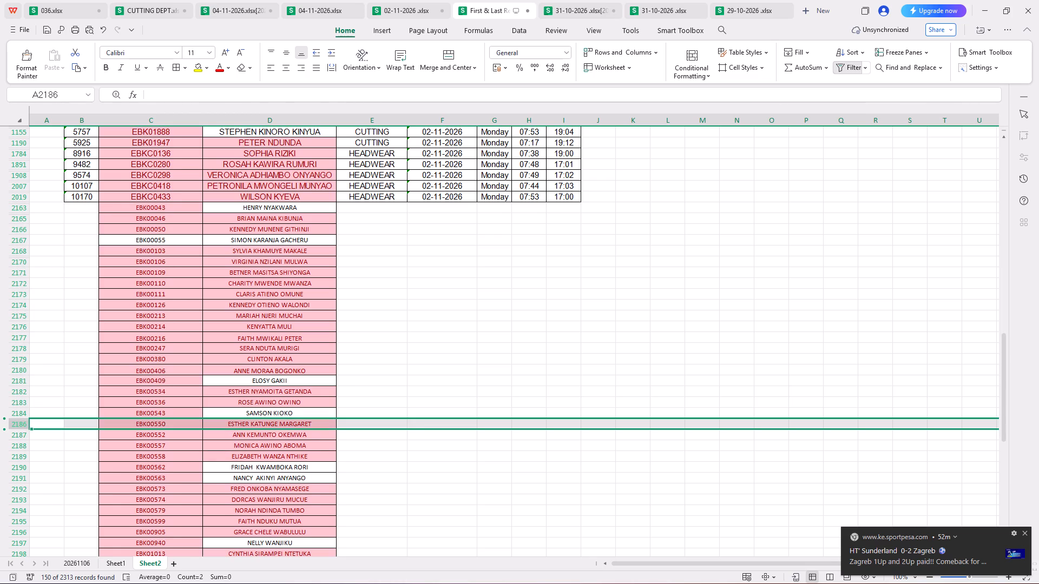
Delete rows 2198 and 2199 from the lower list of IDs and names.
scroll(247, 443, down, 3)
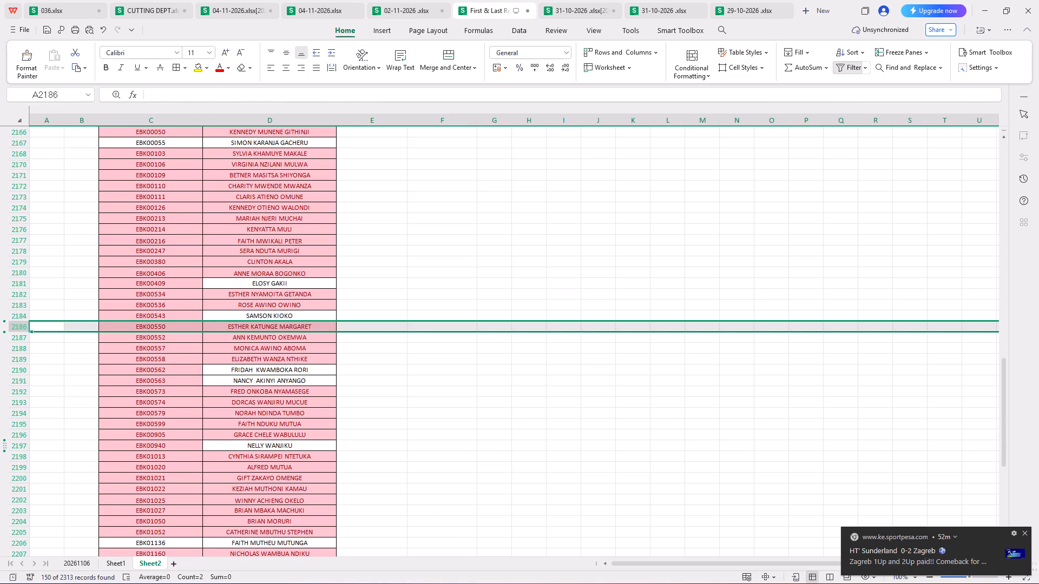
drag(9, 444, 14, 475)
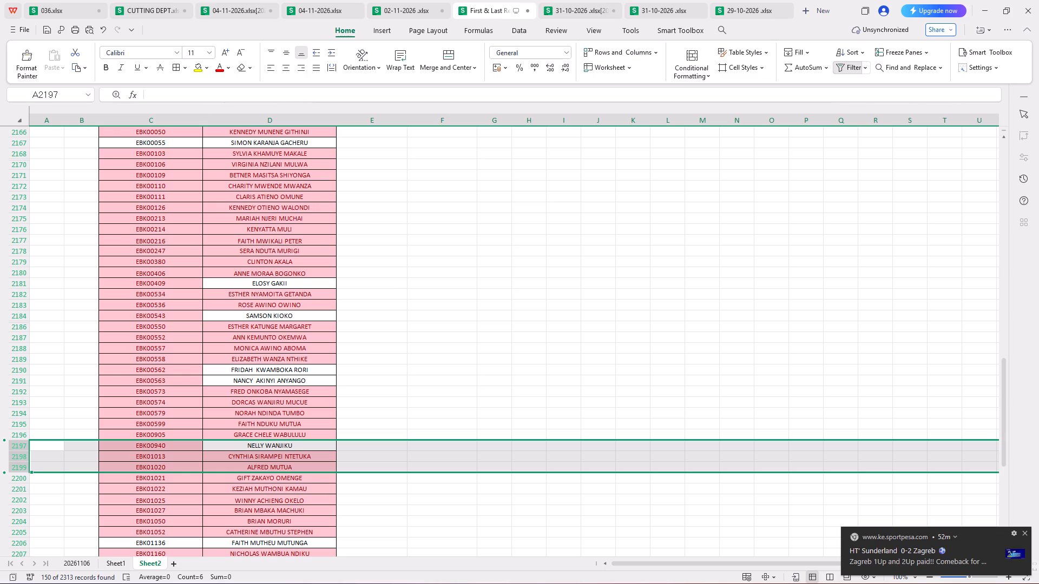
drag(25, 455, 33, 469)
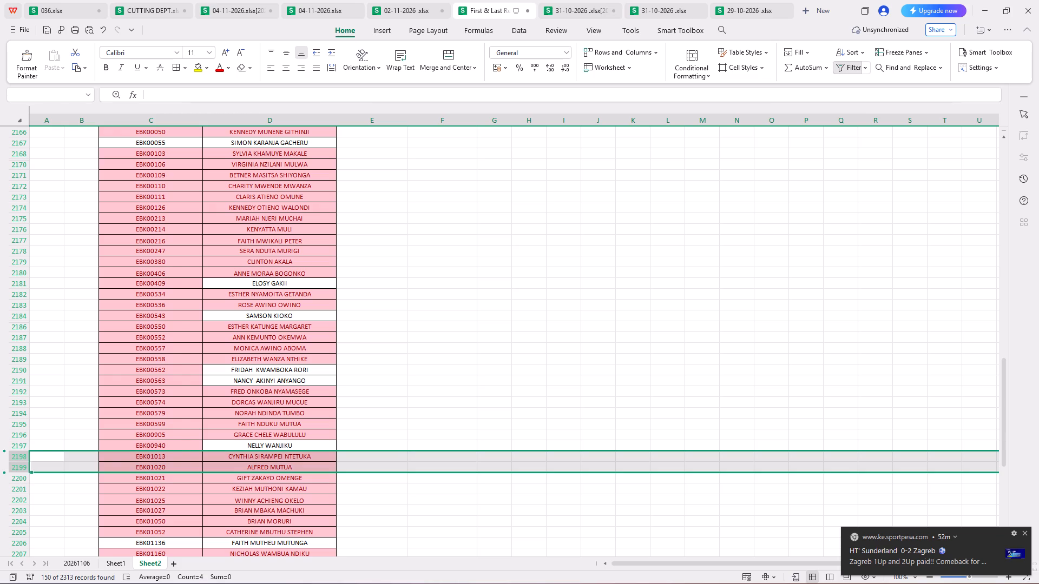
right_click(31, 466)
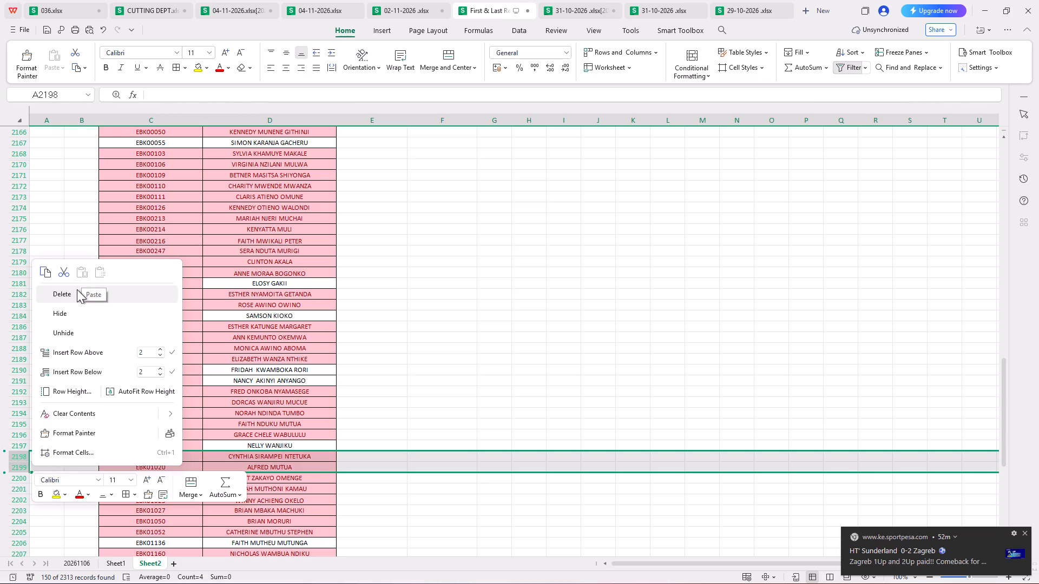
click(77, 289)
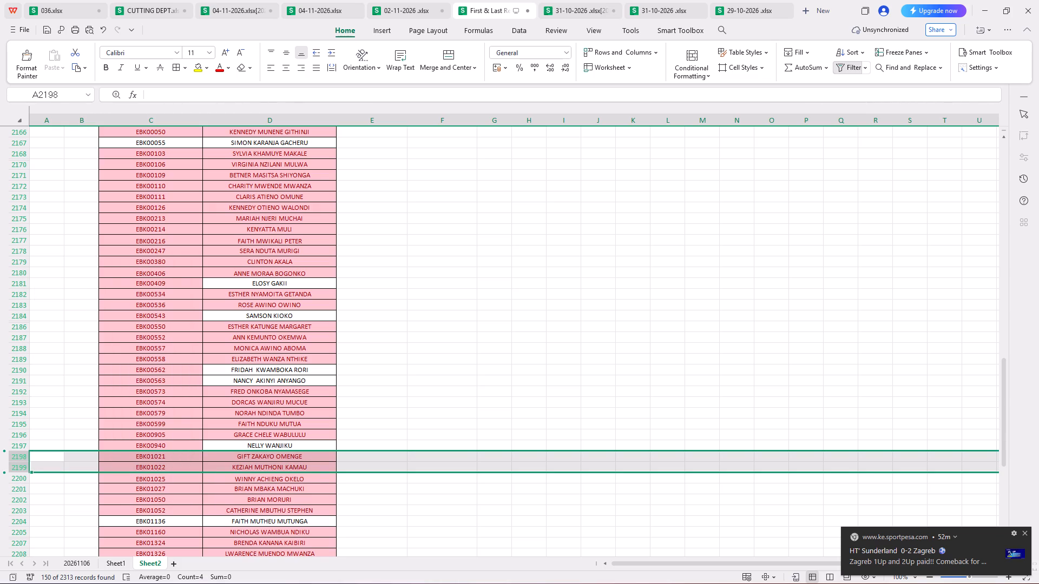
Delete the entry at row 2199 and the entry at row 2201 from the lower list of IDs and names.
click(21, 472)
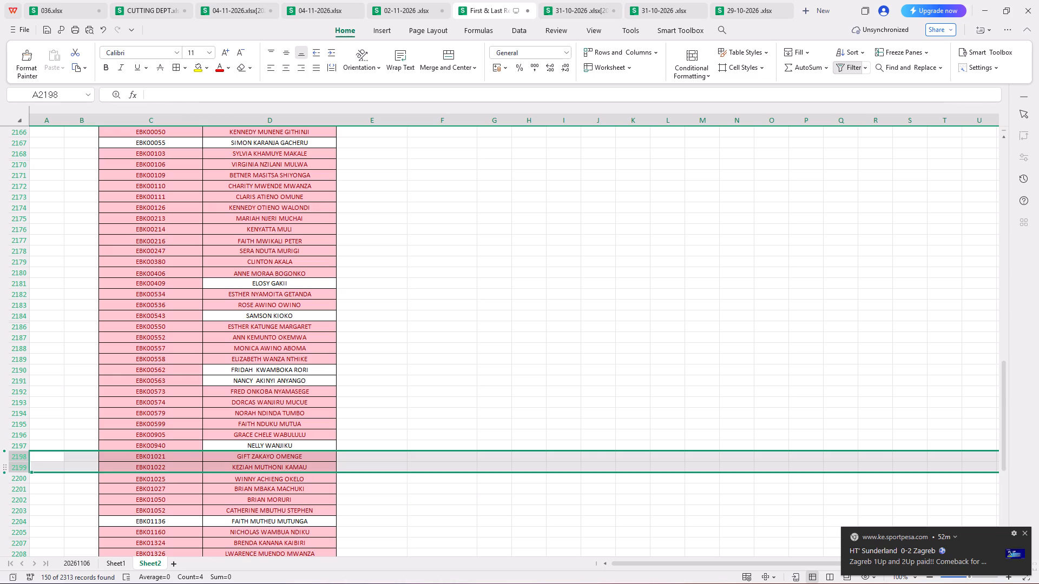
click(17, 470)
right_click(25, 464)
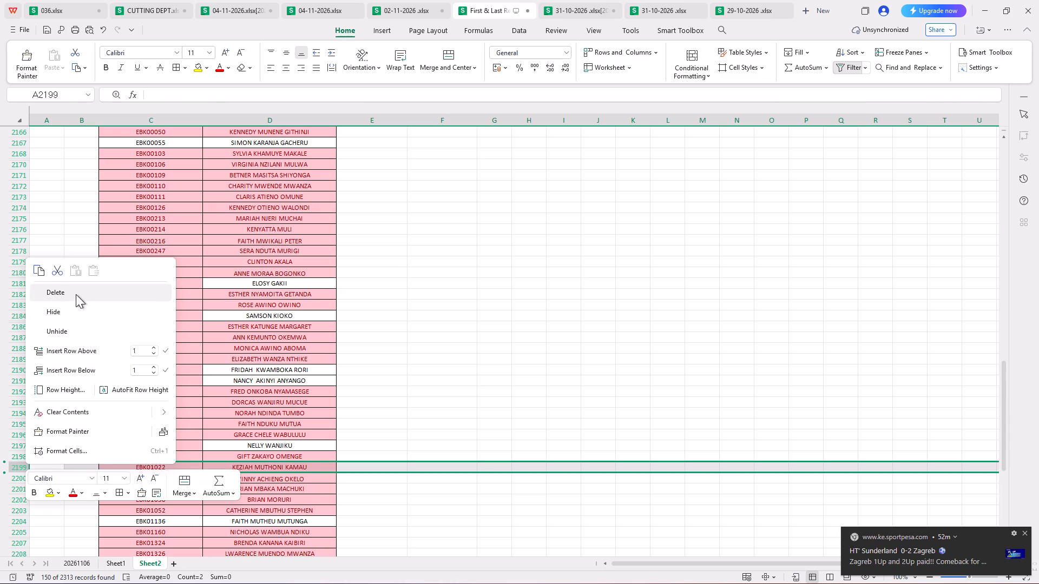
click(76, 294)
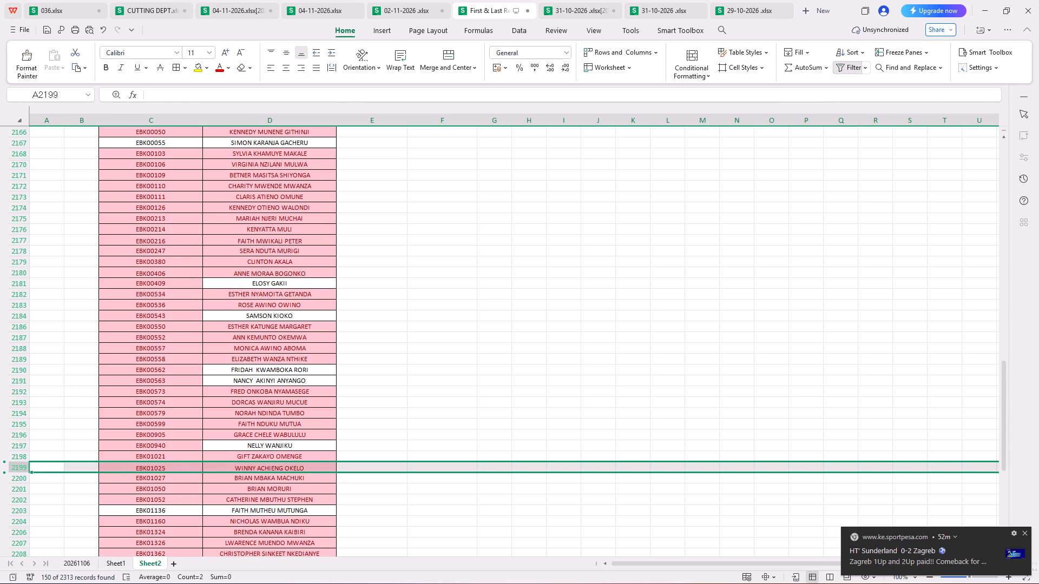
click(26, 490)
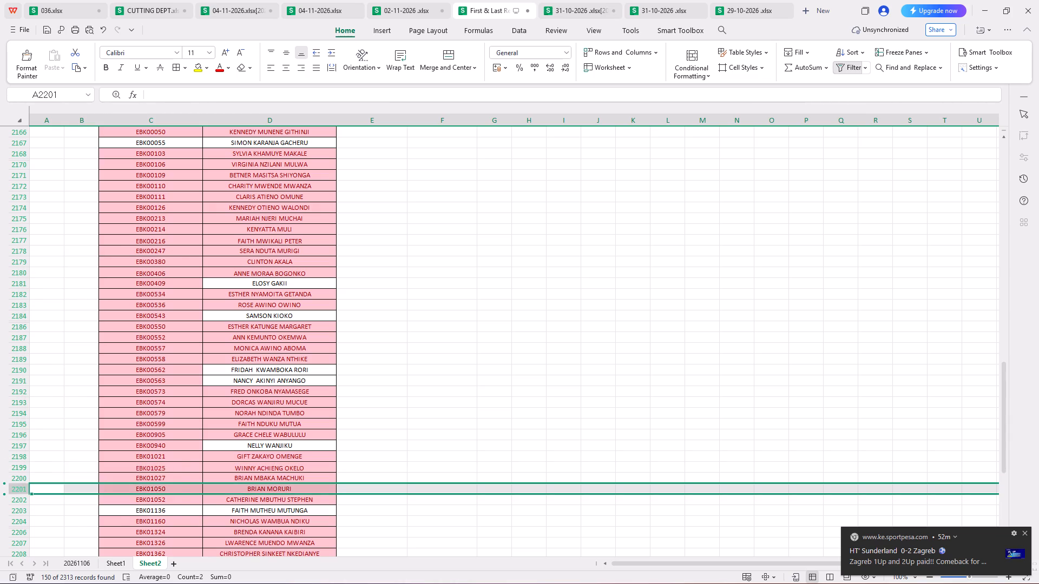
right_click(26, 490)
click(80, 324)
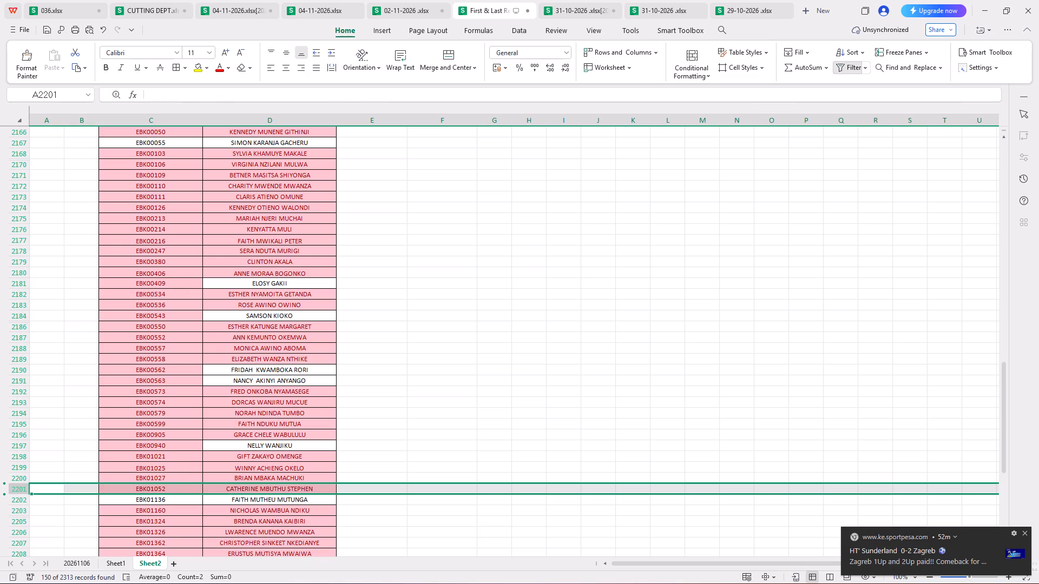
Delete rows 2206 and 2207 from the lower list, and delete the entry that moves up into row 2207.
scroll(210, 432, down, 3)
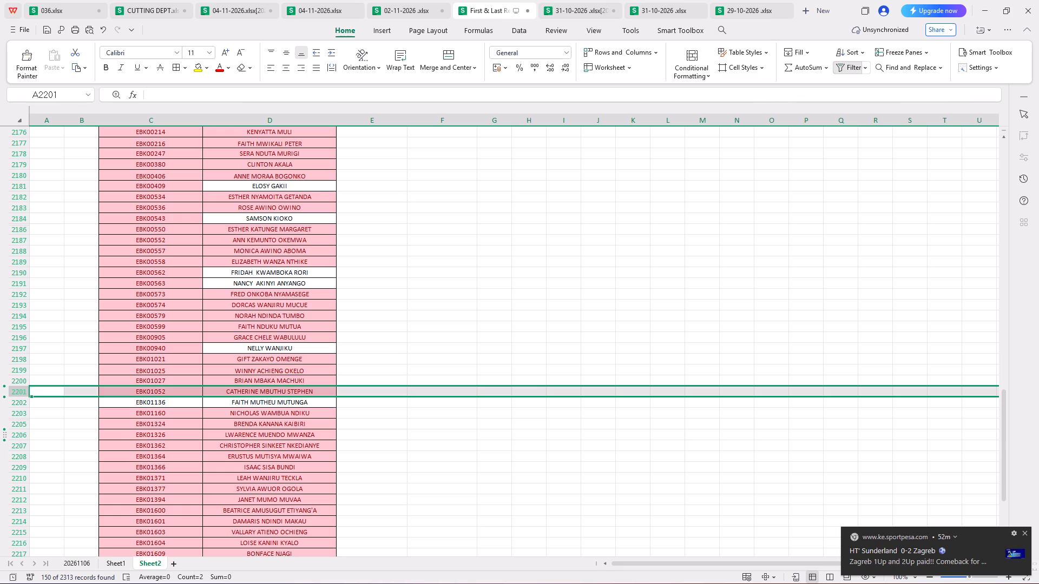
drag(14, 436, 27, 447)
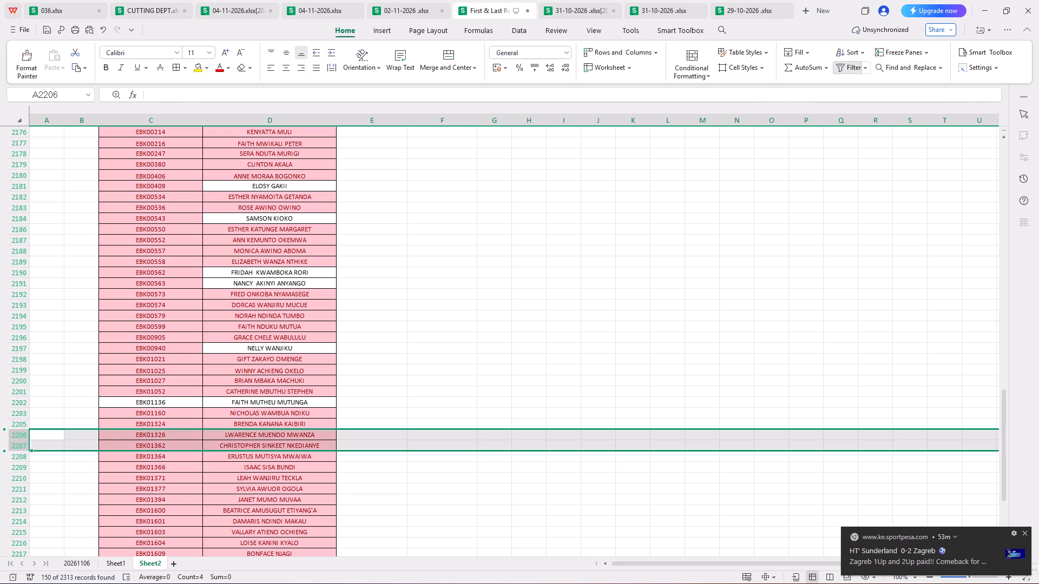
right_click(38, 439)
click(111, 269)
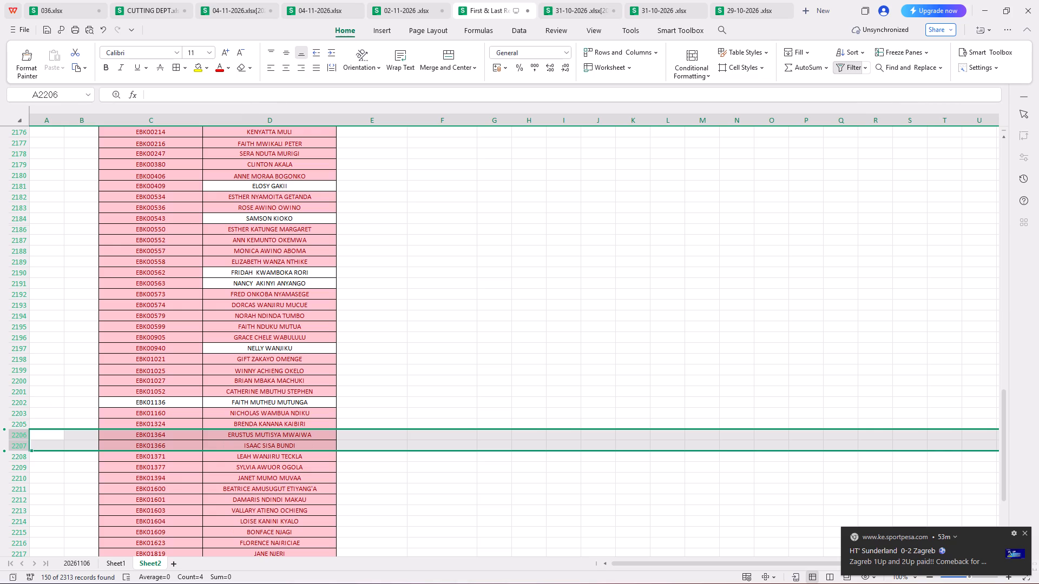
click(282, 443)
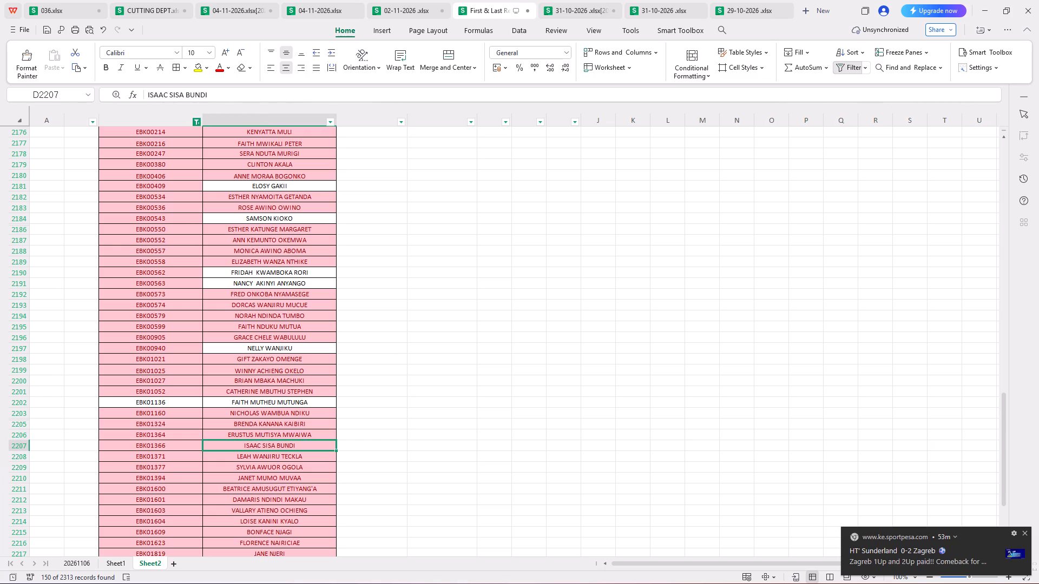
click(23, 443)
right_click(23, 443)
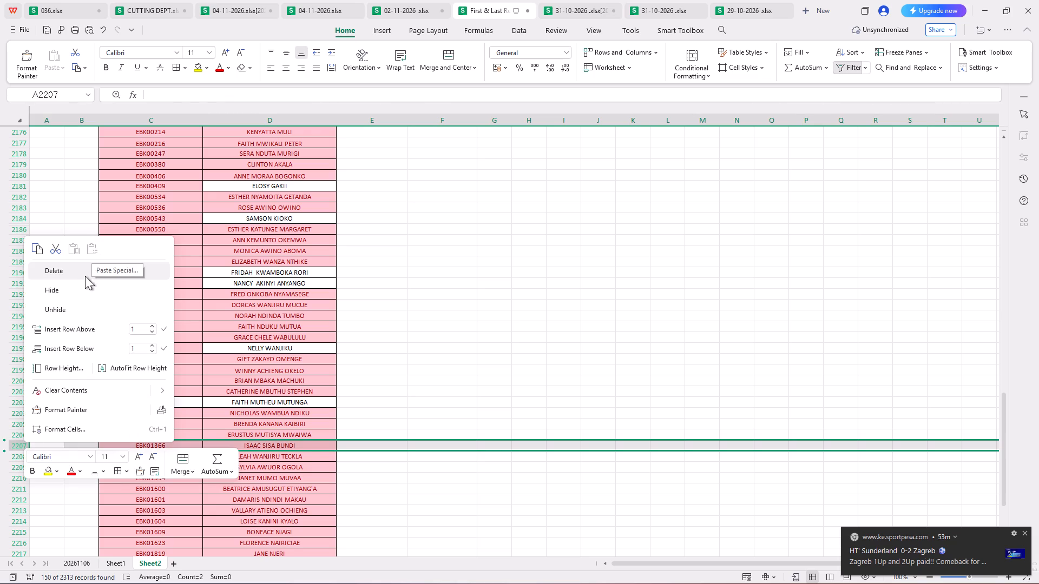
click(85, 276)
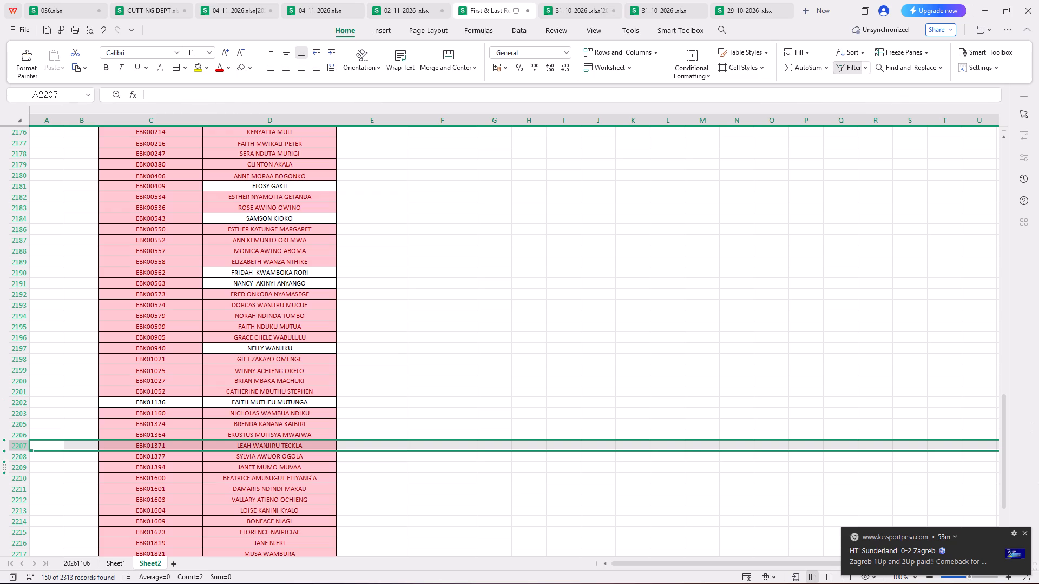
Delete row 2210 from the lower list, and delete the entry that moves up into its place.
drag(17, 459, 24, 481)
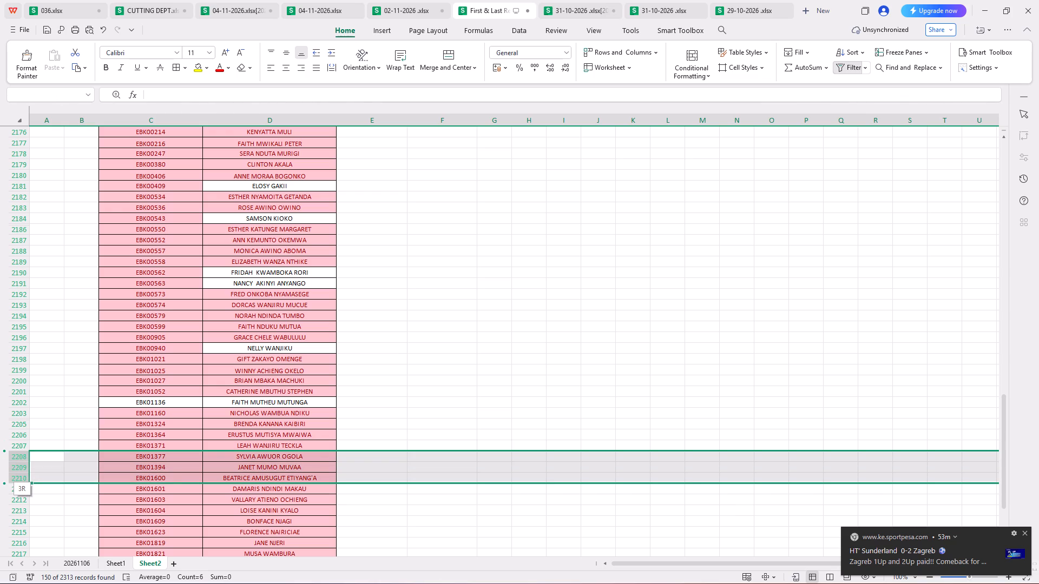
drag(24, 481, 30, 491)
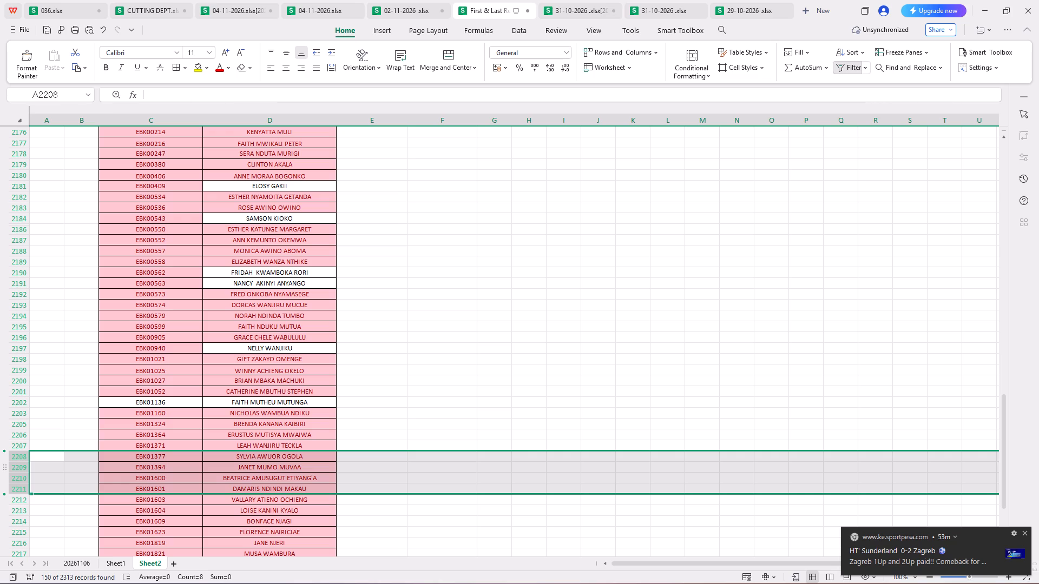
drag(13, 468, 19, 481)
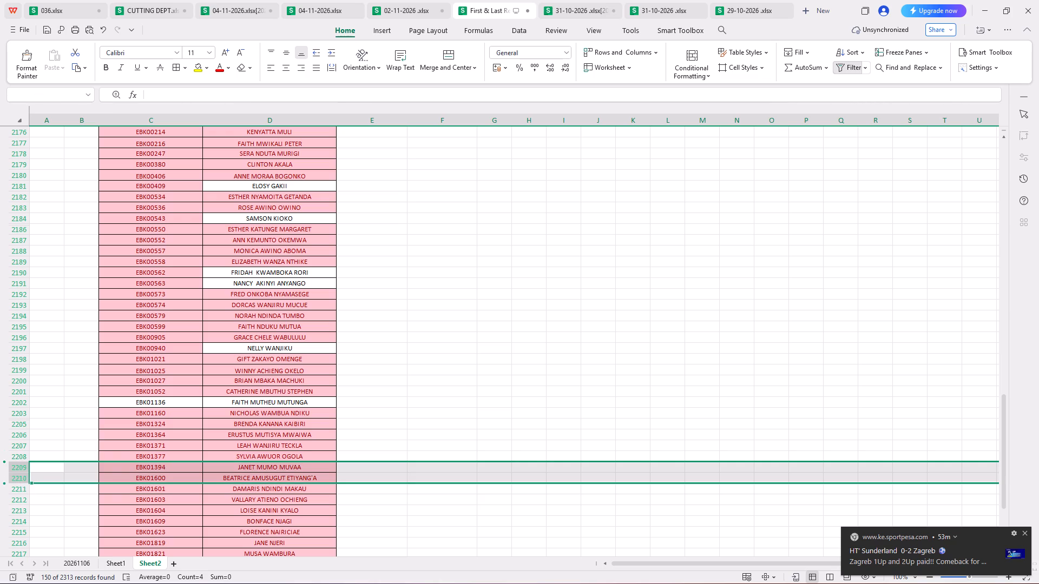
click(19, 477)
right_click(19, 477)
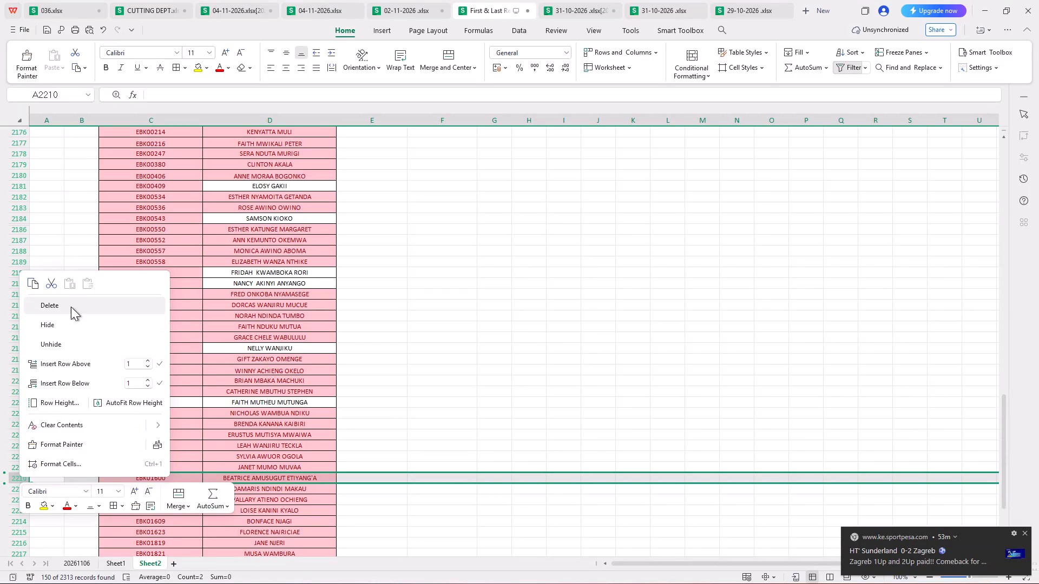
click(70, 311)
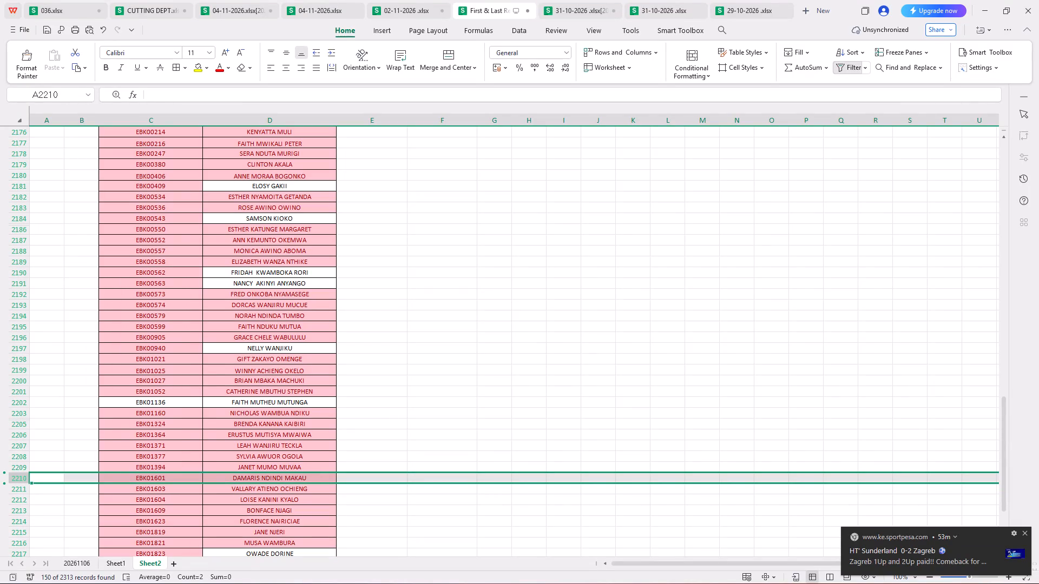
right_click(17, 479)
click(64, 314)
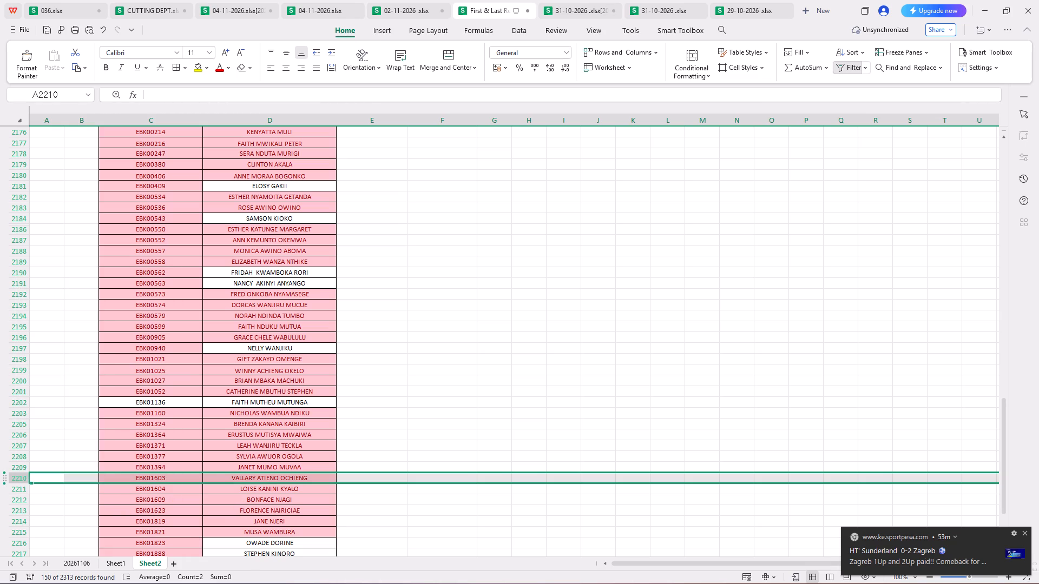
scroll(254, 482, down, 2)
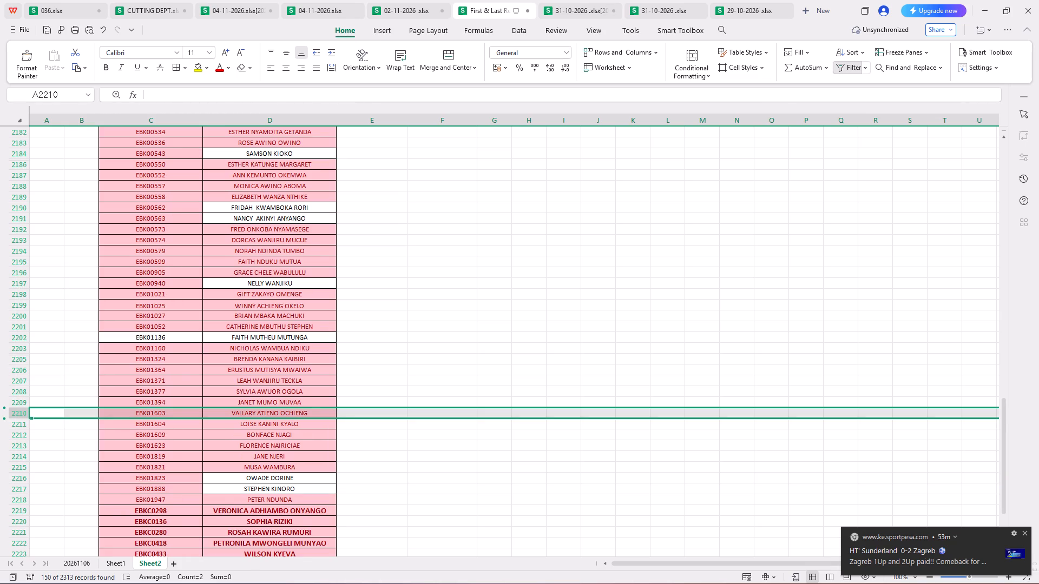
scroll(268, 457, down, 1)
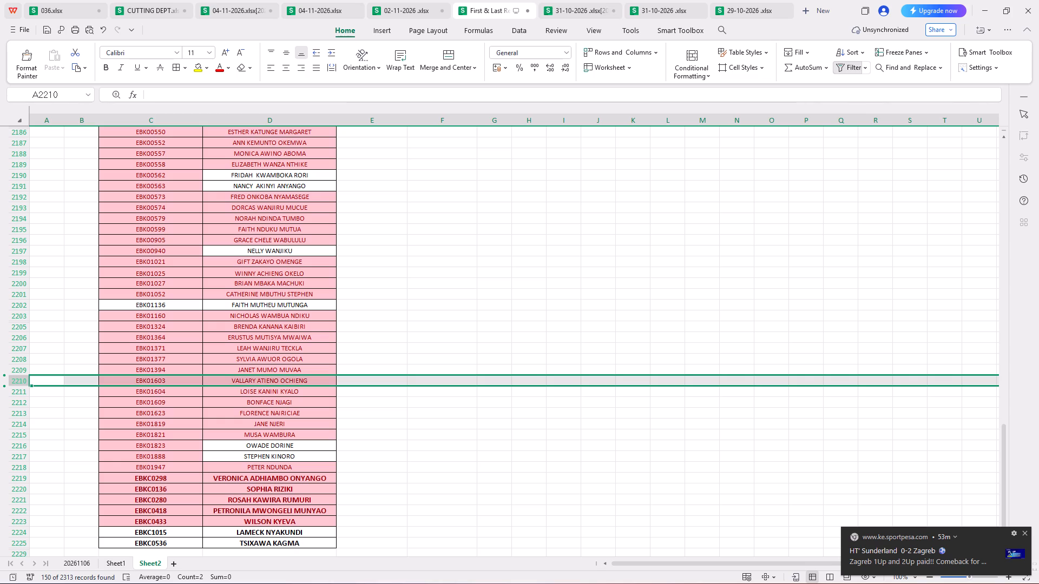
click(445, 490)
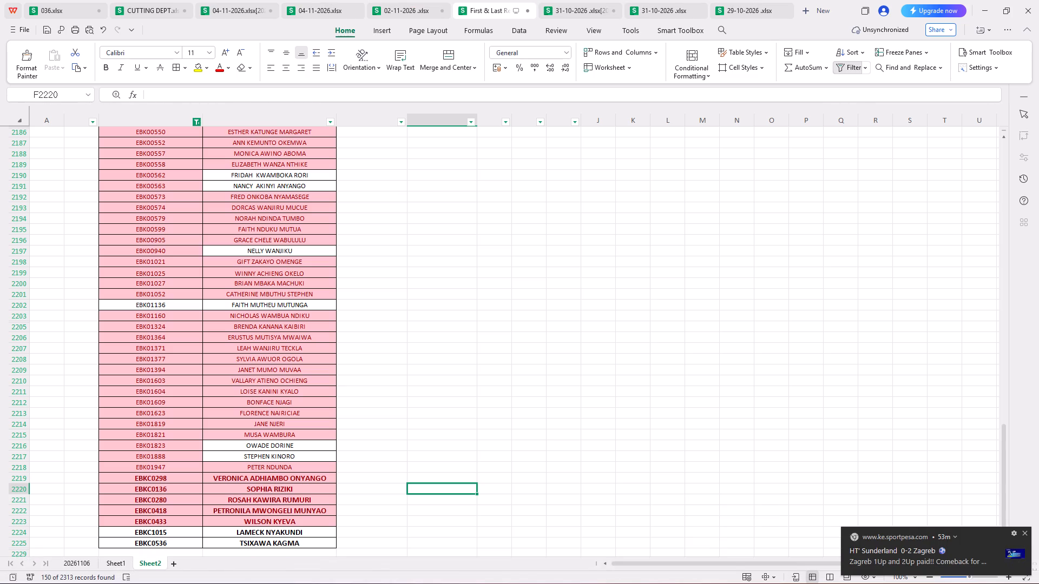
Switch to the 02-11-2026 overtime form and delete the unused rows 77 to 143 above the approval section.
click(405, 4)
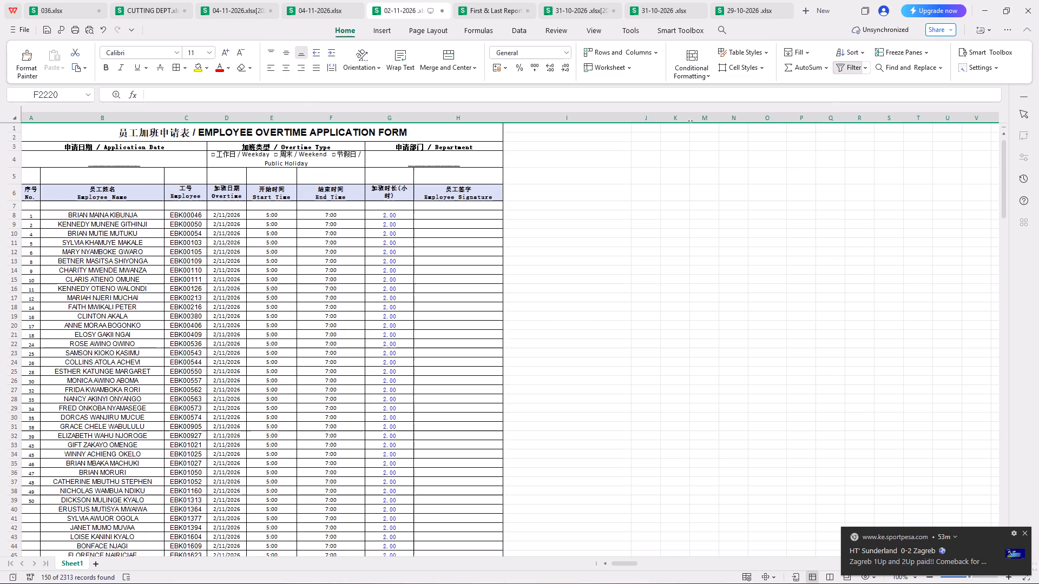
scroll(432, 219, down, 12)
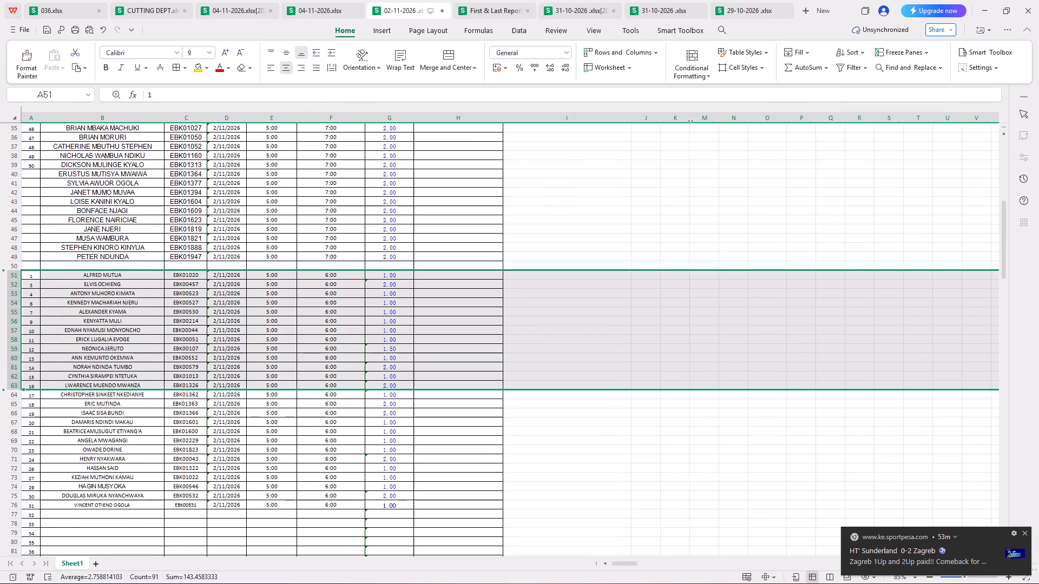
scroll(408, 367, down, 10)
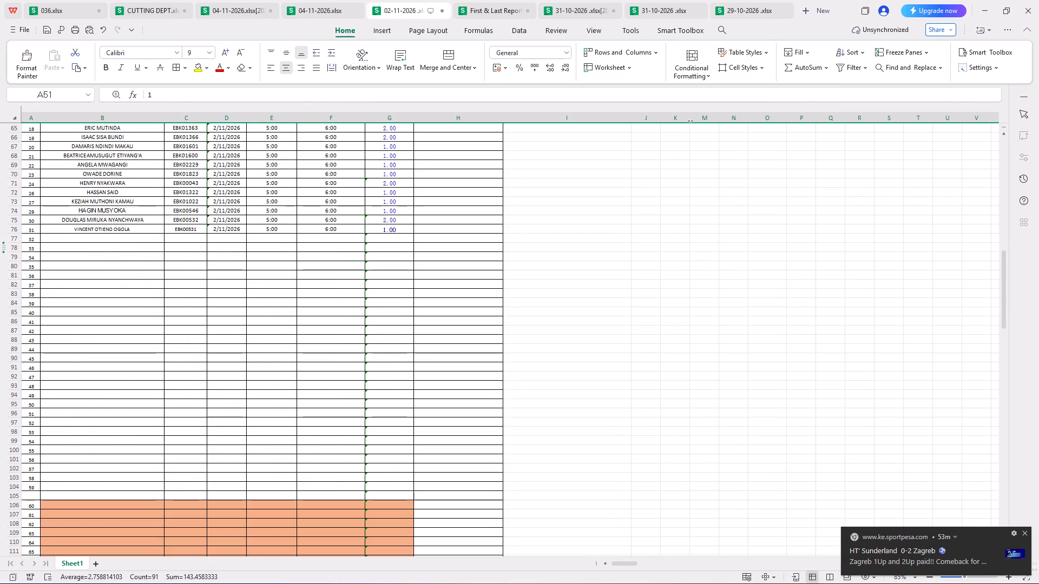
click(14, 237)
scroll(22, 270, down, 15)
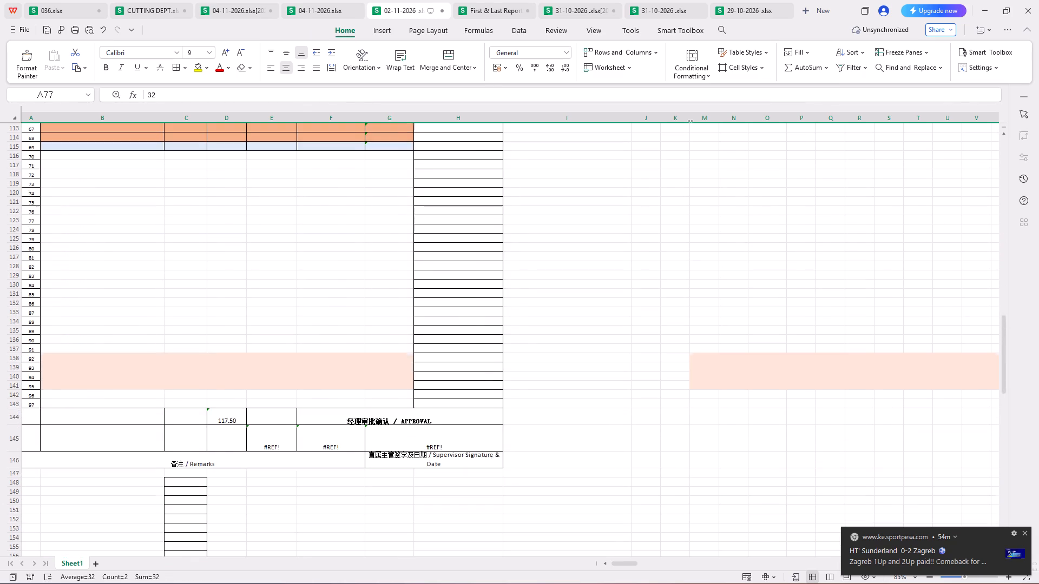
scroll(34, 260, down, 3)
scroll(43, 217, down, 3)
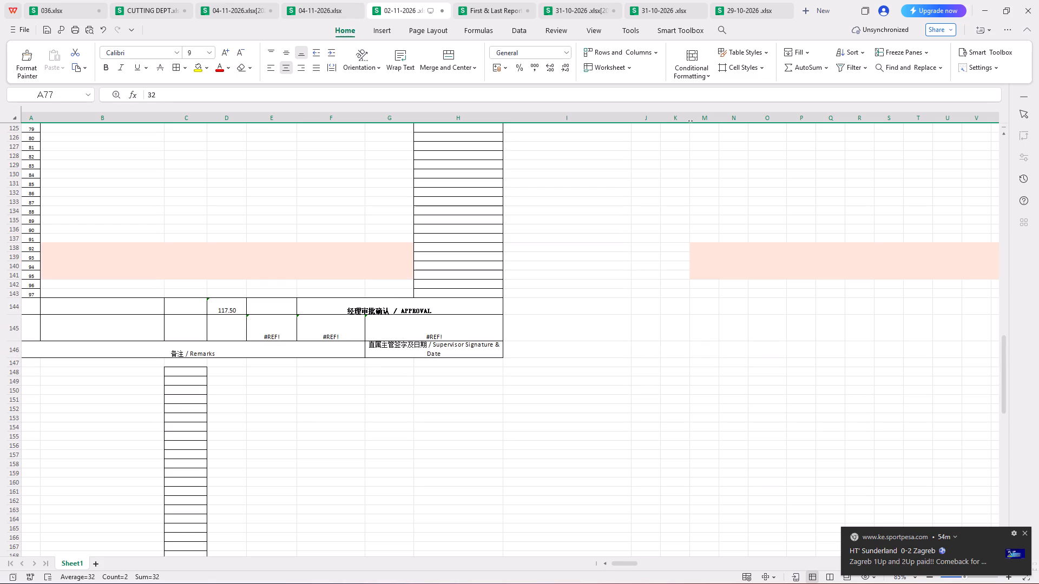
ctrl+shift+click(14, 293)
right_click(9, 290)
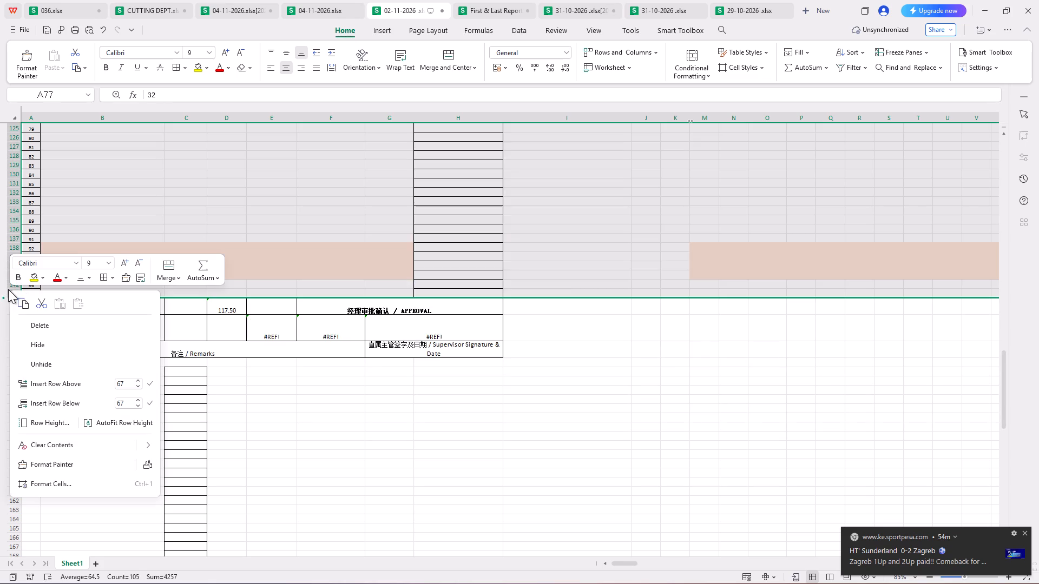
click(36, 321)
Fill the second employee block, B51:G76, from name to overtime hours, with the standard orange colour.
scroll(280, 351, up, 2)
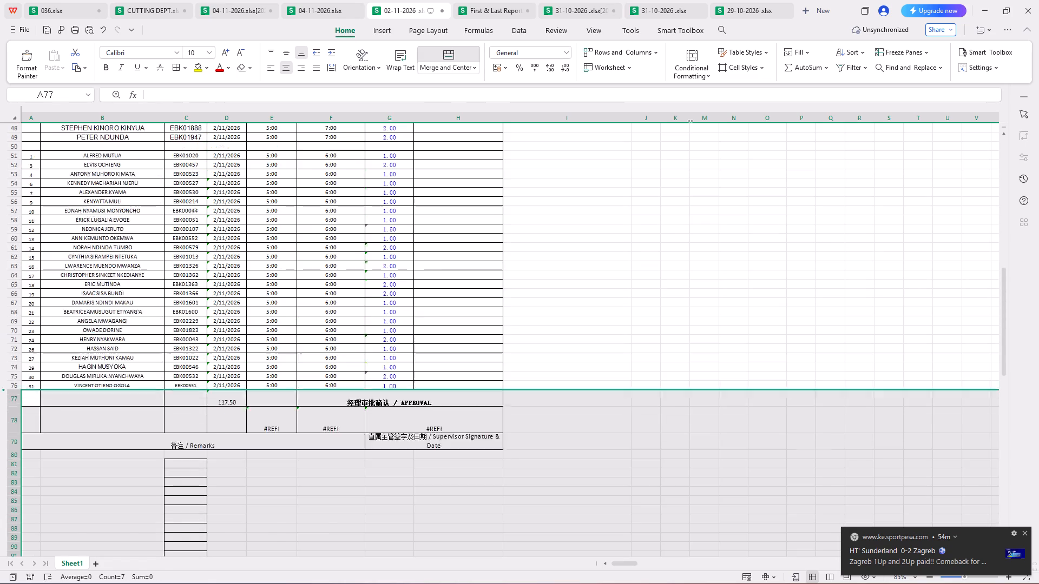
scroll(280, 351, up, 13)
scroll(279, 349, down, 7)
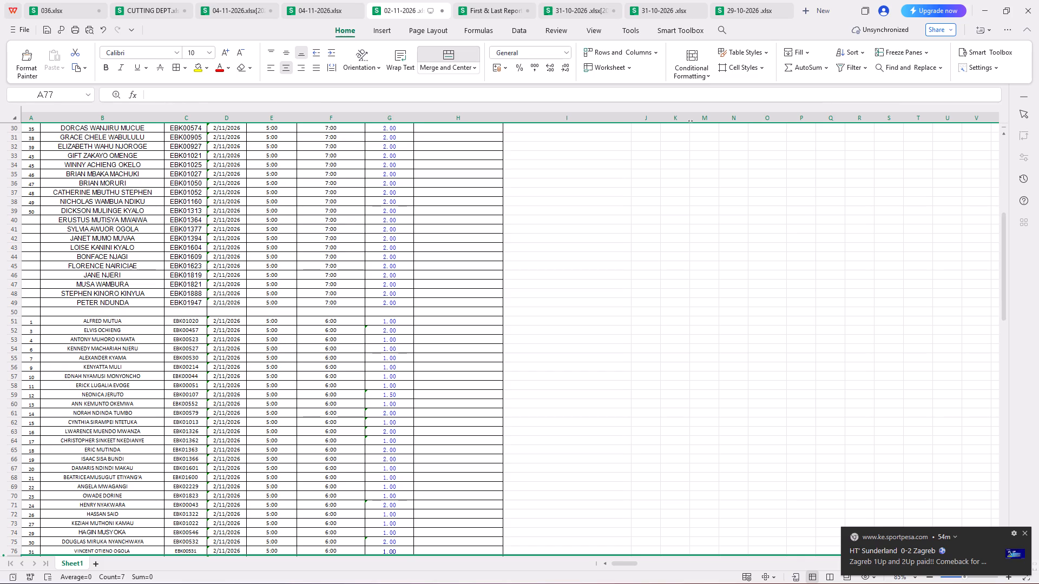
drag(65, 324, 370, 322)
scroll(371, 323, down, 8)
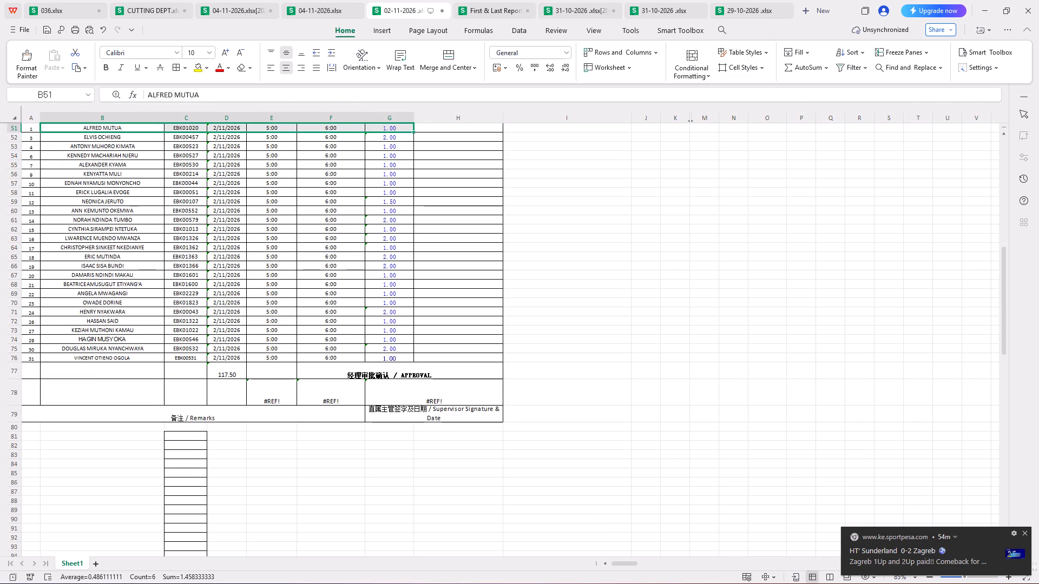
ctrl+shift+drag(81, 323, 345, 330)
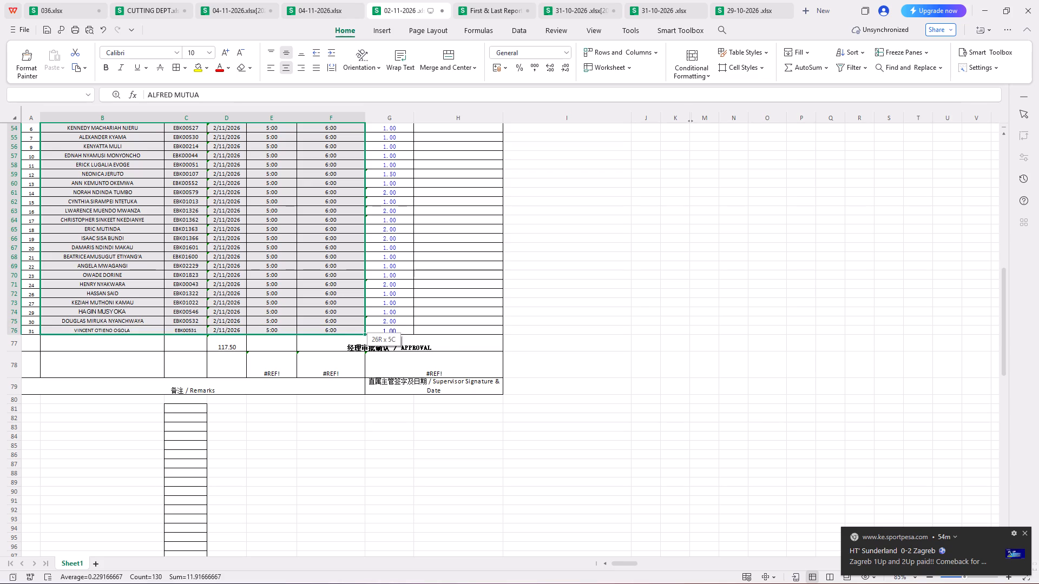
ctrl+shift+drag(345, 330, 379, 331)
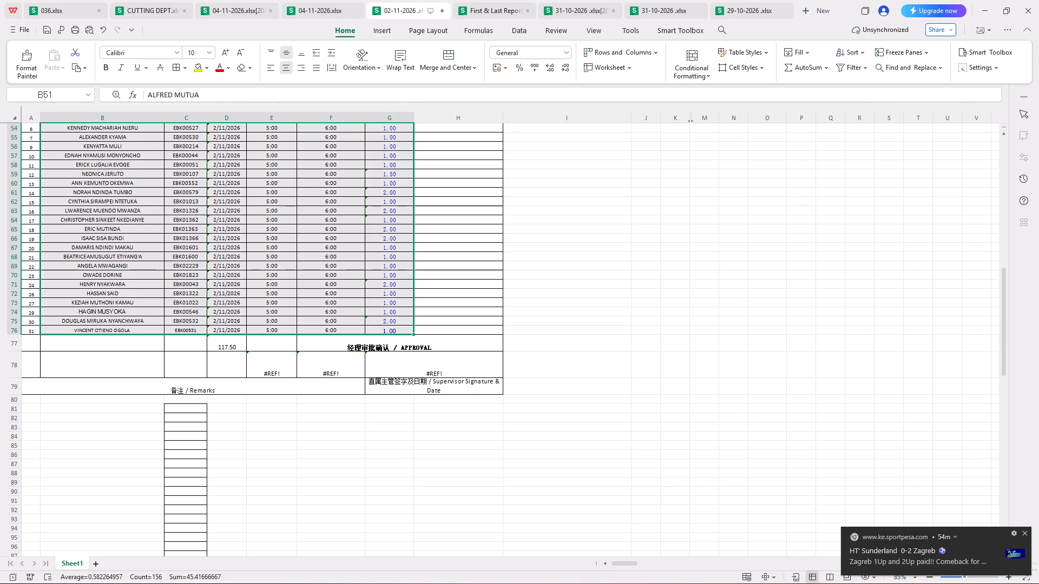
right_click(347, 254)
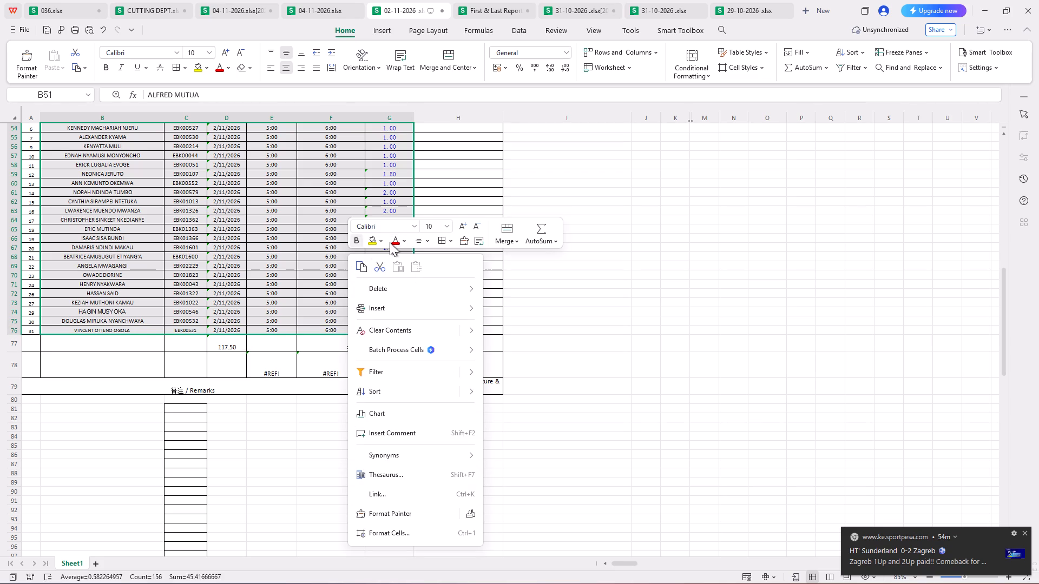
click(386, 236)
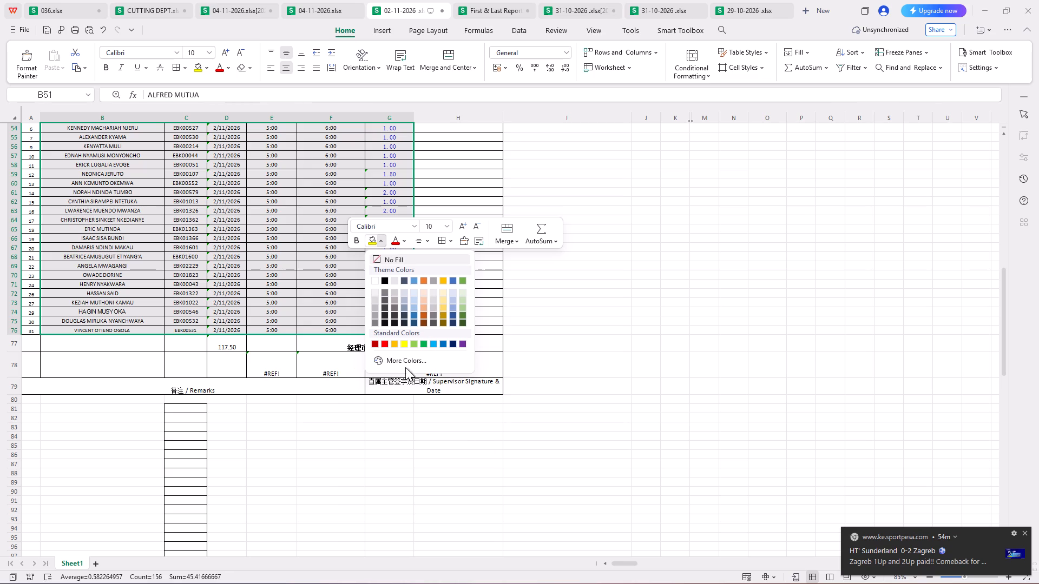
click(392, 344)
click(584, 435)
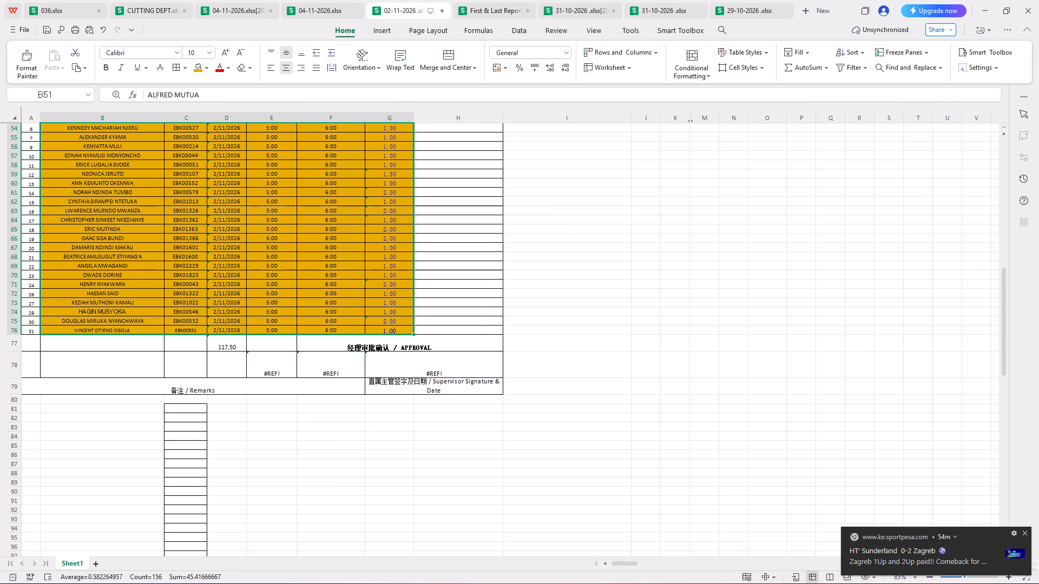
scroll(1001, 537, up, 8)
scroll(317, 332, up, 2)
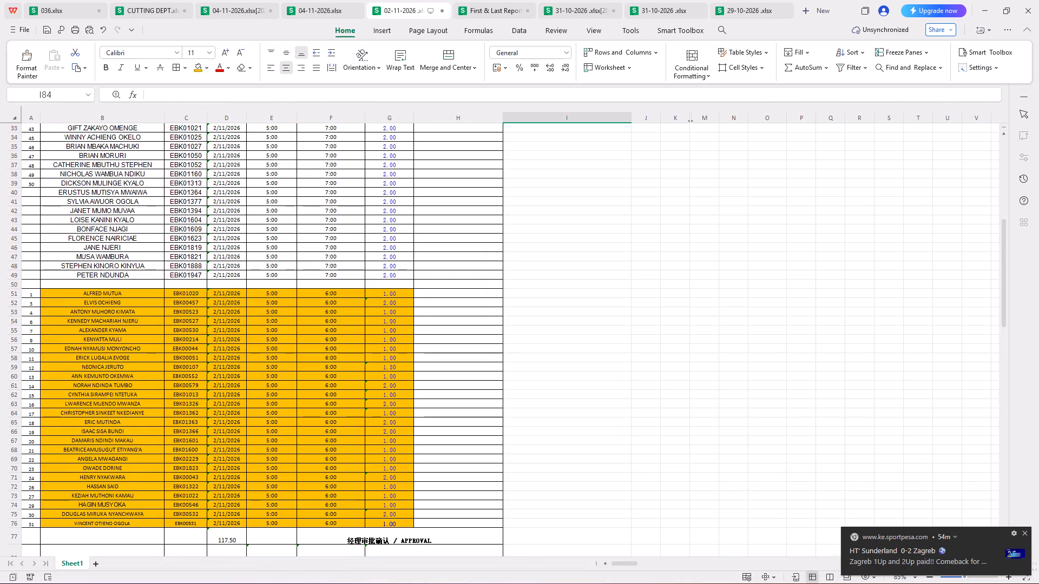
Renumber the first employee block's No. column, A8:A49, as a continuous series from 1 to 42.
scroll(311, 321, up, 14)
click(36, 217)
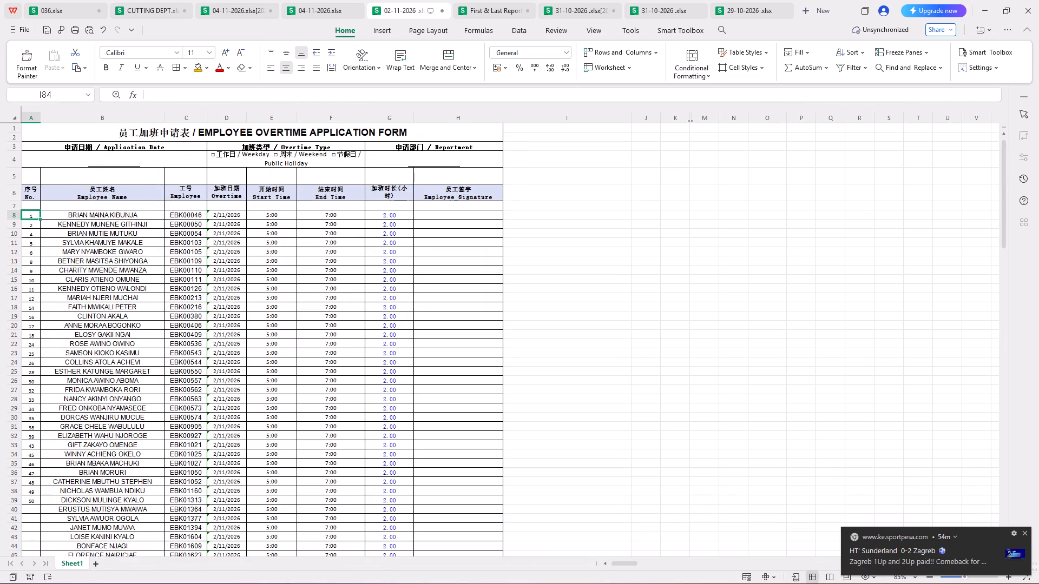
double_click(42, 220)
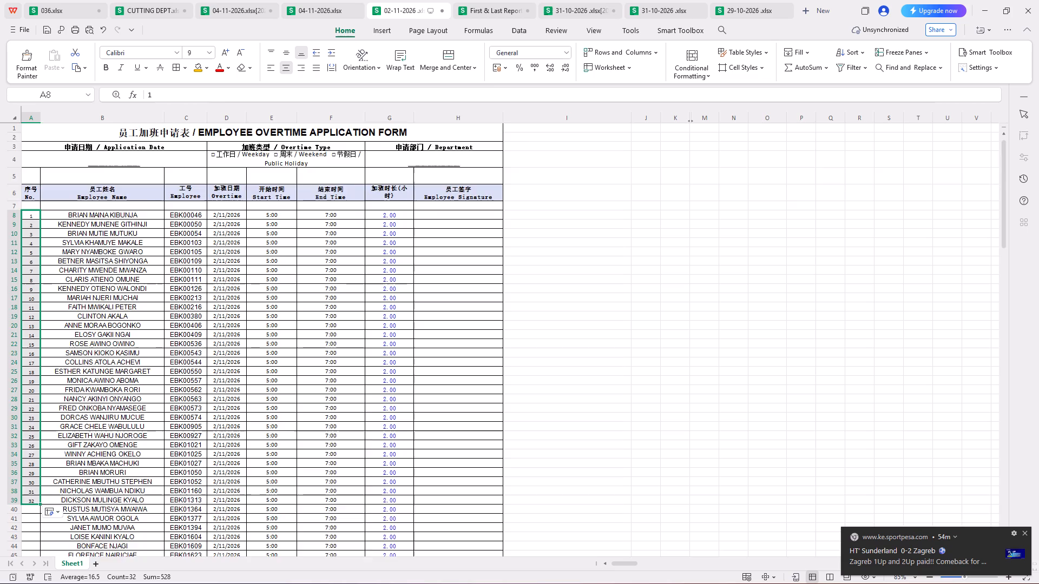
scroll(42, 220, down, 7)
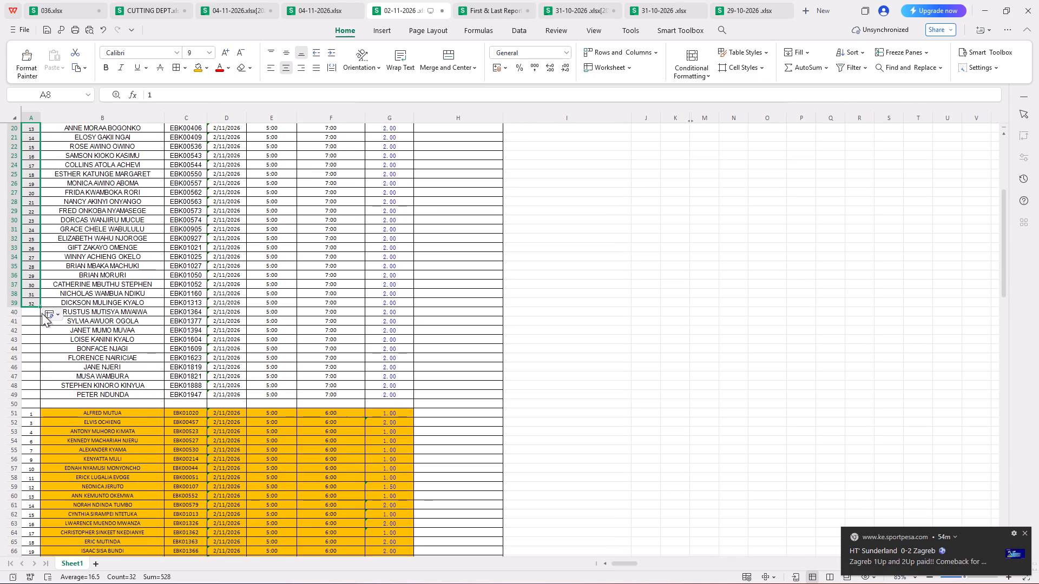
drag(40, 308, 41, 401)
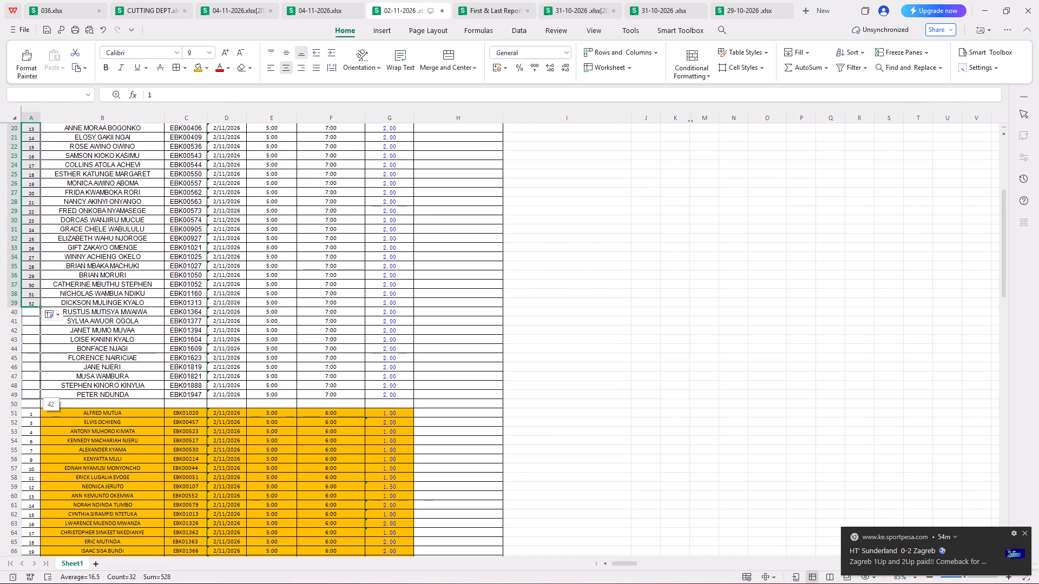
drag(41, 401, 37, 398)
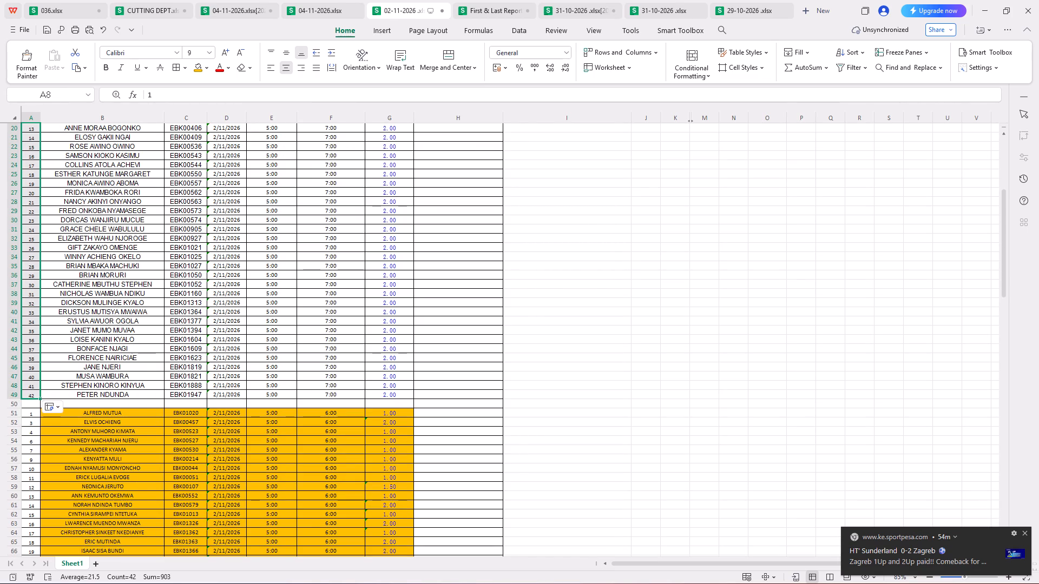
scroll(167, 389, up, 11)
scroll(167, 378, down, 1)
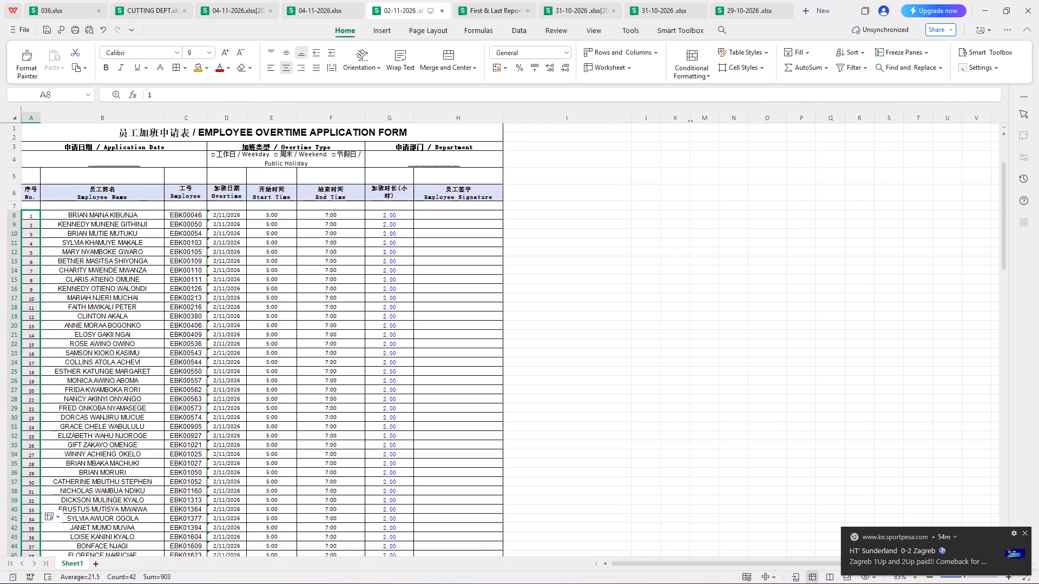
scroll(167, 378, down, 15)
scroll(177, 366, up, 4)
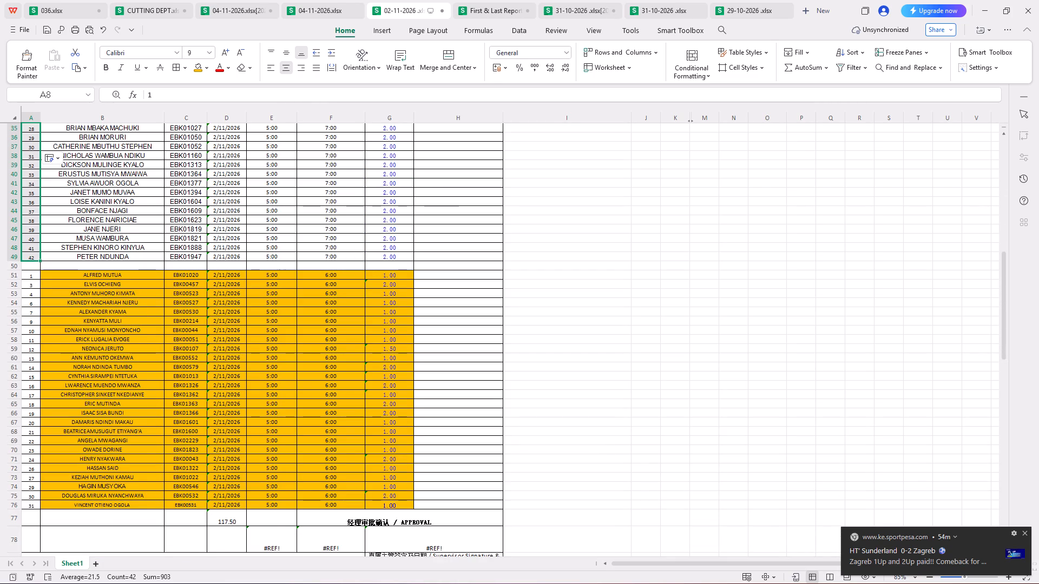
scroll(625, 378, up, 1)
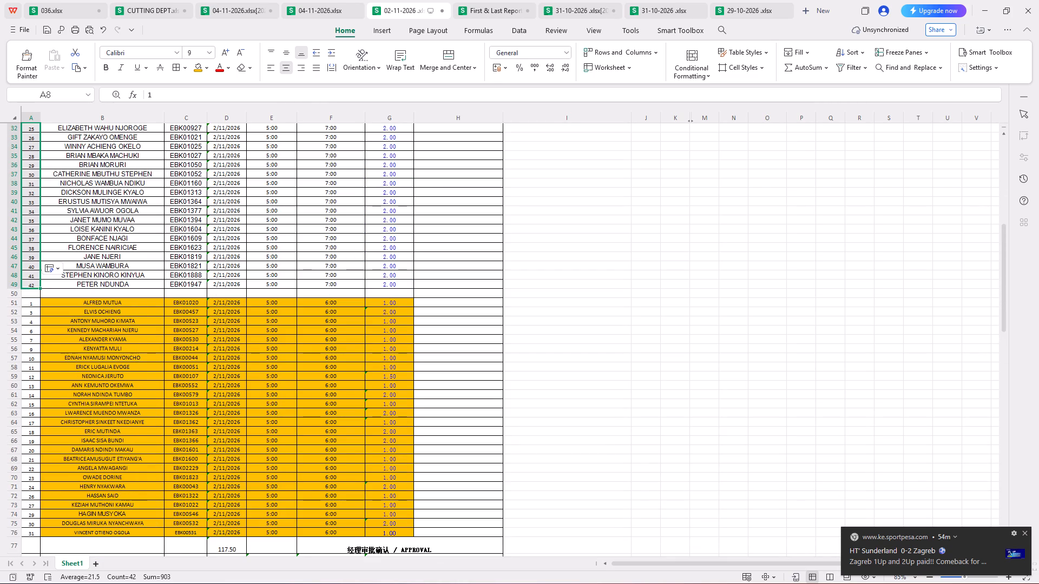
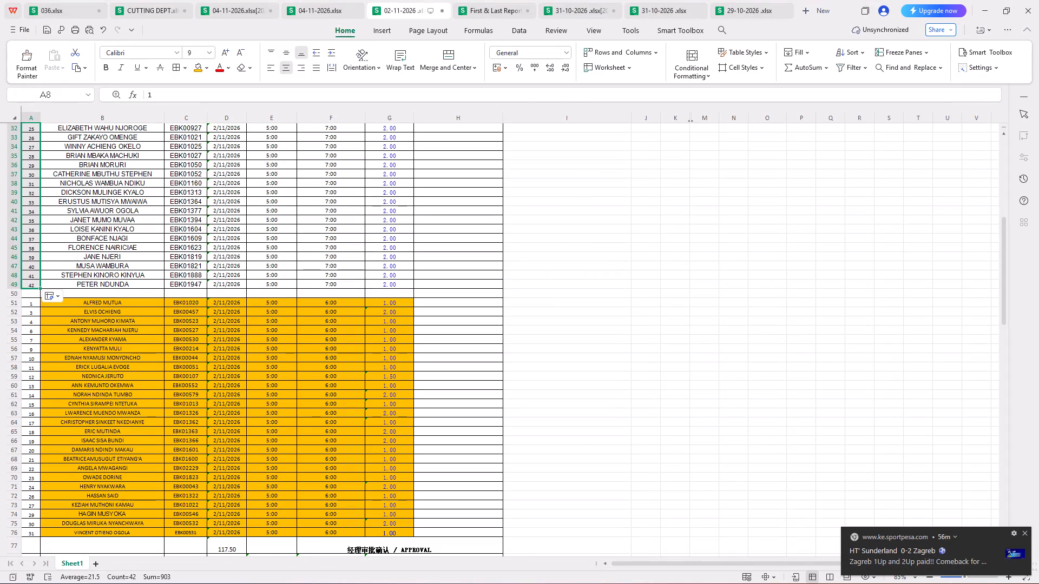
Review the 02-11-2026 overtime form, checking the renumbered first employee block and the orange second block down to the approval section.
scroll(404, 286, up, 14)
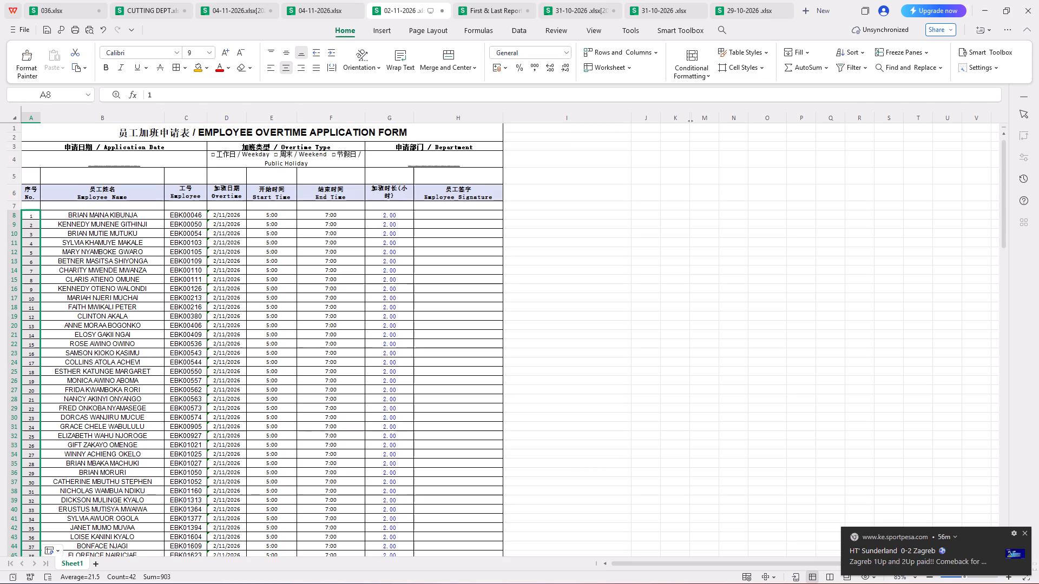
drag(35, 214, 373, 219)
scroll(367, 272, down, 15)
scroll(139, 325, up, 3)
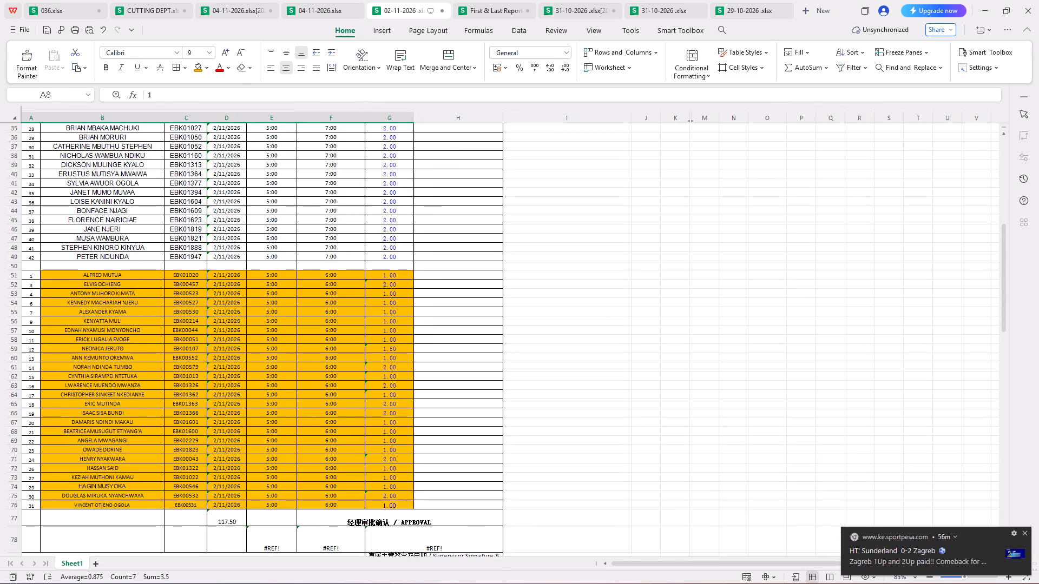
scroll(109, 330, up, 9)
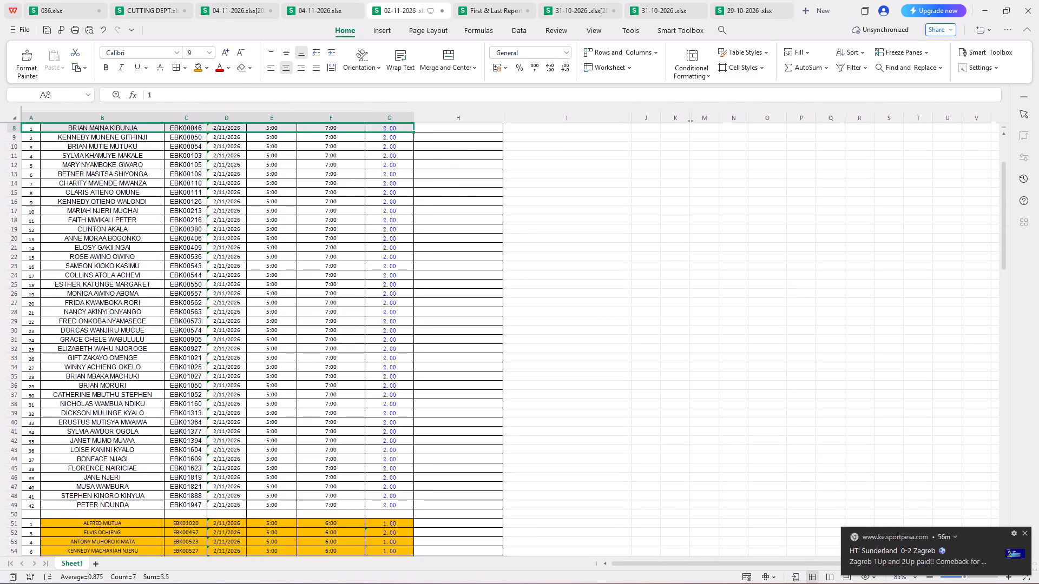
scroll(115, 322, up, 6)
click(596, 264)
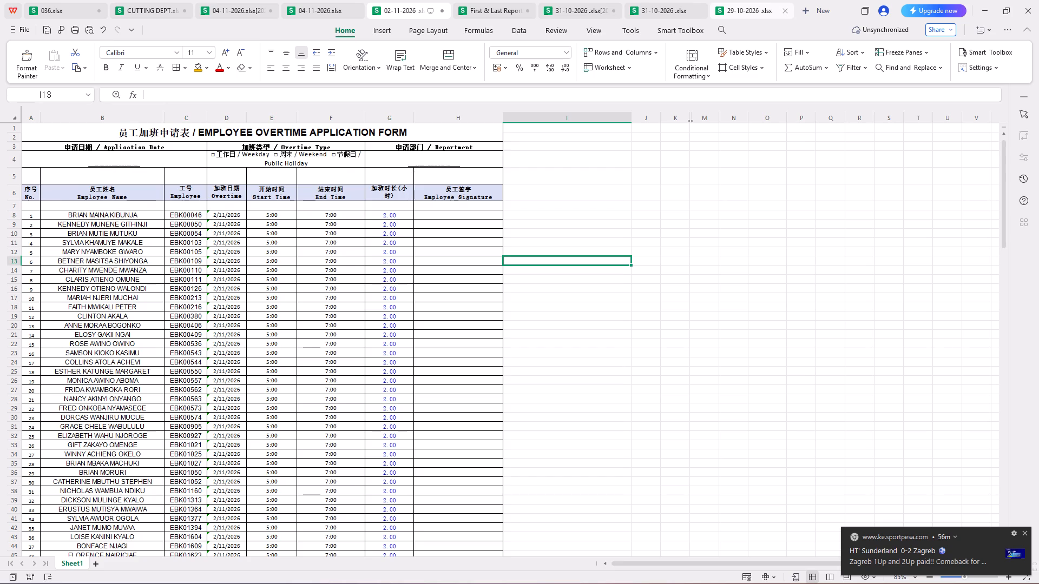
scroll(502, 210, down, 3)
Examine the 02-11-2026 entries in Sheet2 of the First & Last Report, comparing the highlighted employee IDs with the appended overtime list.
click(477, 10)
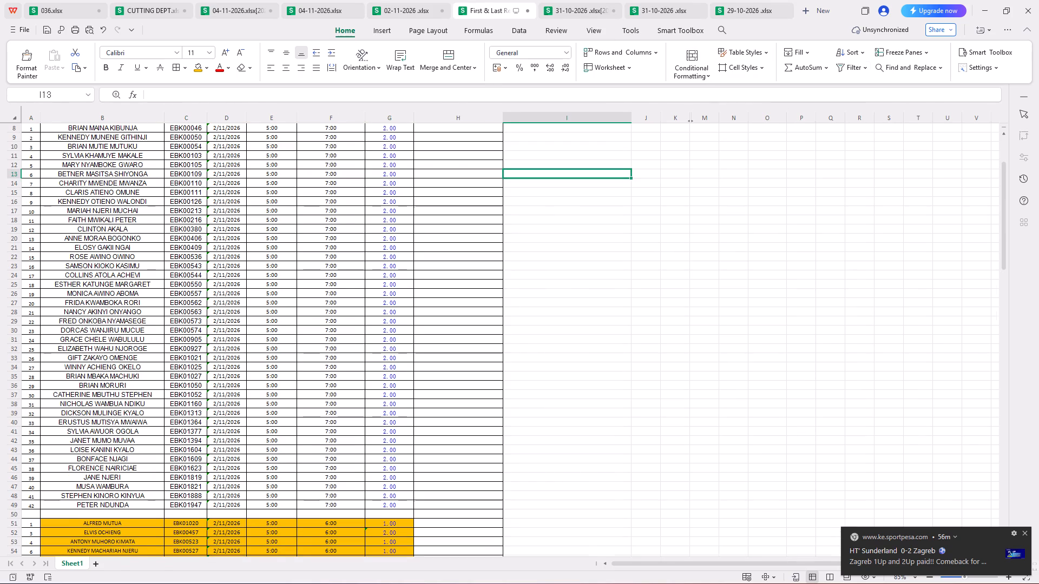
scroll(412, 271, up, 20)
scroll(412, 271, up, 9)
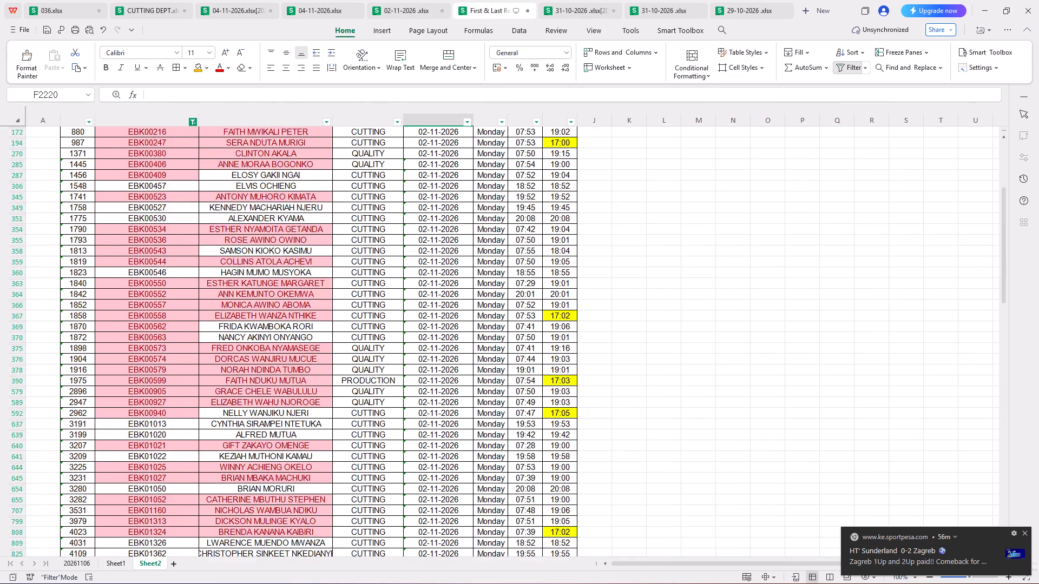
scroll(395, 289, up, 17)
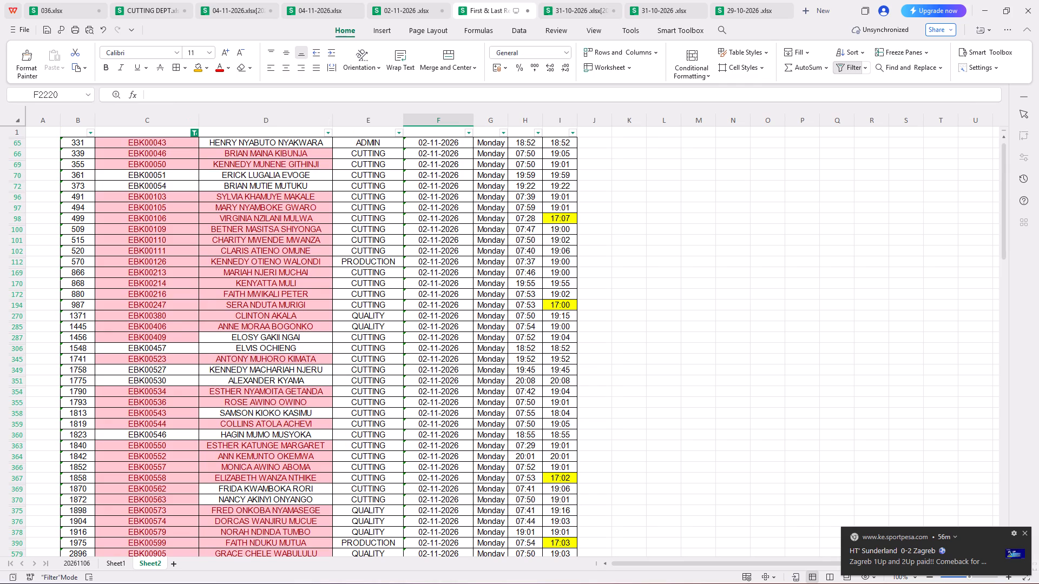
scroll(439, 443, up, 11)
scroll(201, 215, up, 1)
drag(243, 156, 247, 163)
scroll(251, 214, down, 1)
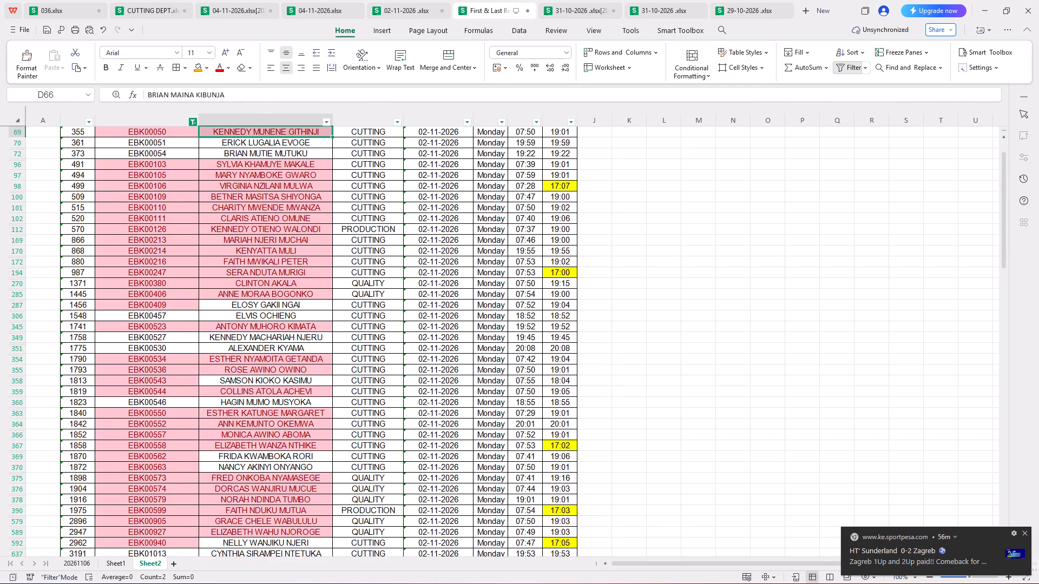
scroll(251, 220, down, 4)
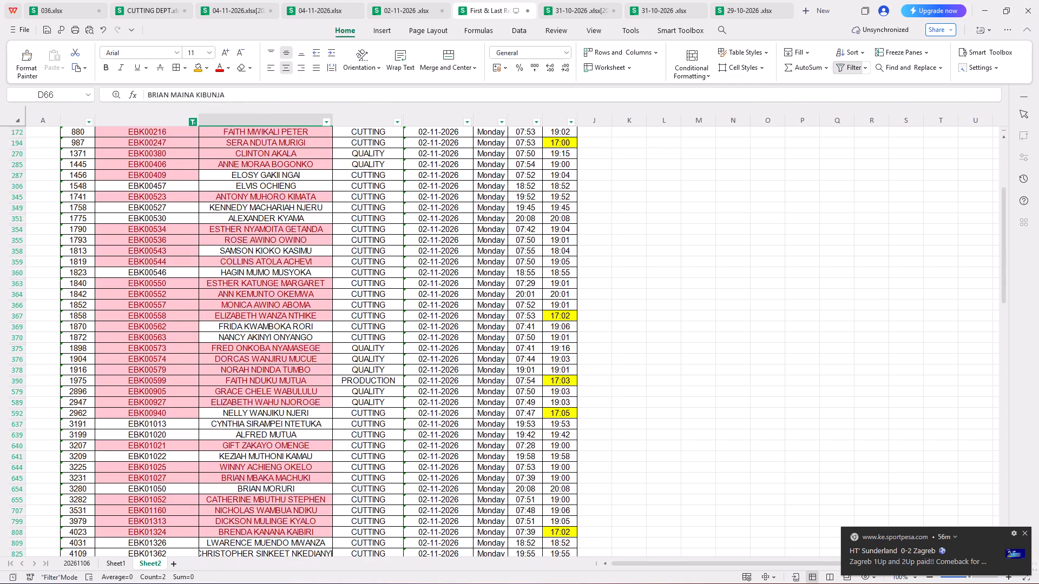
scroll(250, 229, down, 4)
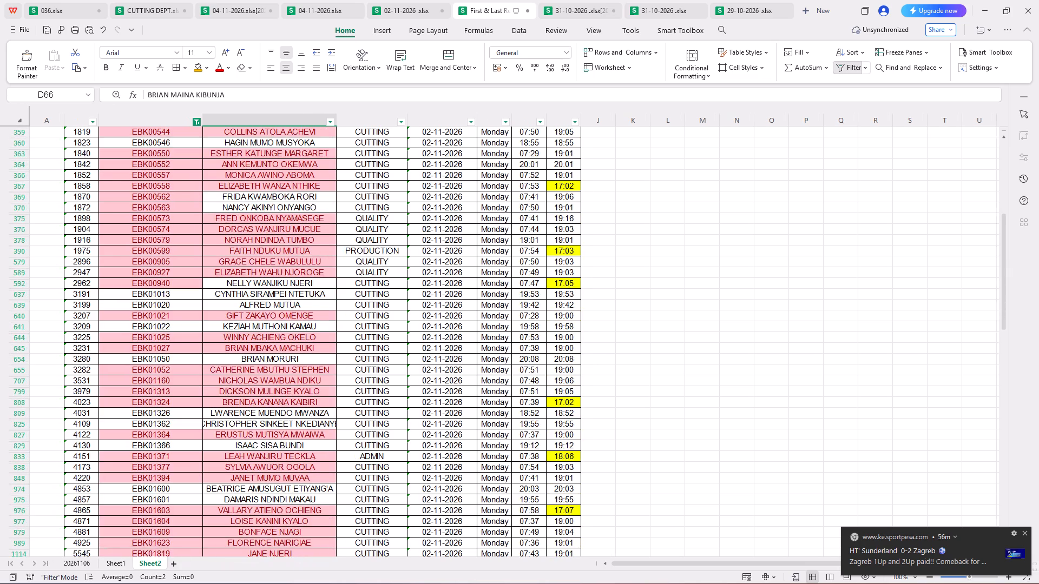
scroll(250, 237, down, 12)
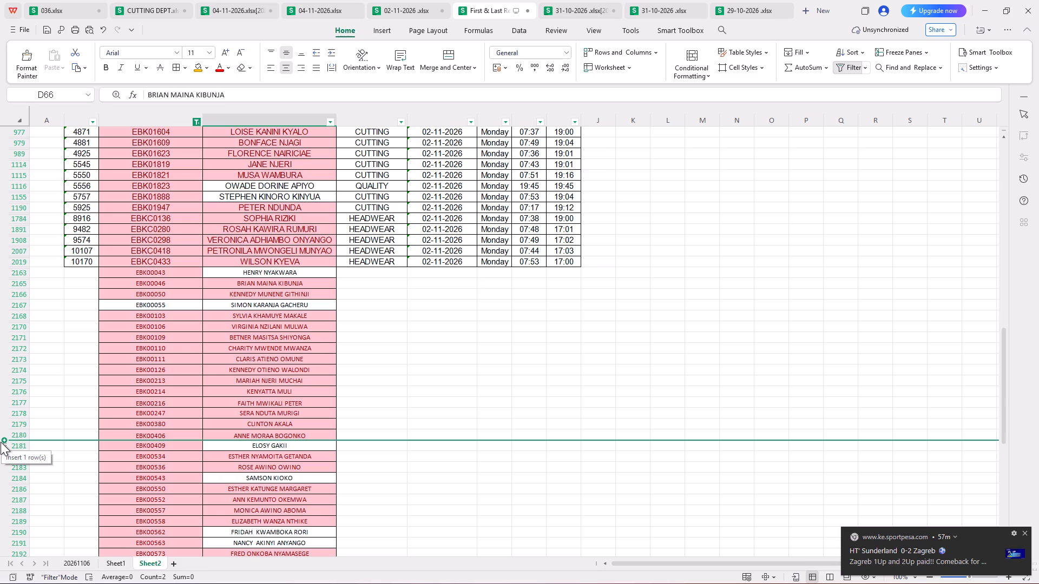
scroll(382, 86, up, 7)
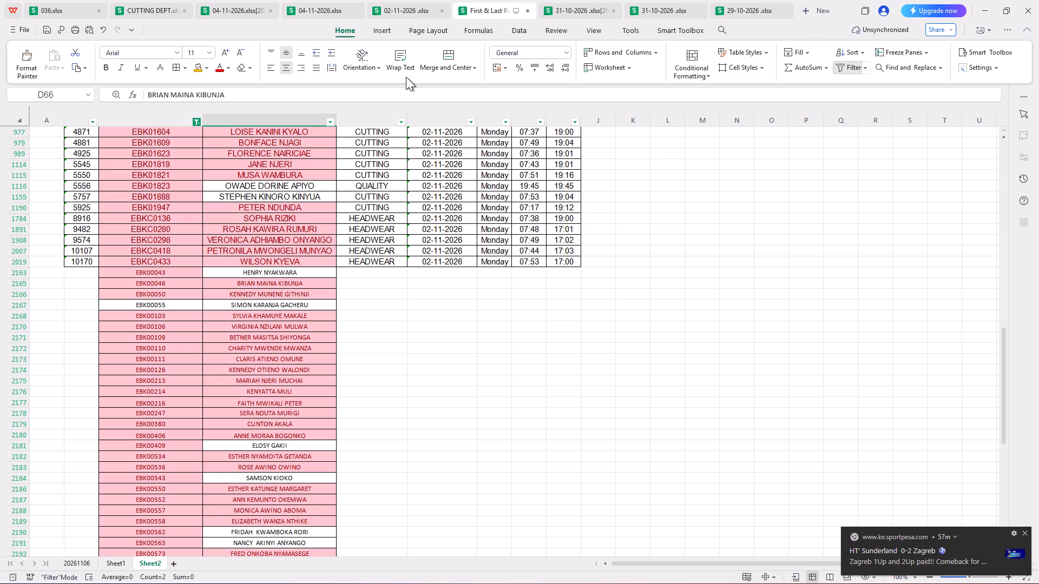
scroll(406, 77, up, 1)
scroll(553, 525, up, 9)
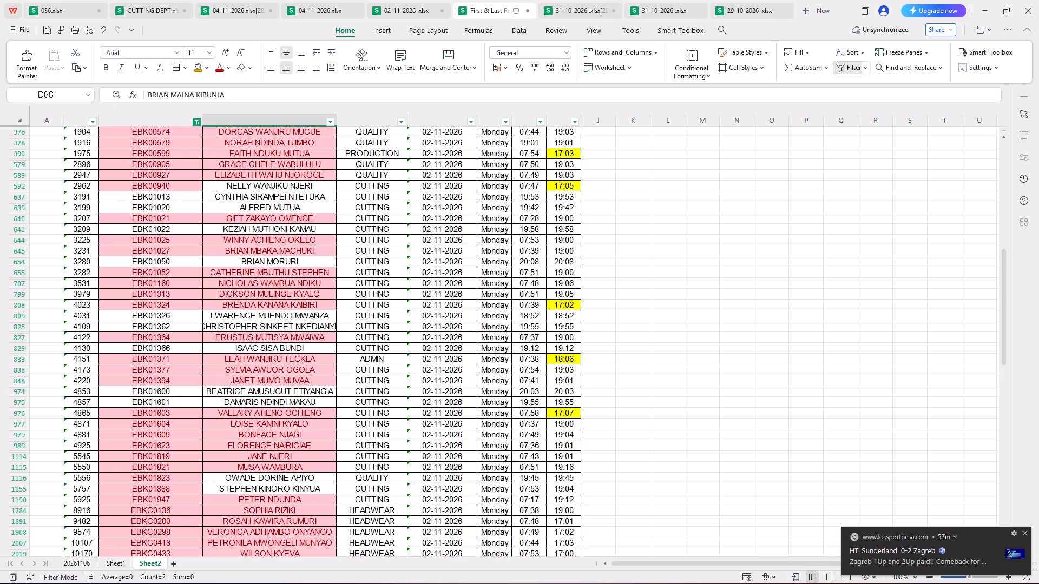
scroll(754, 36, up, 6)
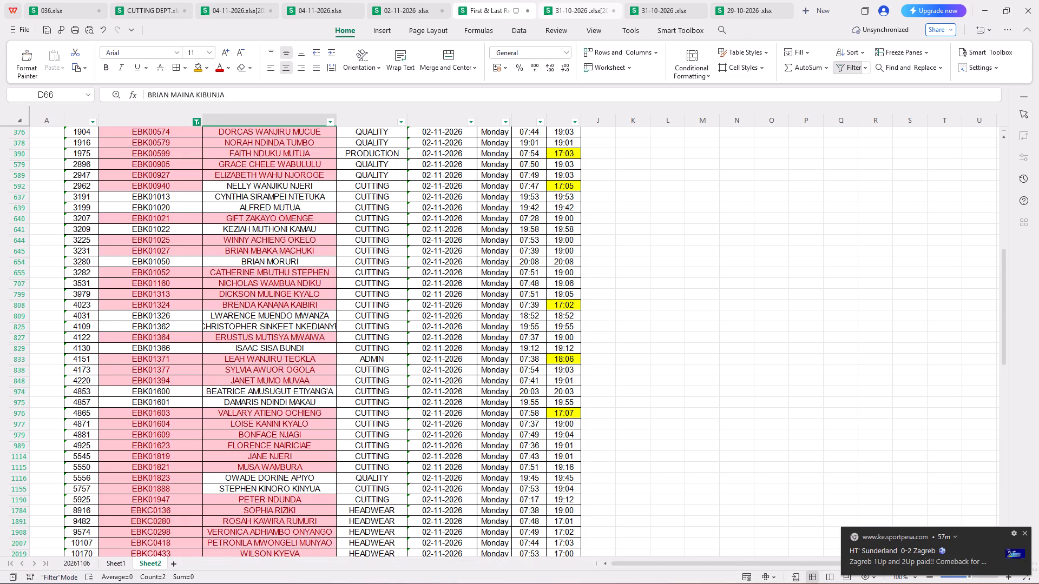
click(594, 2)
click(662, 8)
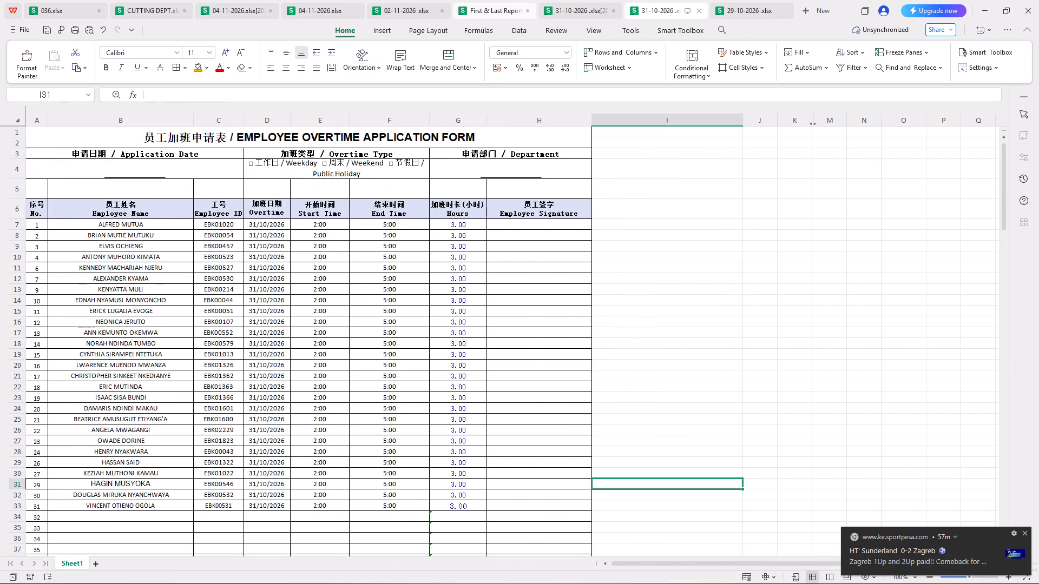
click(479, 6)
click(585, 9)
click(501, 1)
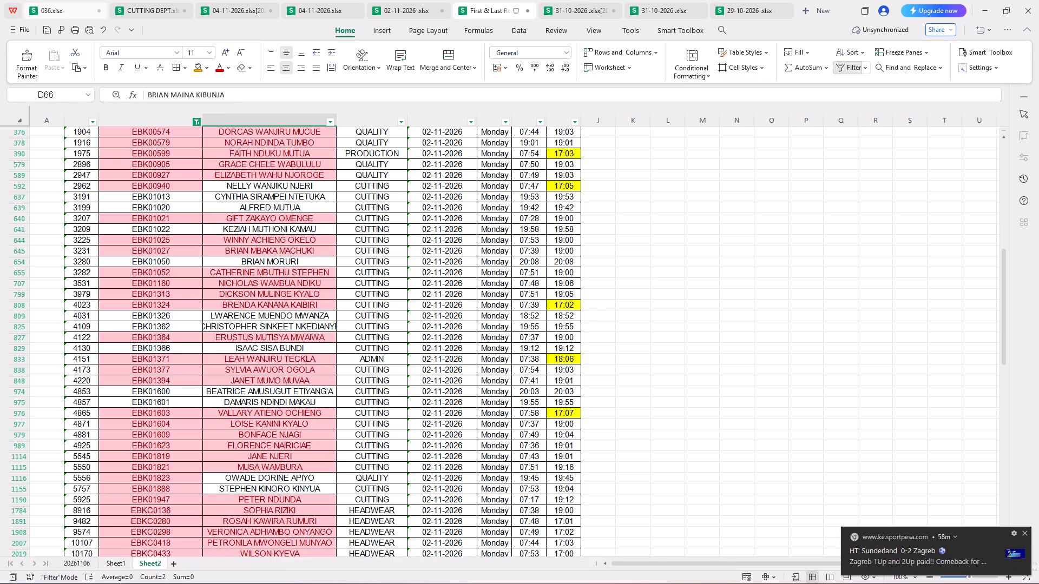
Return to the 02-11-2026 overtime form, look over both employee blocks, and save the workbook.
click(407, 9)
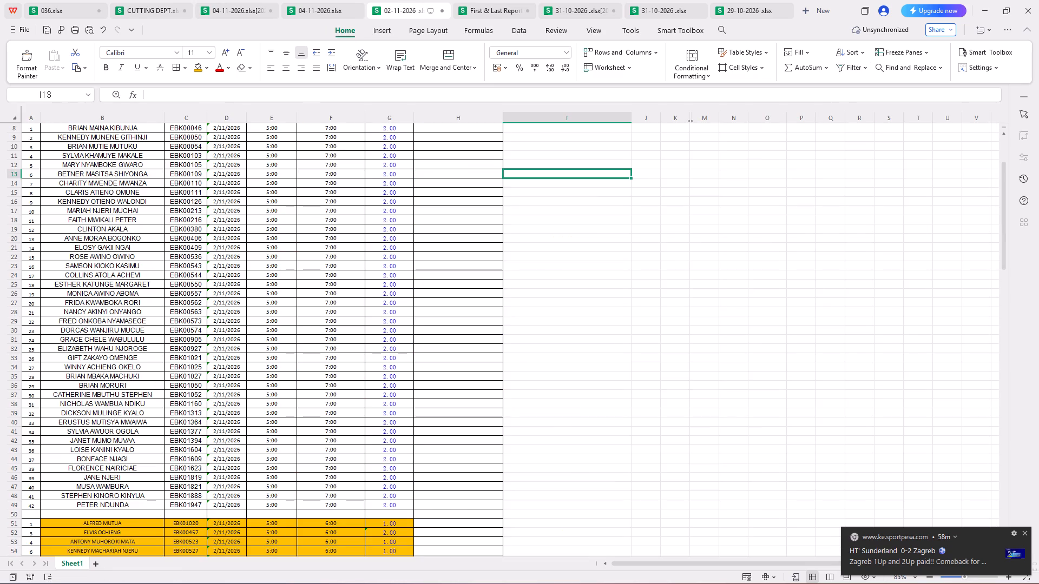
scroll(431, 150, down, 2)
scroll(390, 200, down, 8)
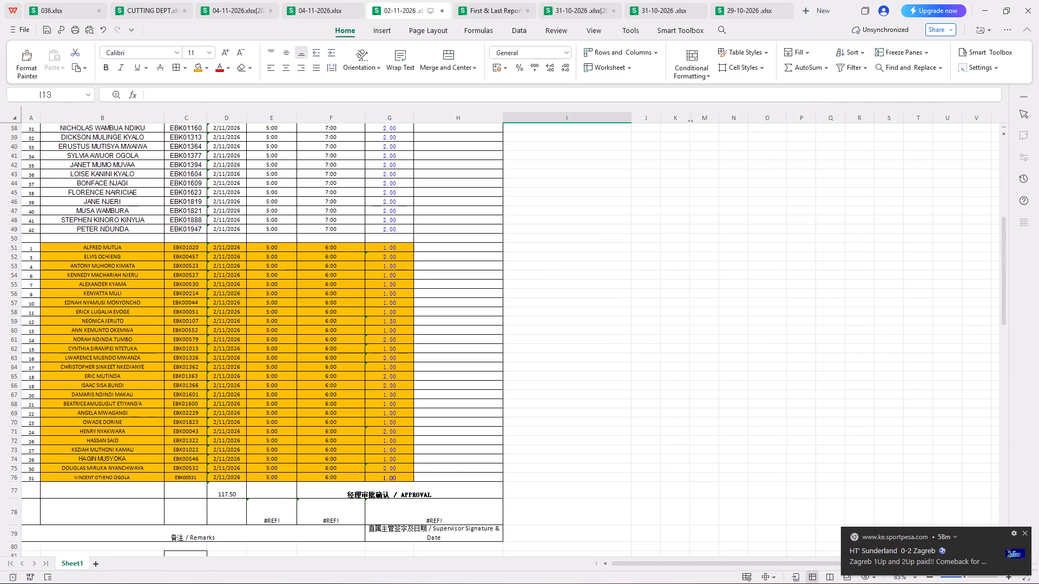
scroll(364, 303, up, 11)
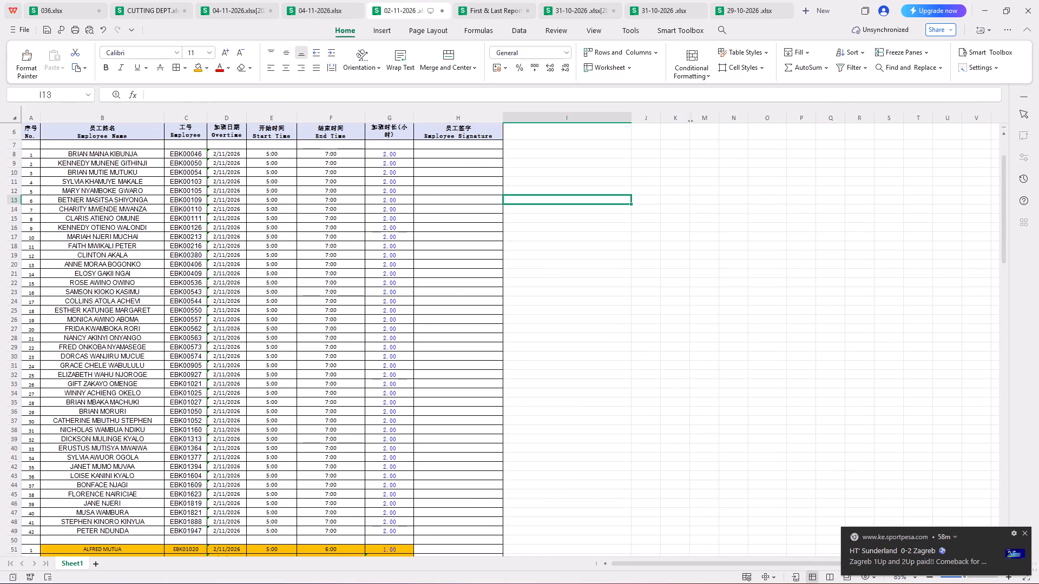
click(48, 31)
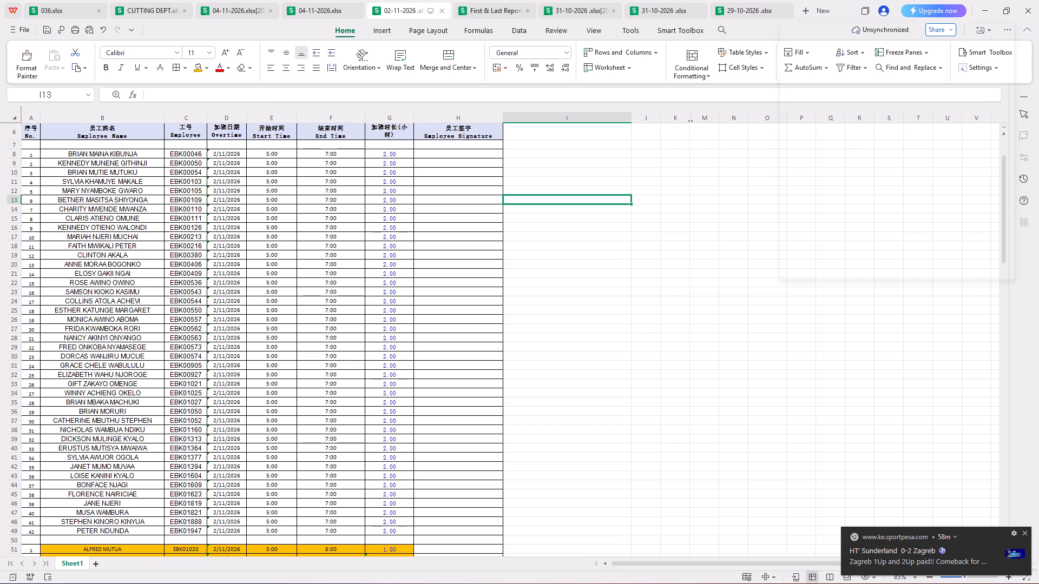
Open the 03-11-2026 overtime workbook from the OCTOBER OVERTIMES folder on the desktop.
click(987, 6)
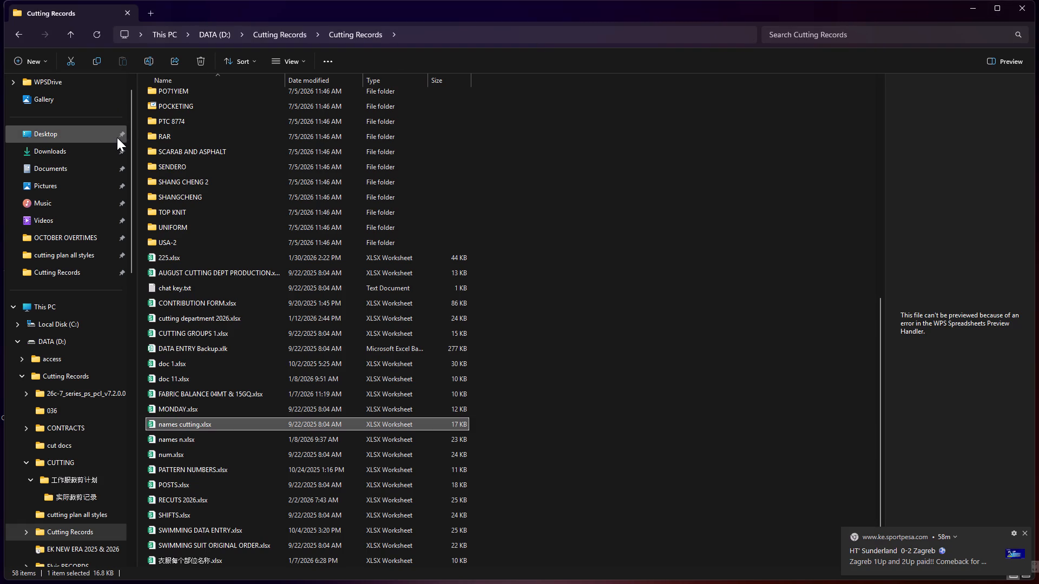
click(980, 8)
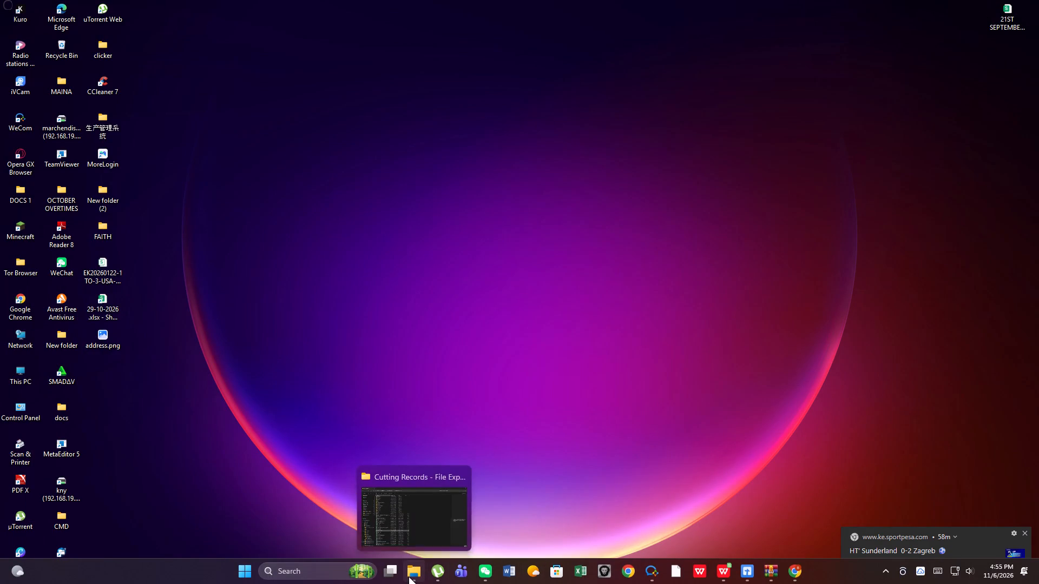
click(393, 529)
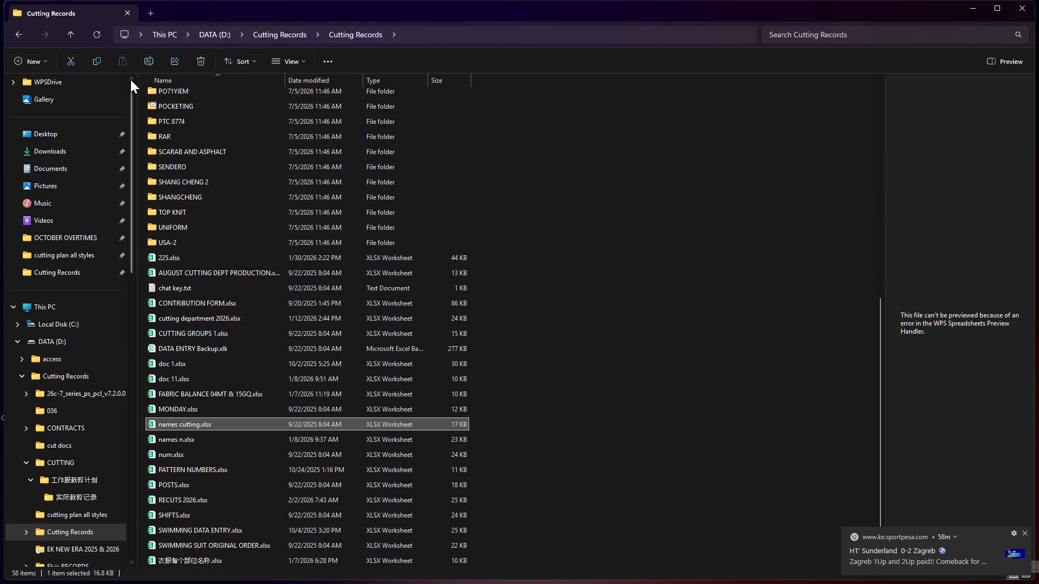
click(975, 3)
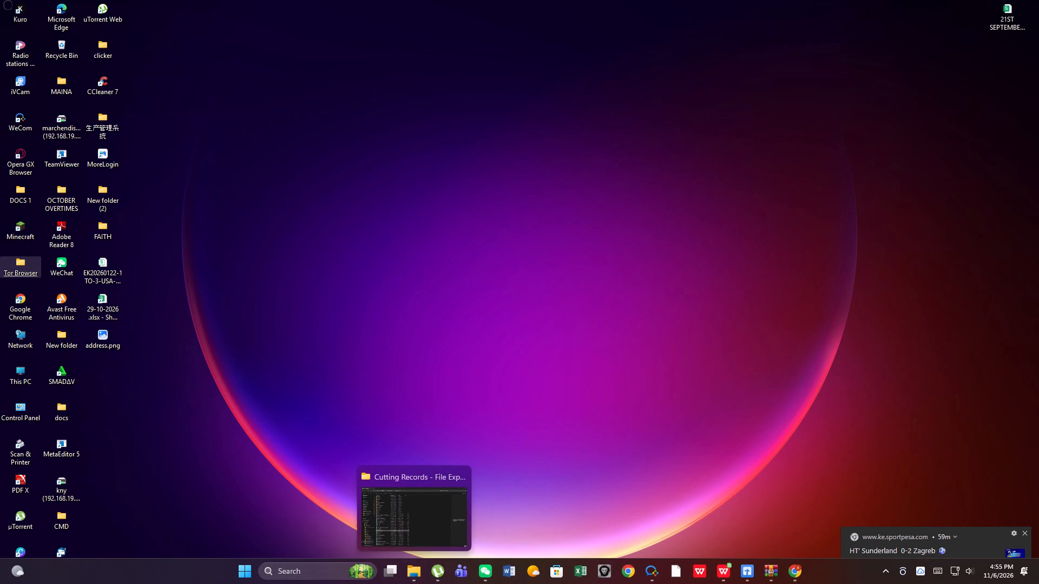
double_click(49, 205)
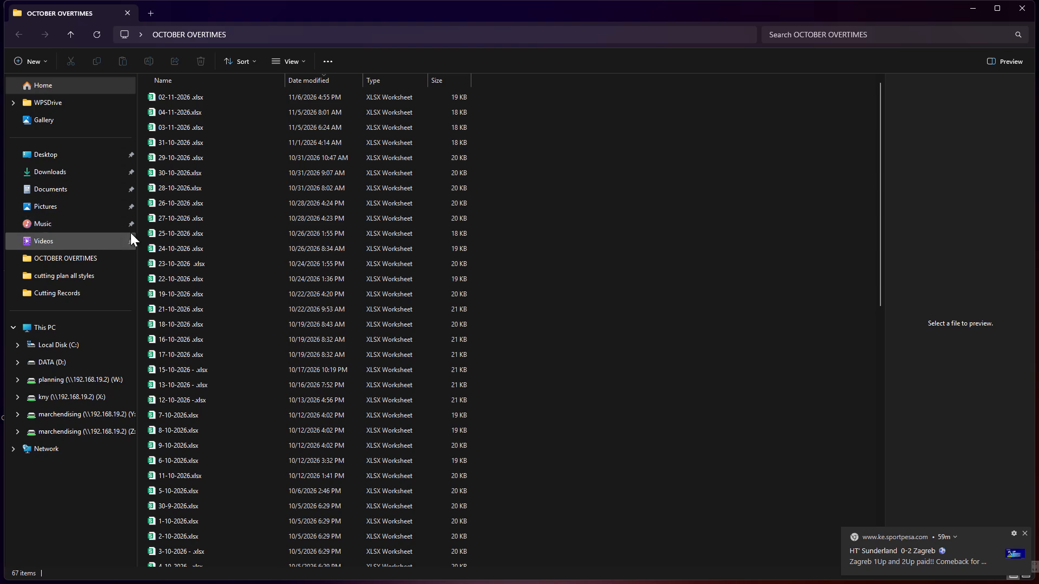
scroll(160, 236, up, 5)
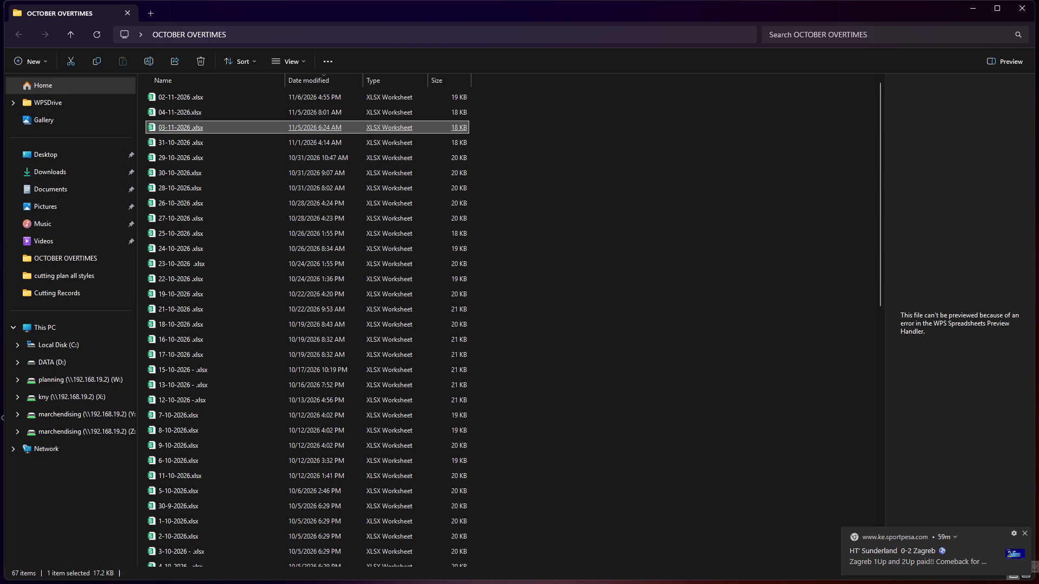
double_click(181, 133)
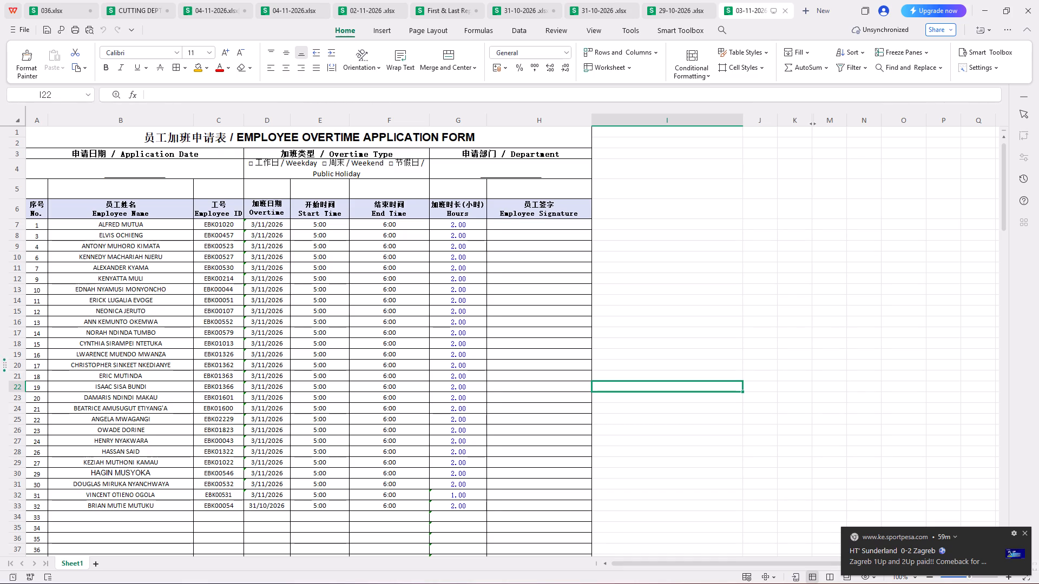
Insert 79 blank rows below header row 6 of the 03-11-2026 form, above the existing employee list.
right_click(24, 220)
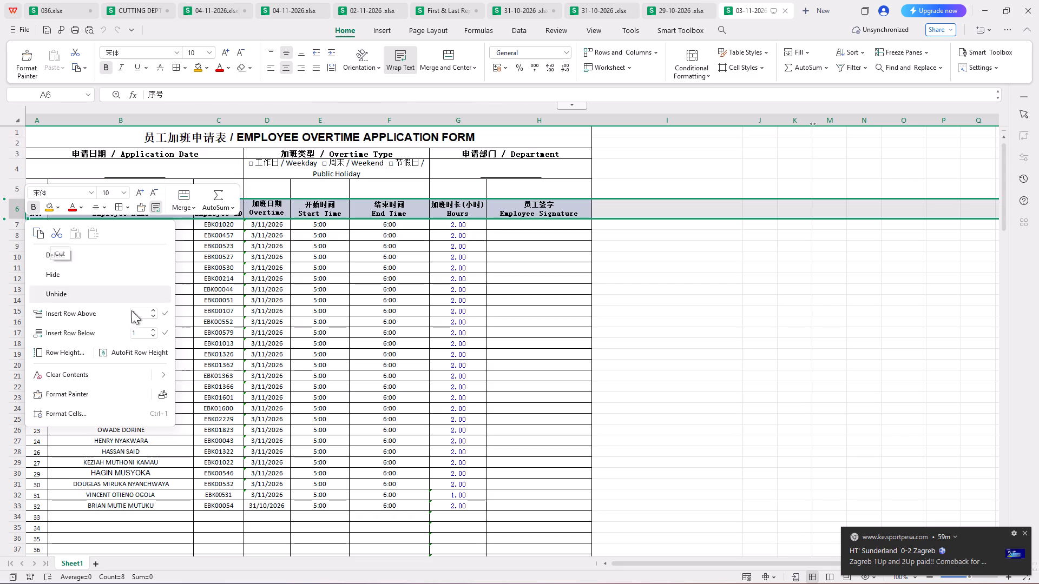
click(142, 337)
key(BackSpace)
key(2)
key(BackSpace)
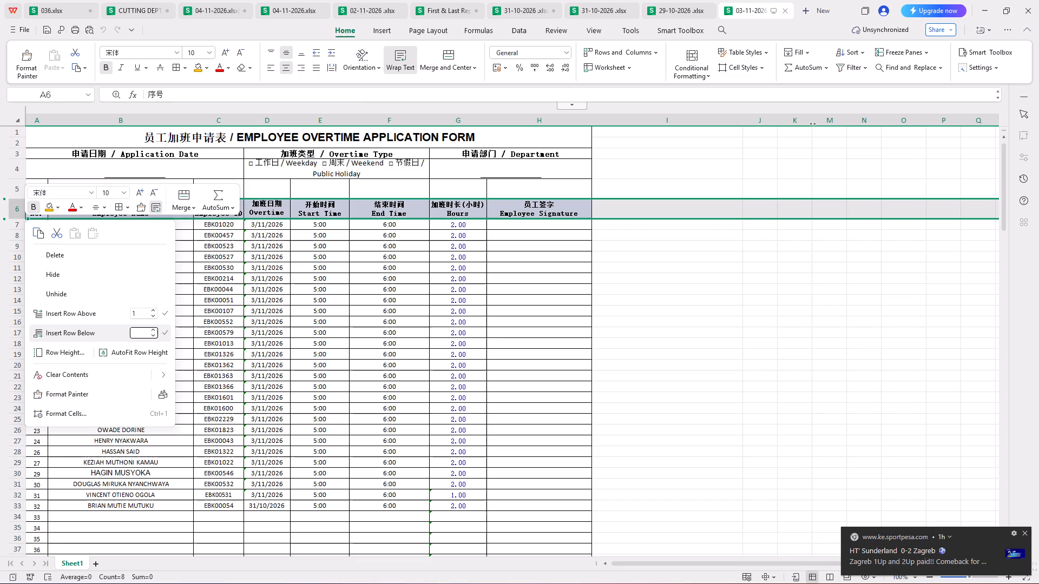
key(7)
key(9)
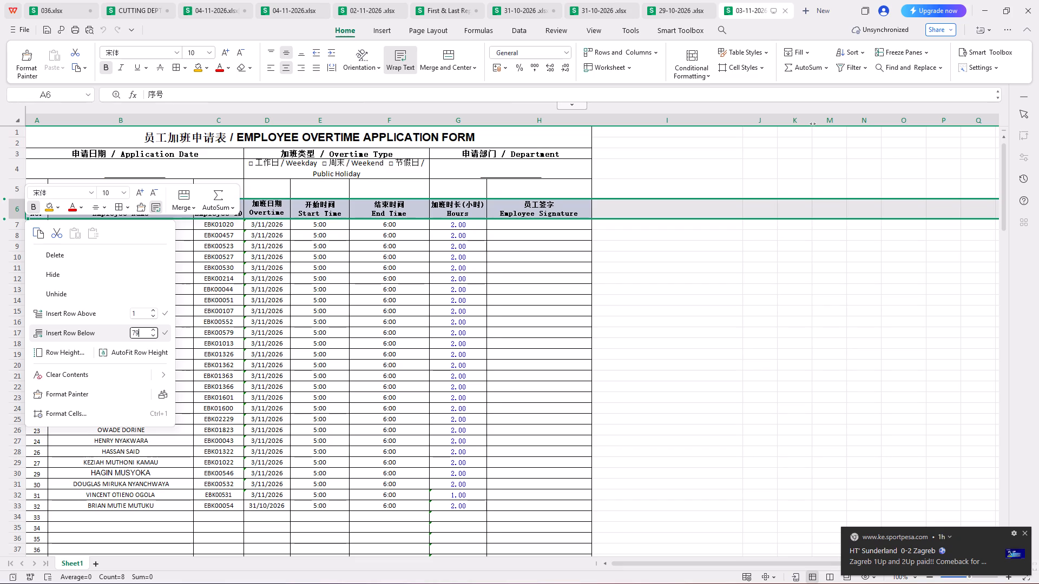
key(Return)
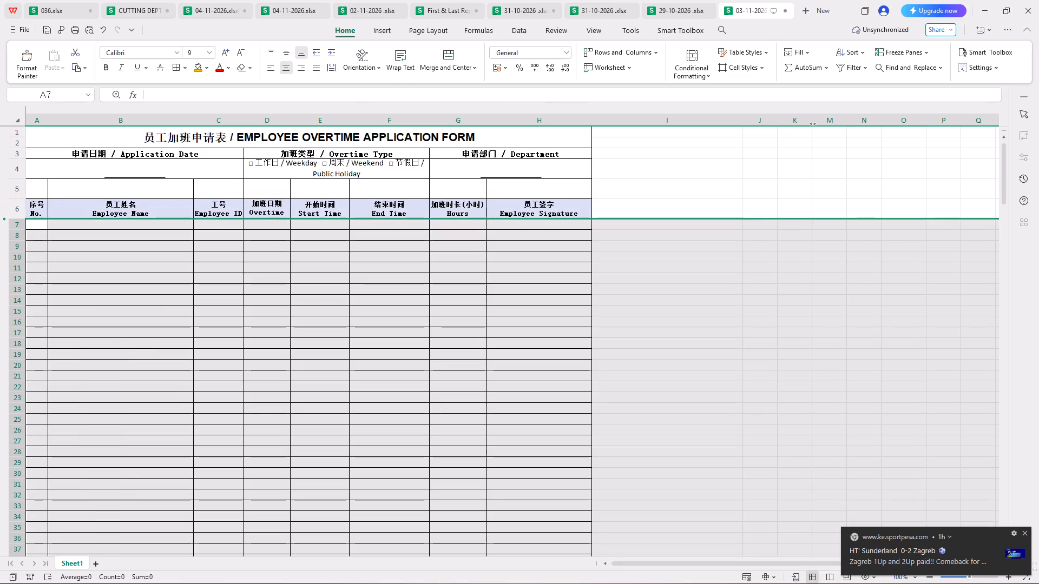
scroll(557, 201, down, 7)
click(611, 306)
scroll(574, 349, up, 12)
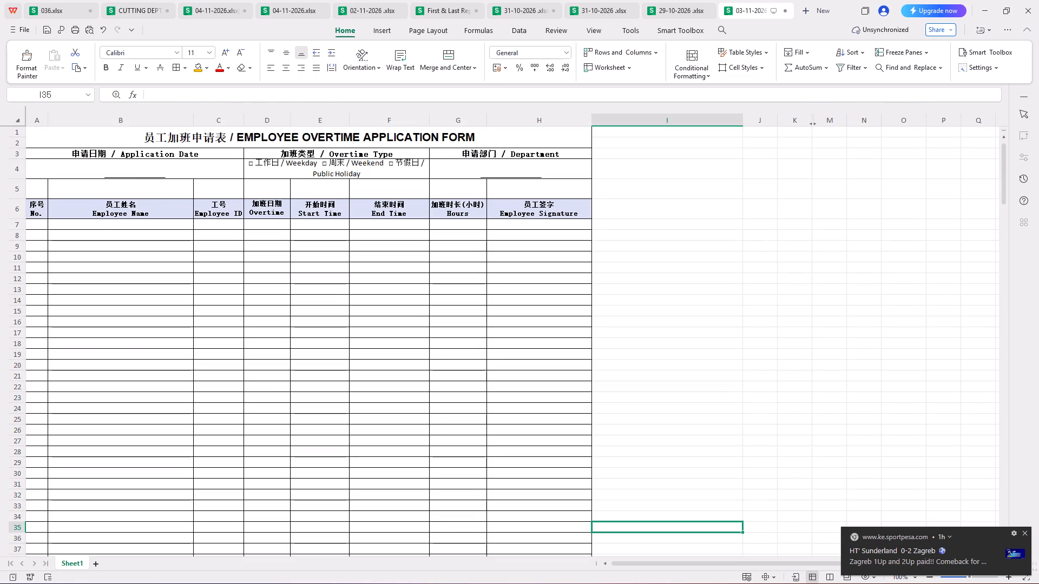
scroll(498, 267, down, 20)
scroll(498, 267, down, 3)
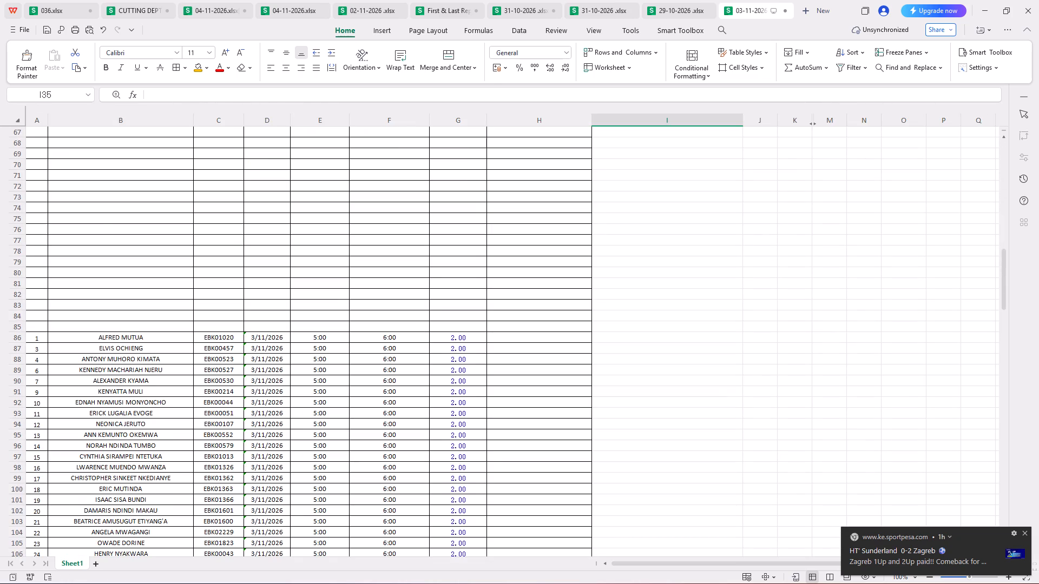
scroll(576, 362, up, 5)
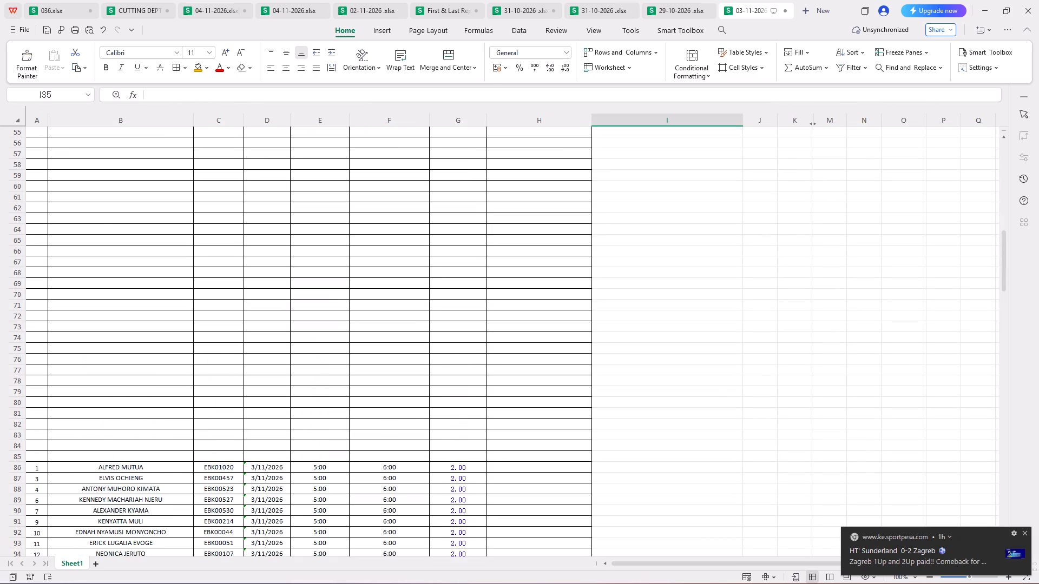
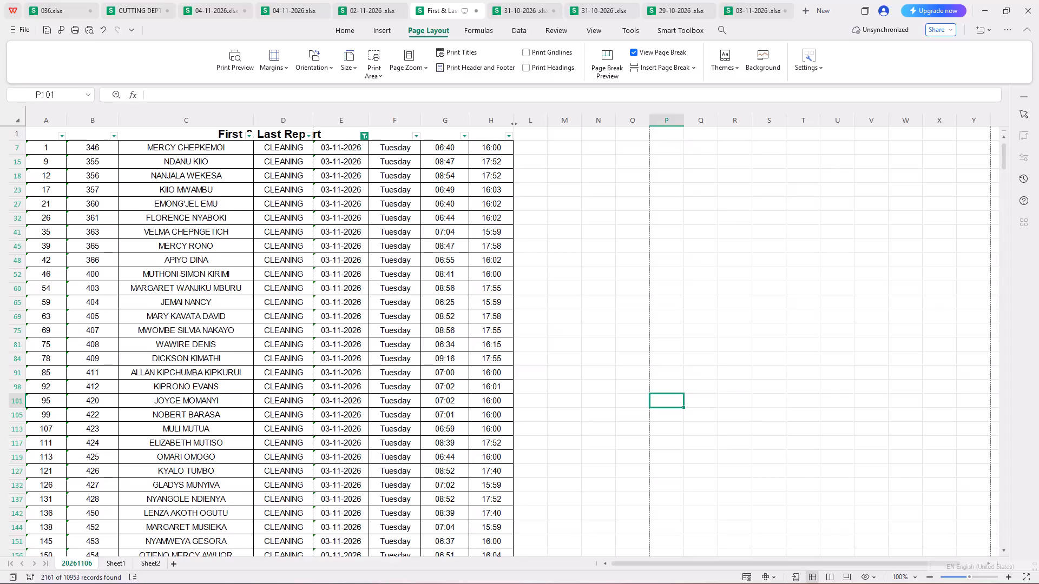
Copy all the filtered 03-11-2026 attendance records, columns A to H, from sheet 20261106 of the First & Last Report.
click(838, 391)
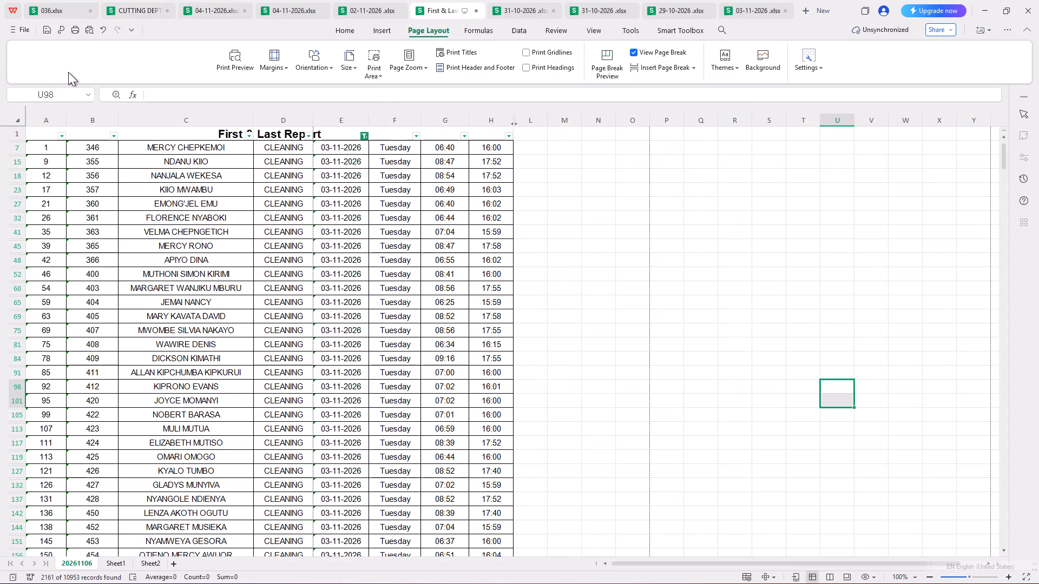
scroll(262, 203, up, 4)
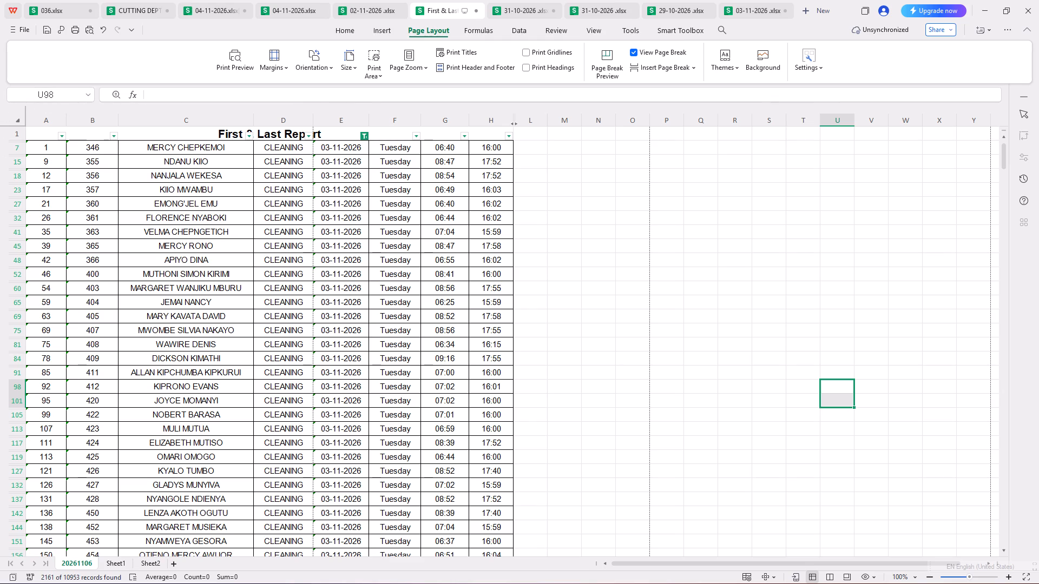
scroll(127, 222, down, 3)
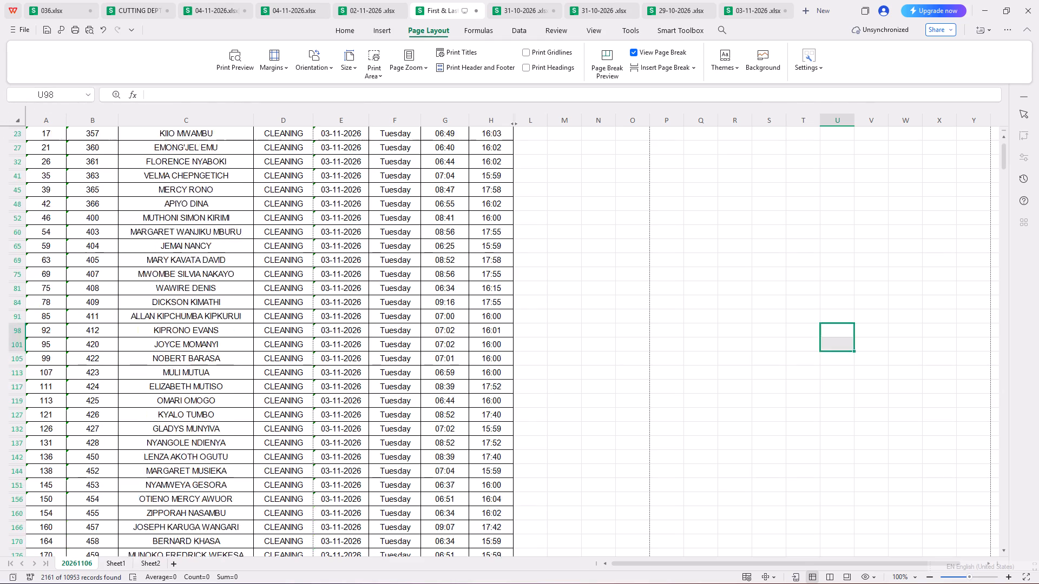
scroll(138, 260, down, 4)
scroll(162, 505, up, 5)
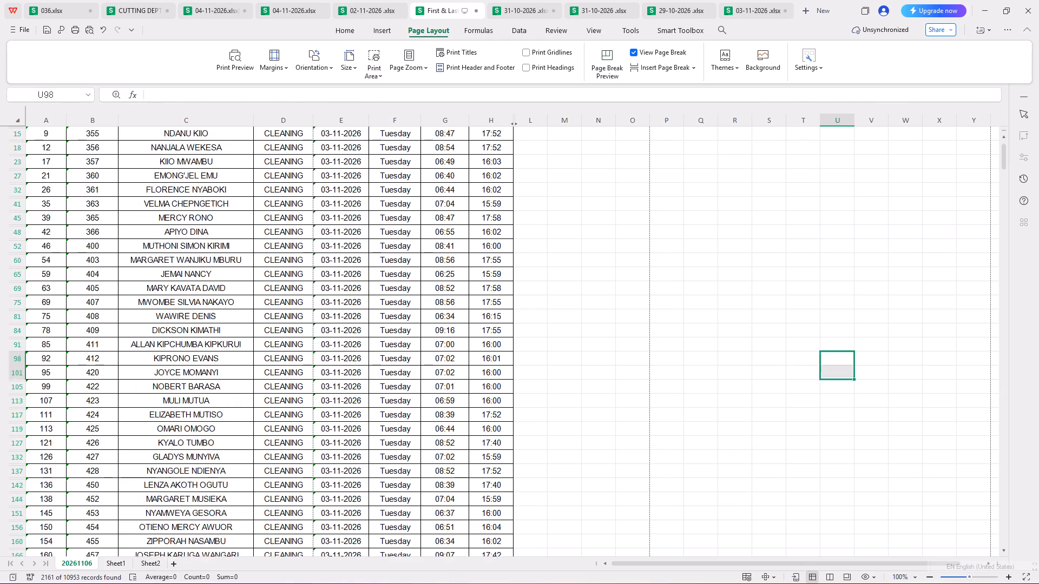
scroll(189, 439, up, 6)
drag(57, 151, 524, 152)
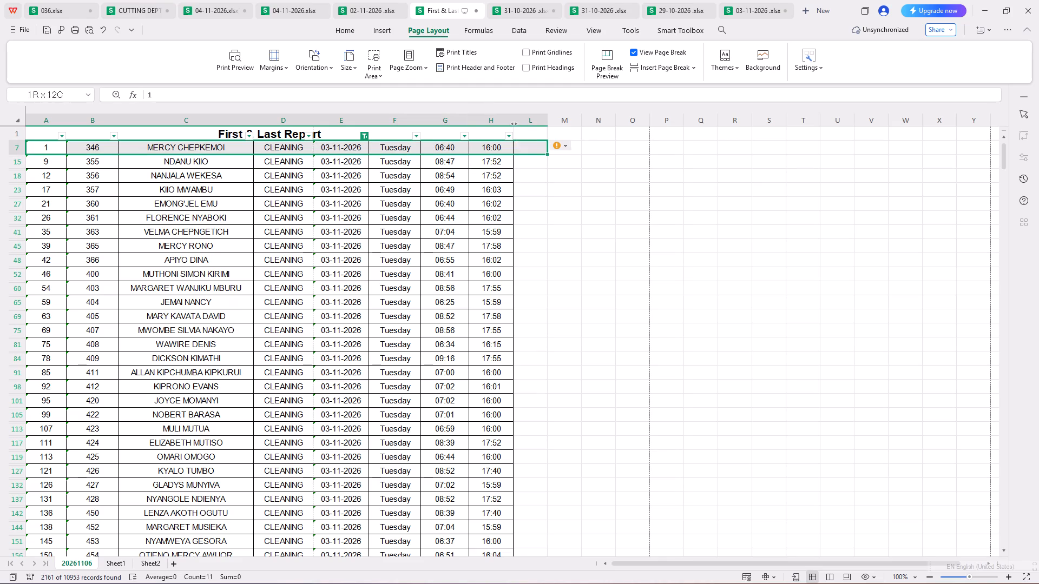
drag(524, 152, 484, 152)
scroll(313, 210, down, 14)
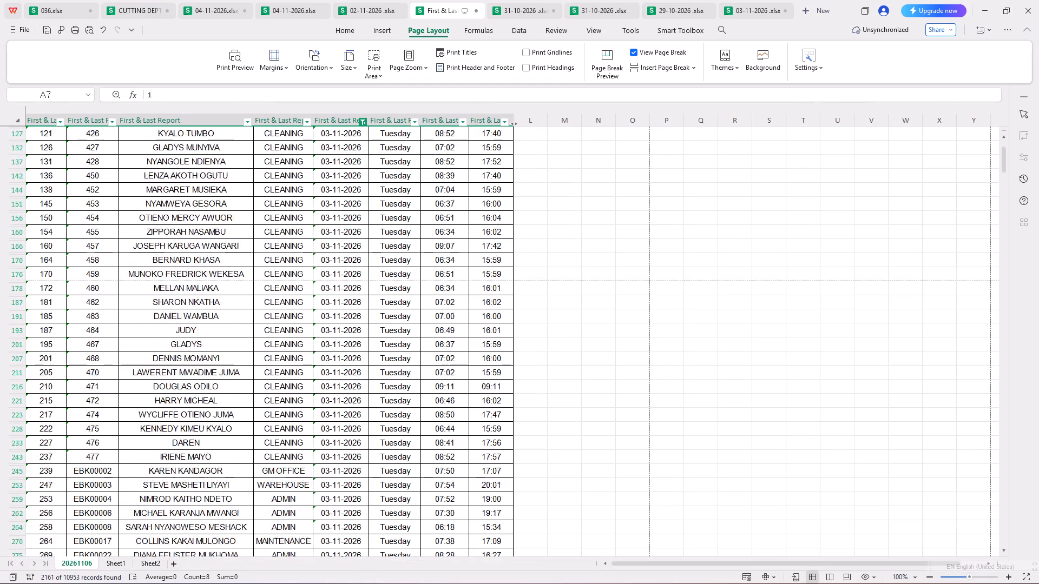
scroll(305, 215, down, 20)
scroll(305, 215, down, 19)
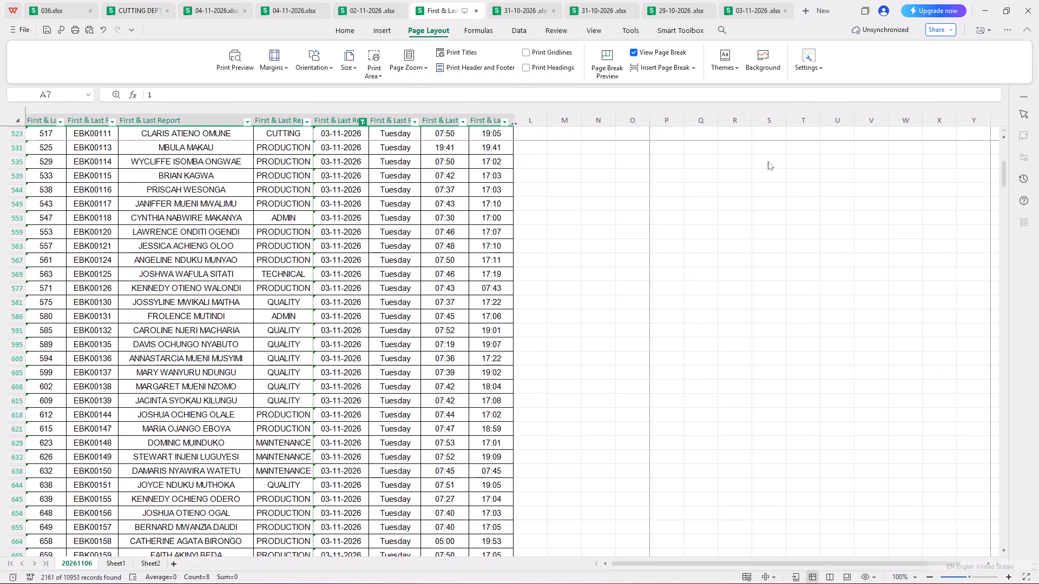
drag(1005, 174, 995, 582)
scroll(181, 323, down, 4)
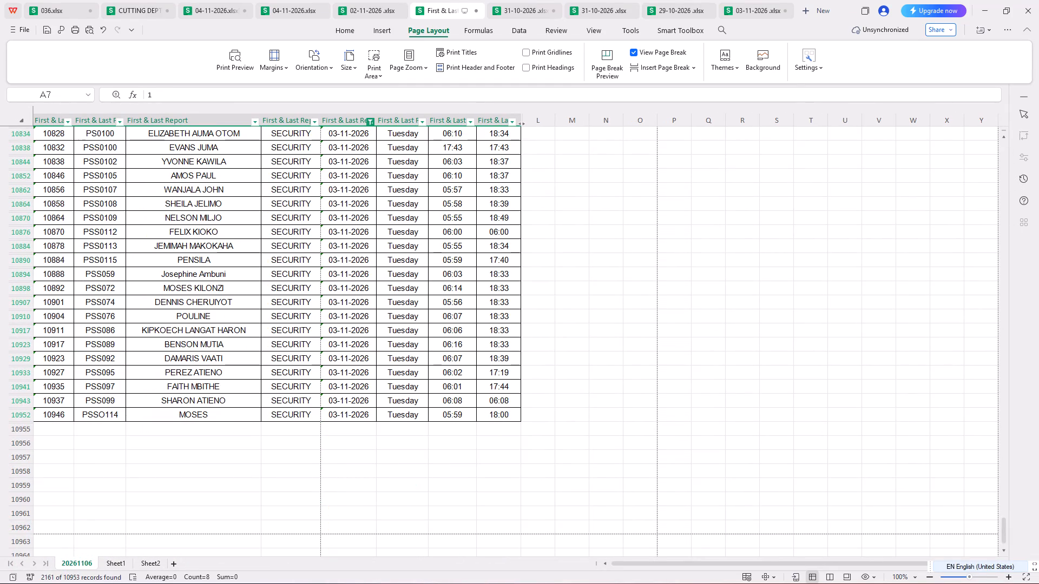
ctrl+shift+drag(41, 409, 341, 413)
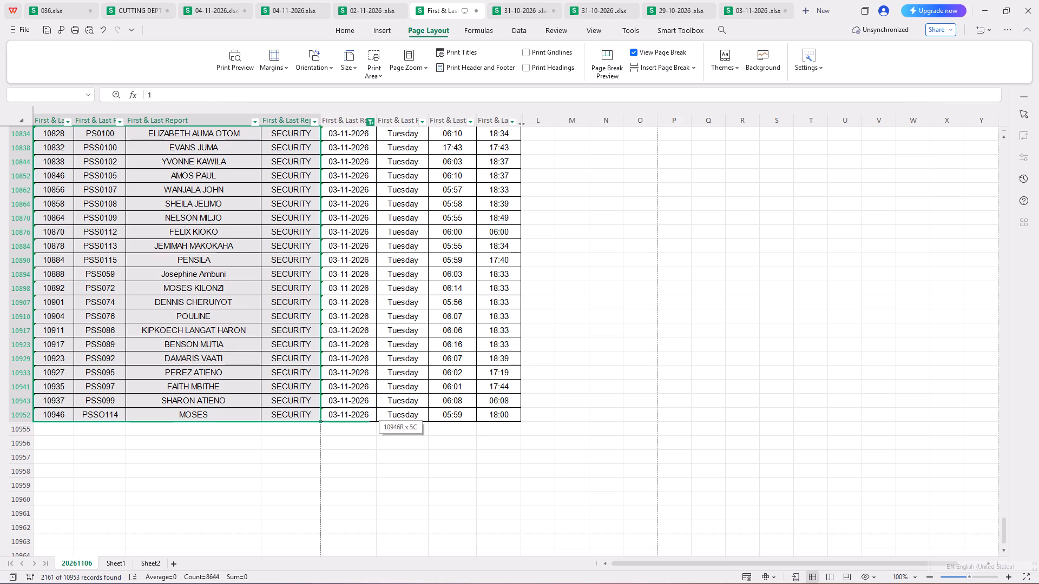
ctrl+shift+drag(341, 413, 483, 421)
key(ctrl+c)
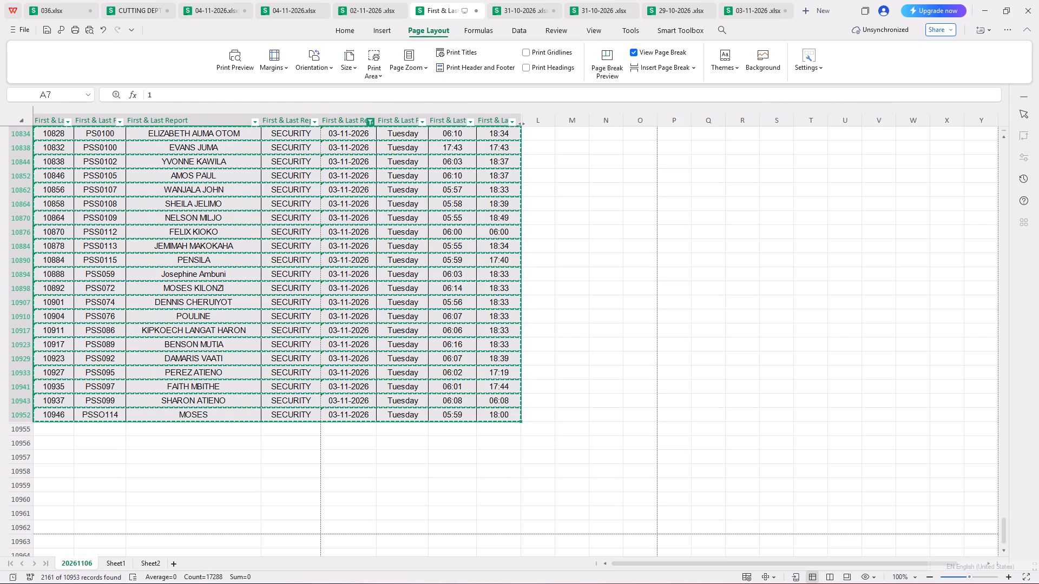
Add a new sheet to the First & Last Report and paste the copied 03-11-2026 records starting at cell B3.
click(168, 562)
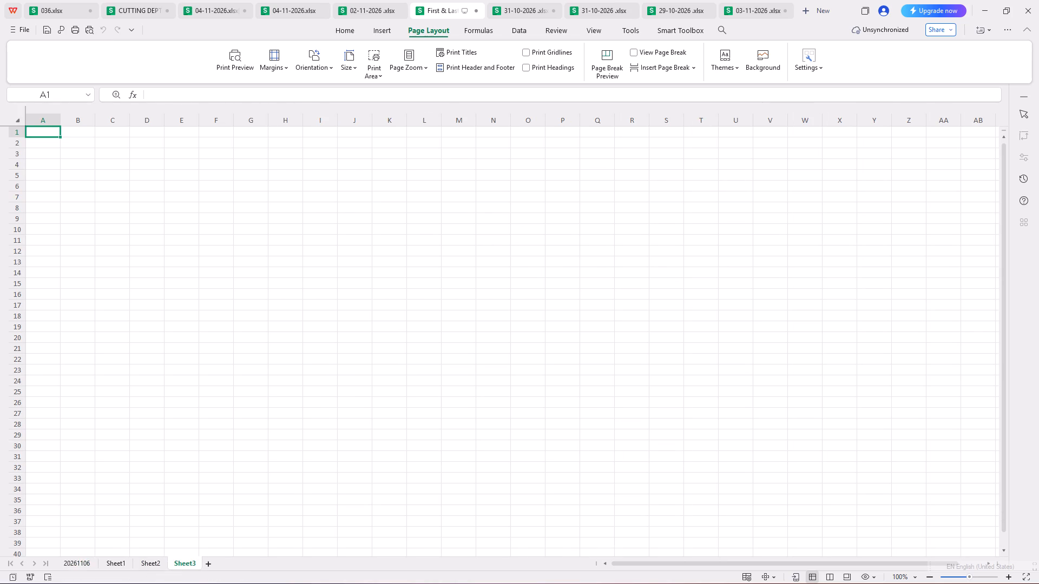
click(78, 152)
key(ctrl+v)
click(389, 188)
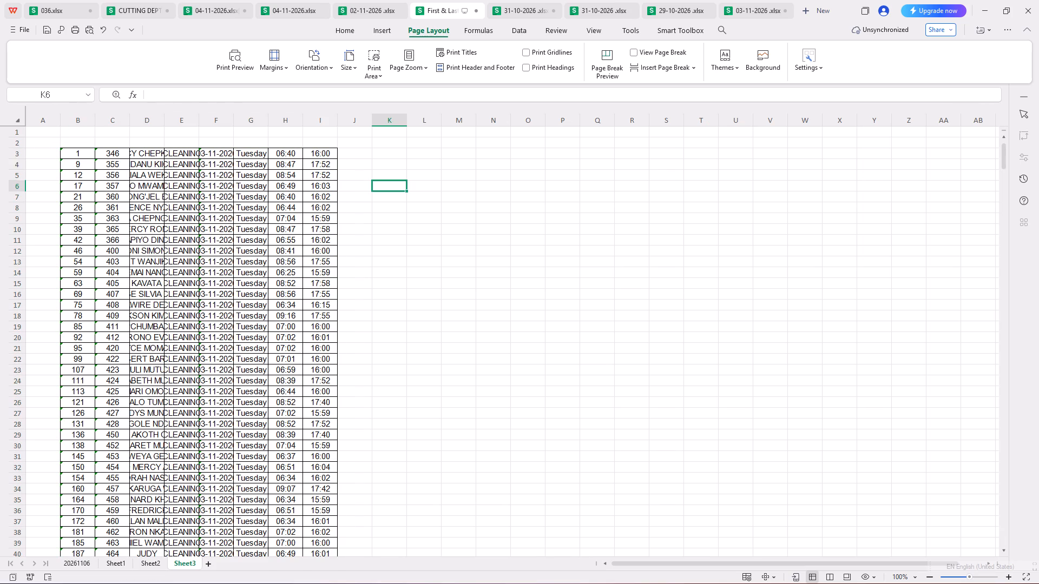
Widen columns C through I of Sheet3 so the pasted IDs, names, departments, dates and times have more room.
drag(129, 121, 186, 198)
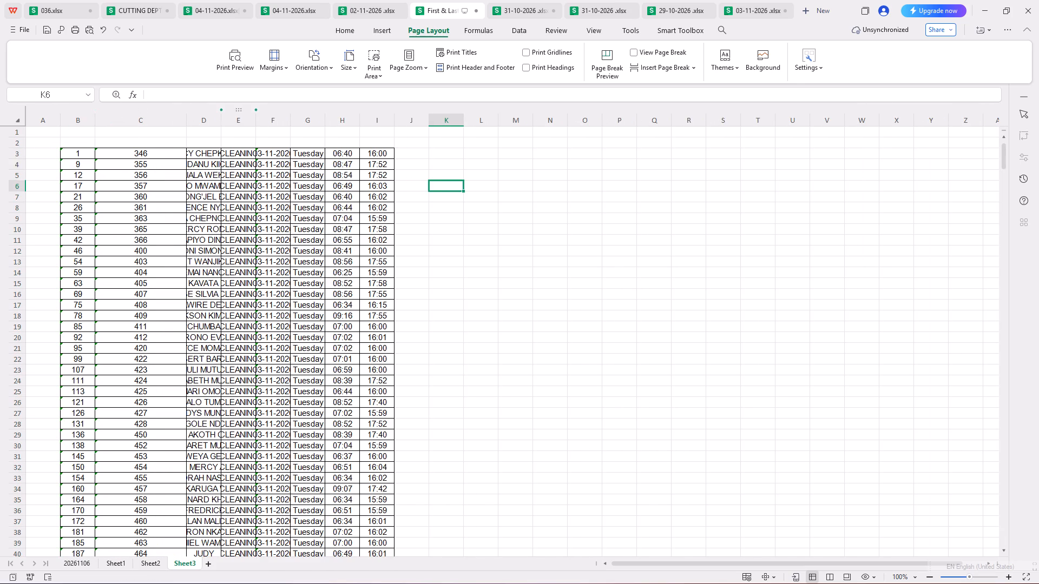
drag(221, 125, 277, 214)
drag(312, 123, 344, 174)
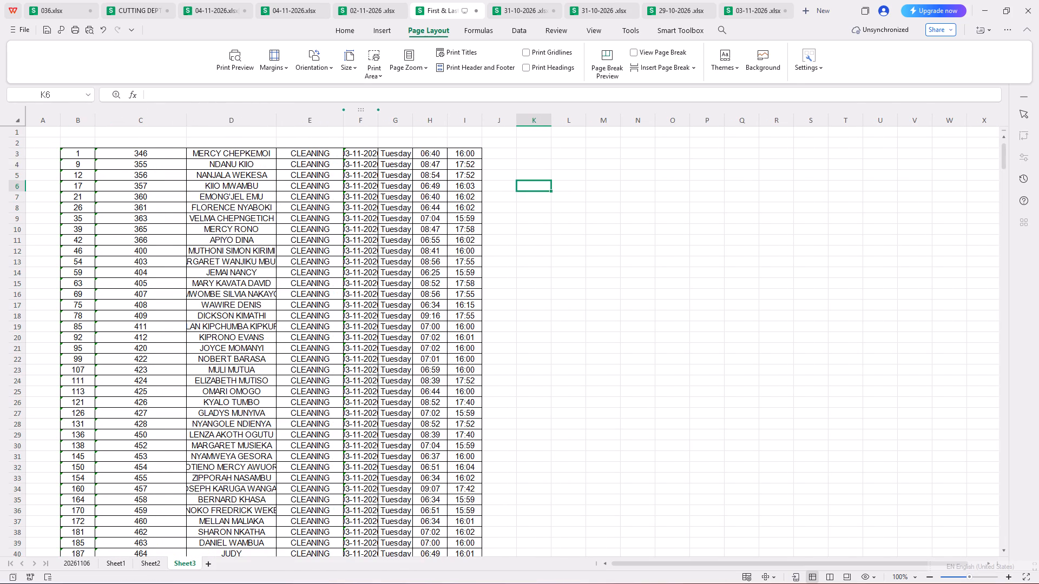
drag(378, 123, 403, 158)
drag(437, 116, 452, 129)
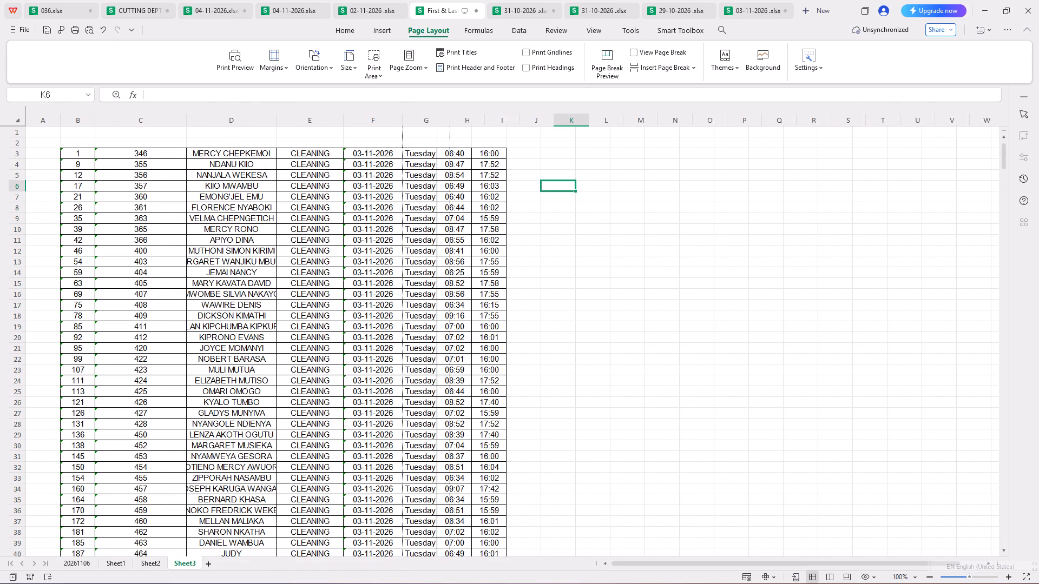
drag(452, 129, 468, 154)
drag(503, 127, 528, 167)
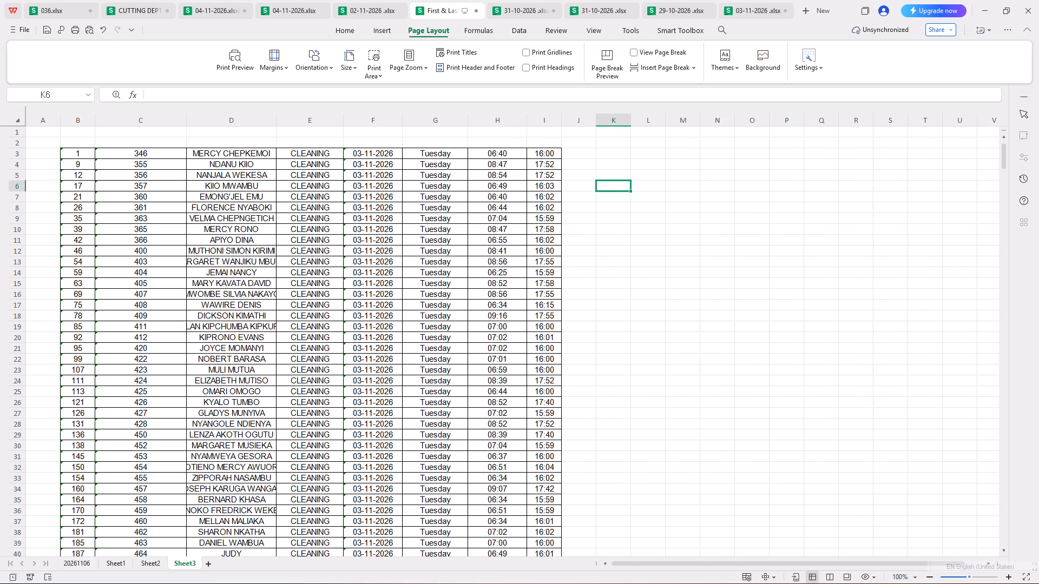
drag(561, 127, 600, 185)
click(759, 275)
Examine Sheet2's 02-11-2026 records and the overtime list appended below them as a model for the new date.
scroll(476, 278, down, 8)
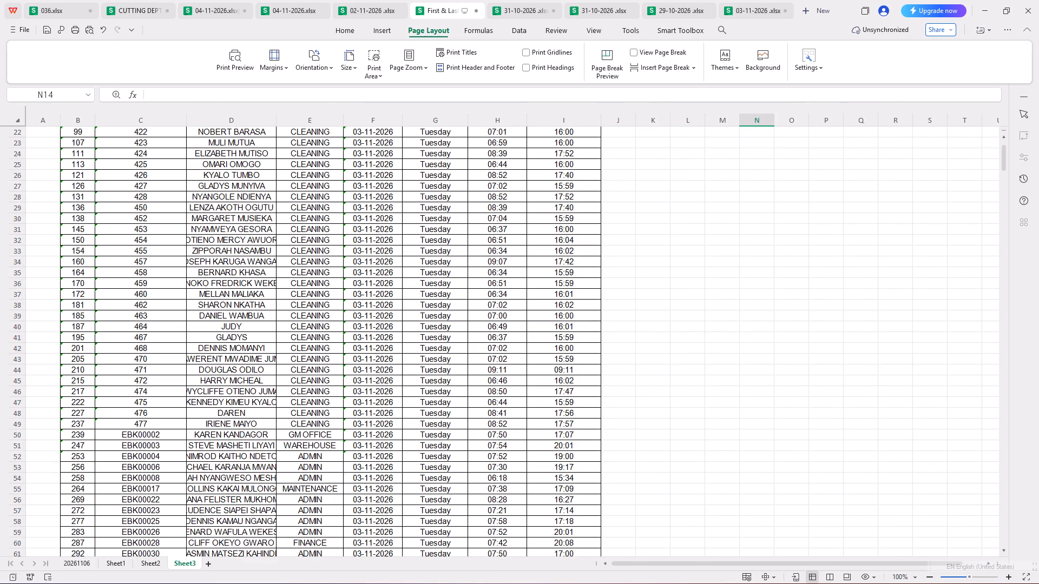
click(157, 564)
scroll(162, 513, up, 11)
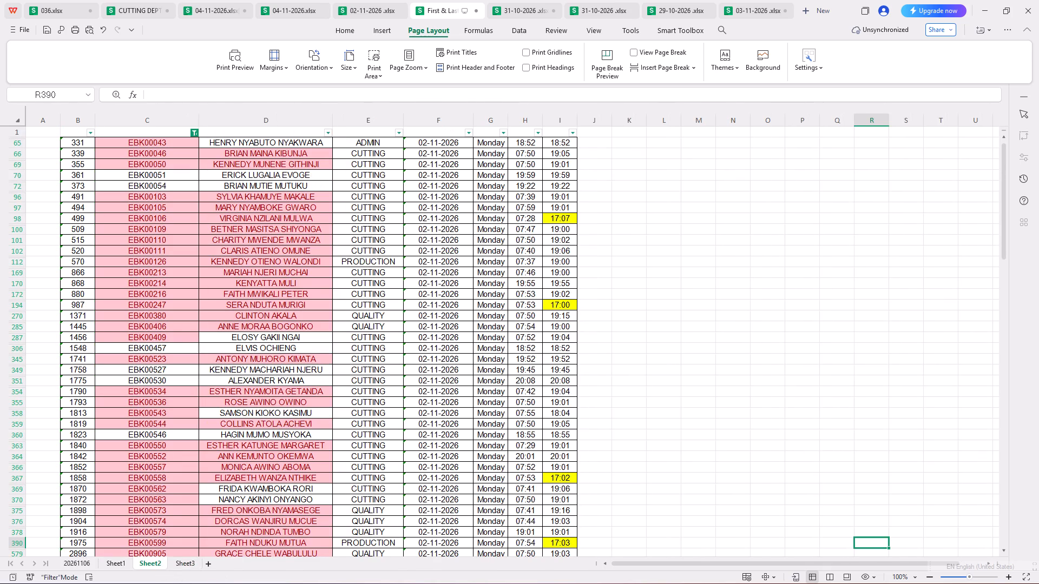
scroll(166, 502, up, 1)
scroll(197, 407, down, 20)
scroll(197, 407, down, 3)
scroll(196, 406, up, 7)
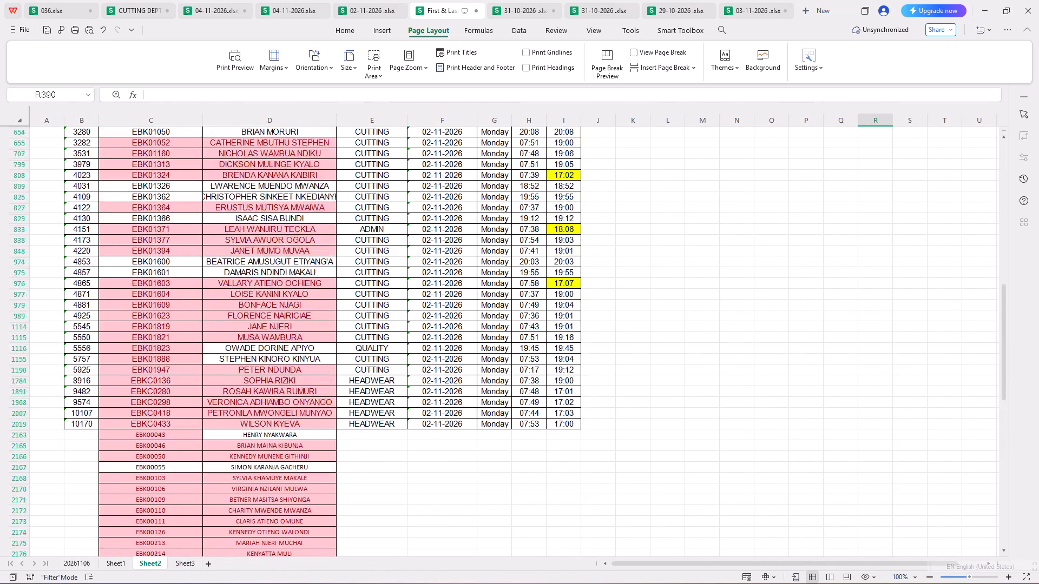
scroll(196, 406, up, 8)
scroll(196, 406, up, 15)
scroll(196, 406, down, 9)
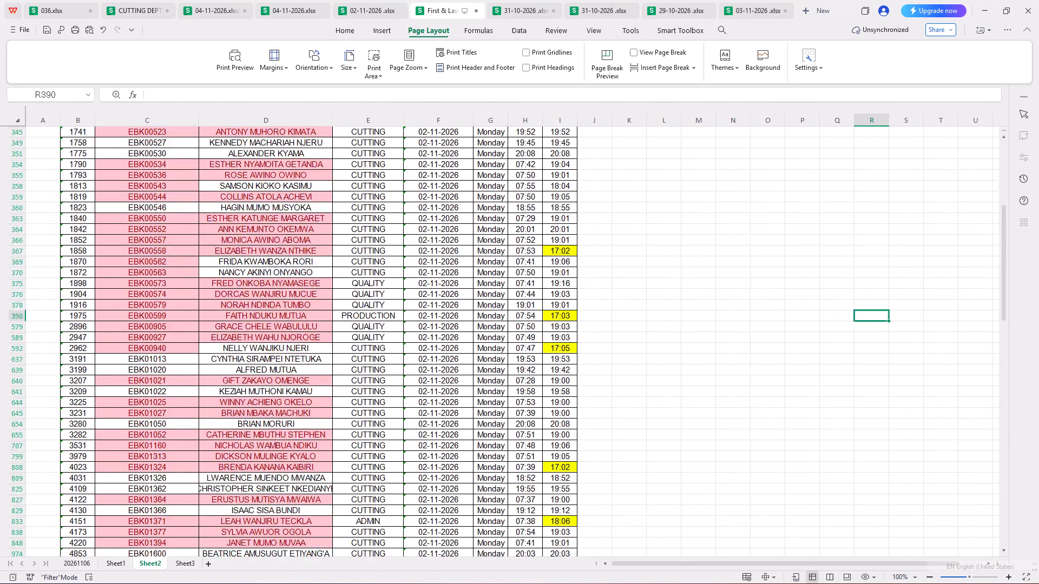
scroll(195, 408, down, 14)
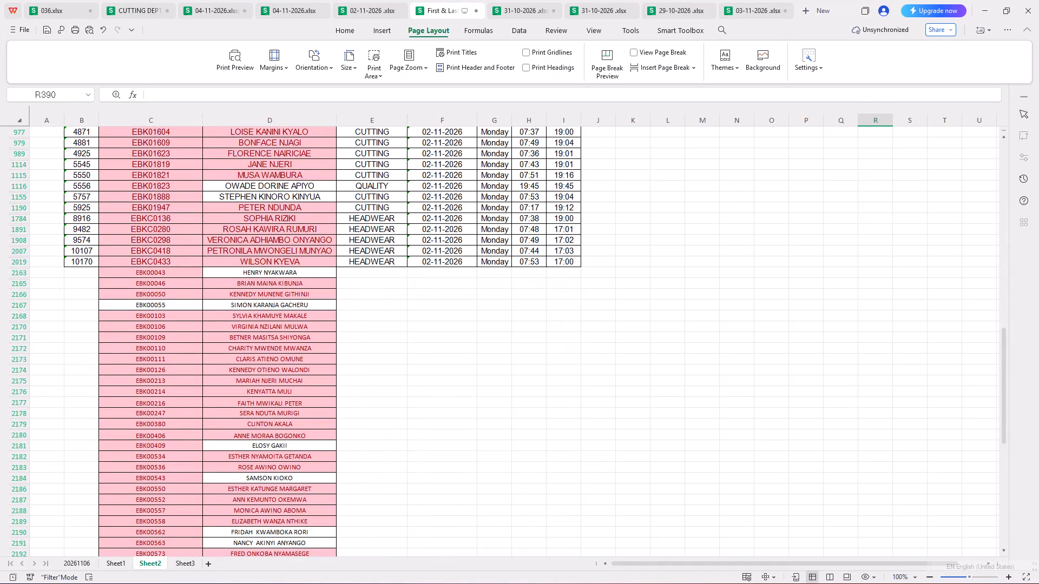
drag(143, 285, 225, 282)
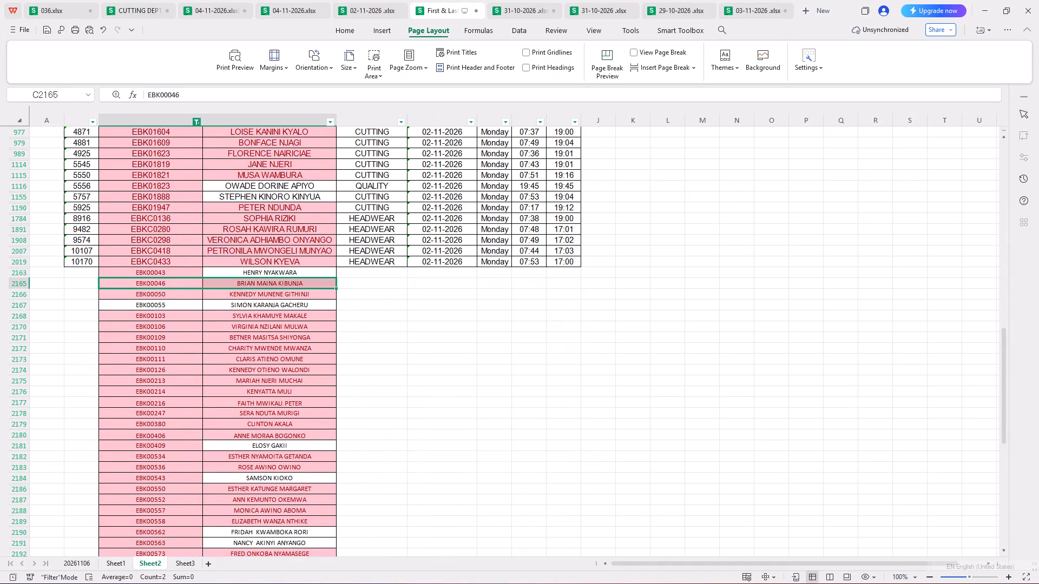
scroll(225, 282, down, 20)
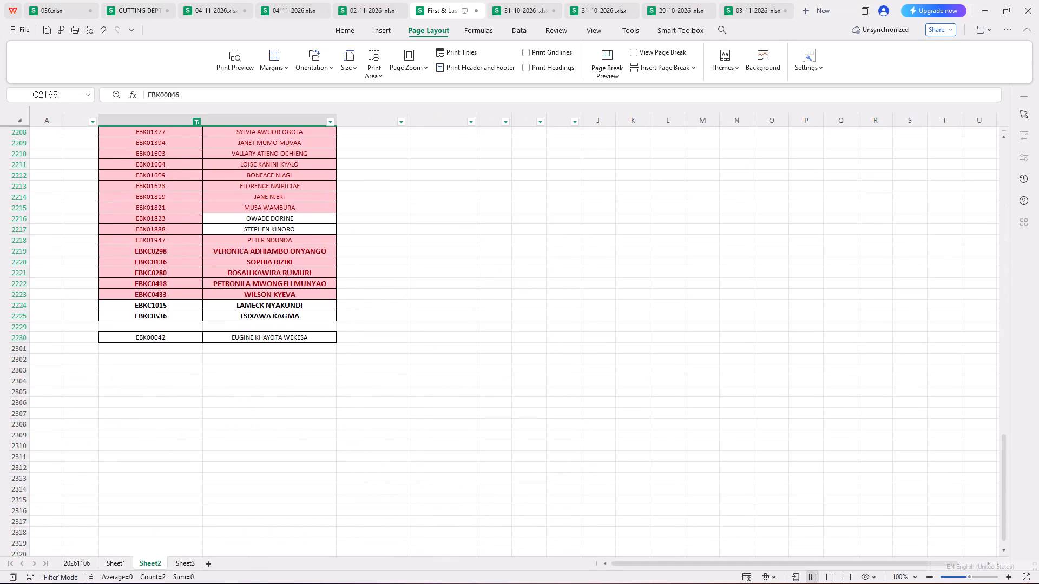
scroll(239, 339, up, 18)
scroll(238, 332, down, 5)
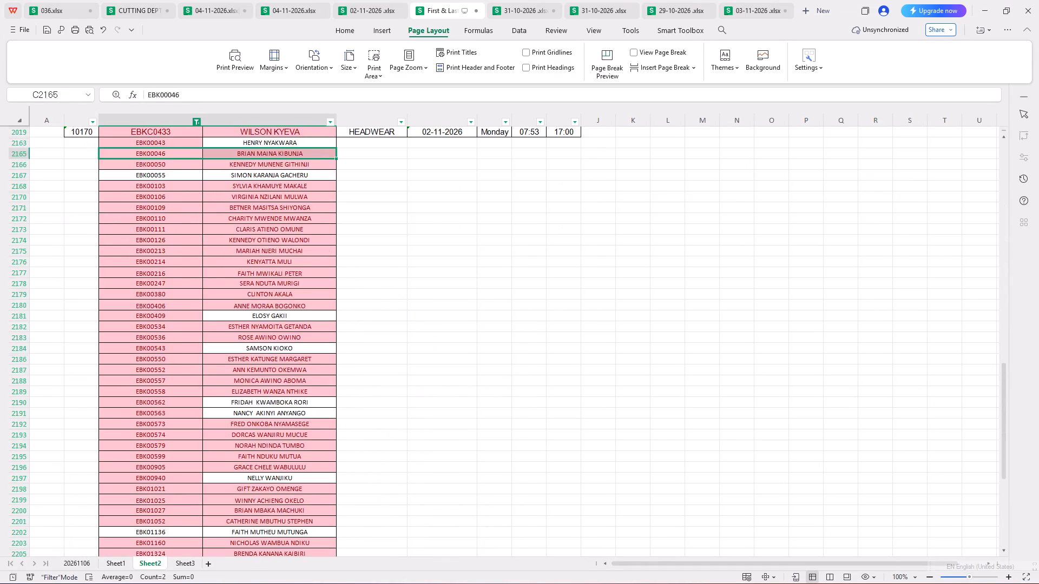
scroll(238, 332, down, 12)
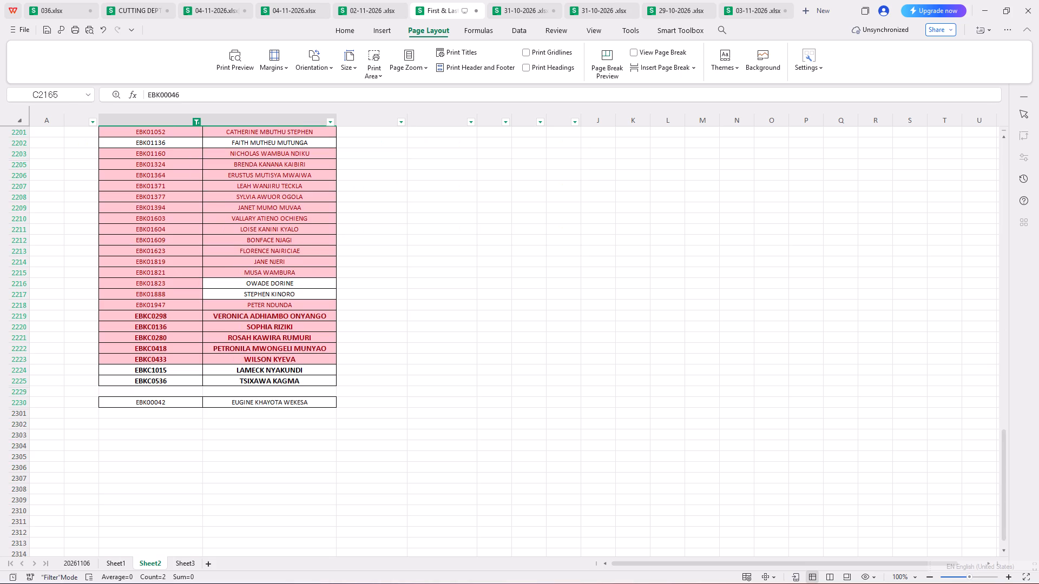
Copy the filtered employee ID and name list from Sheet4 of the CUTTING DEPT workbook, then glance at the 03-11-2026 form.
click(127, 10)
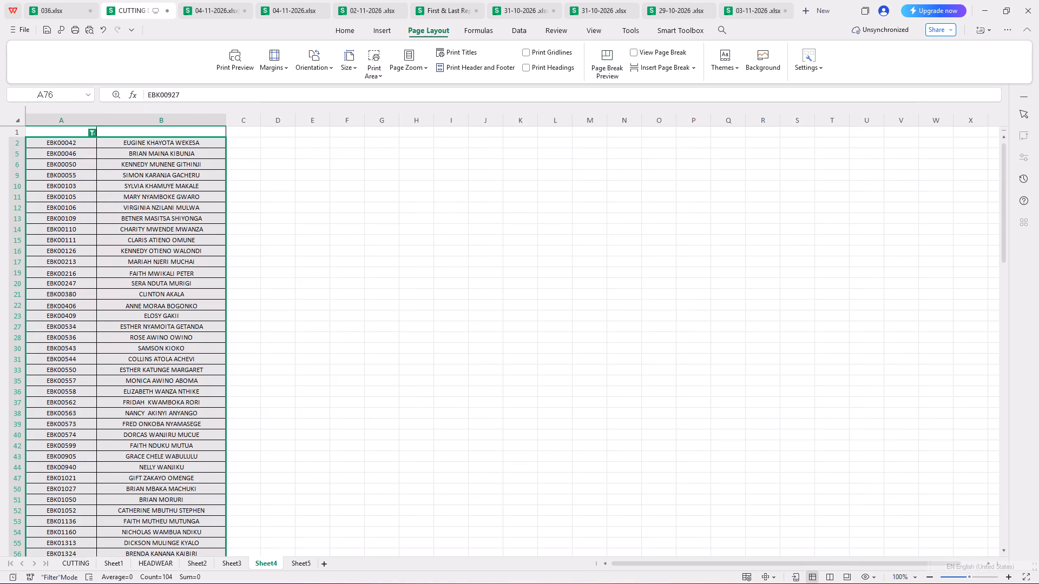
key(ctrl+c)
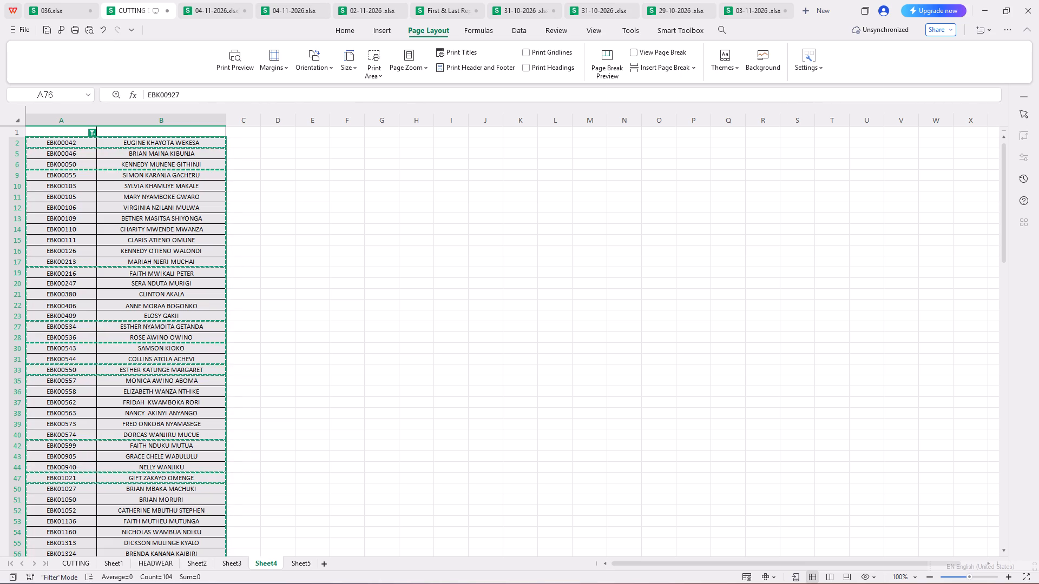
scroll(185, 416, down, 8)
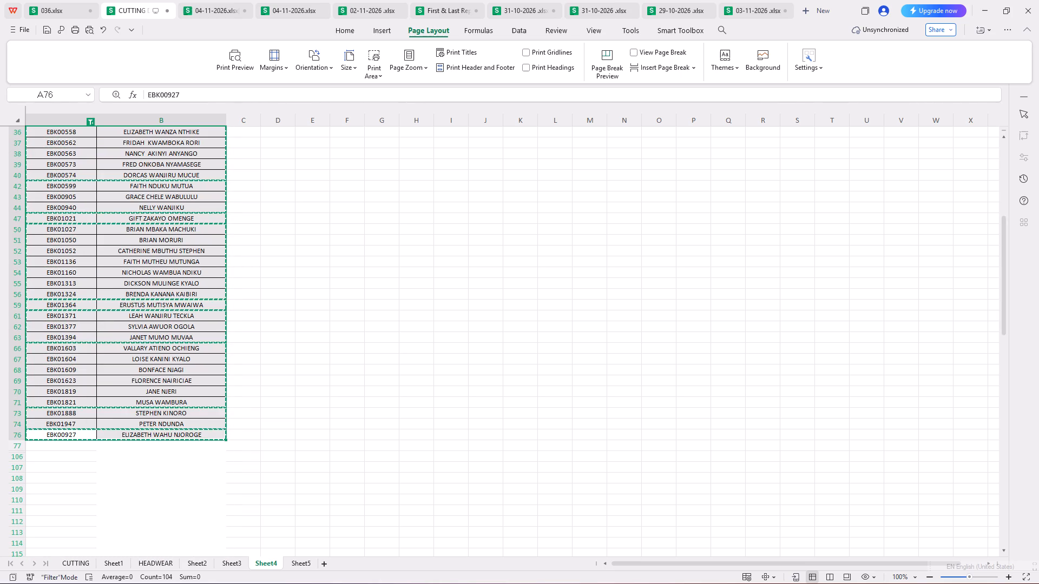
click(744, 12)
scroll(354, 228, down, 12)
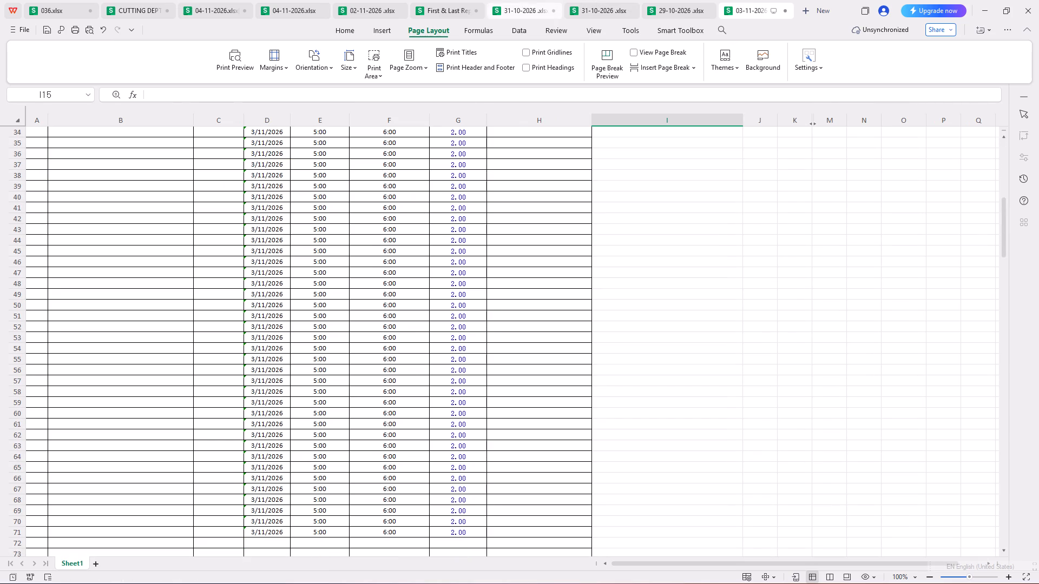
In Sheet3 of the First & Last Report, paste the copied cutting employee list below the 03-11-2026 records, starting at cell C2165.
click(449, 9)
scroll(268, 228, down, 2)
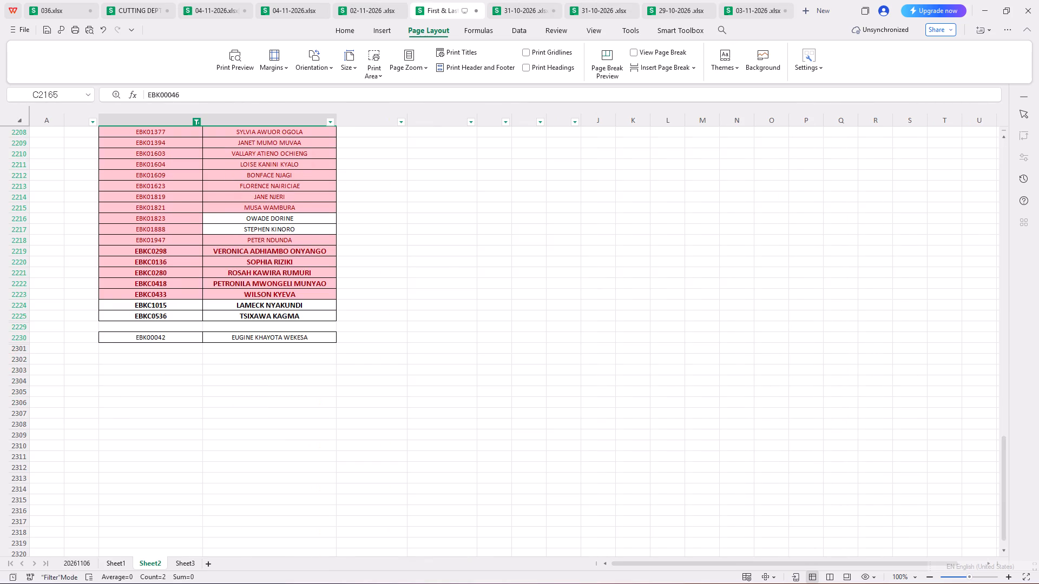
click(182, 565)
scroll(197, 440, up, 3)
scroll(199, 385, down, 17)
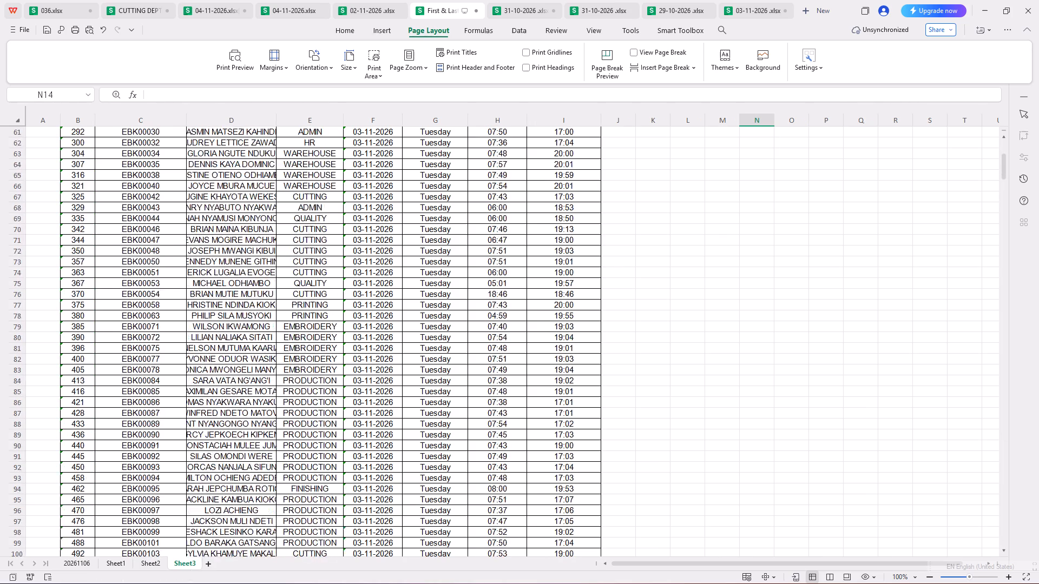
scroll(262, 323, down, 20)
scroll(262, 323, down, 18)
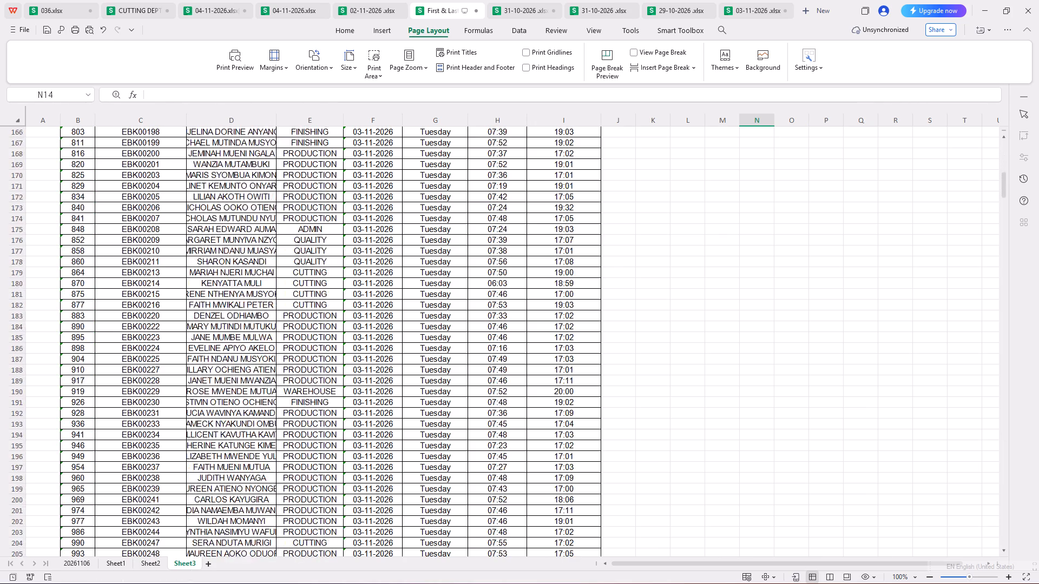
scroll(263, 326, down, 20)
scroll(263, 326, down, 17)
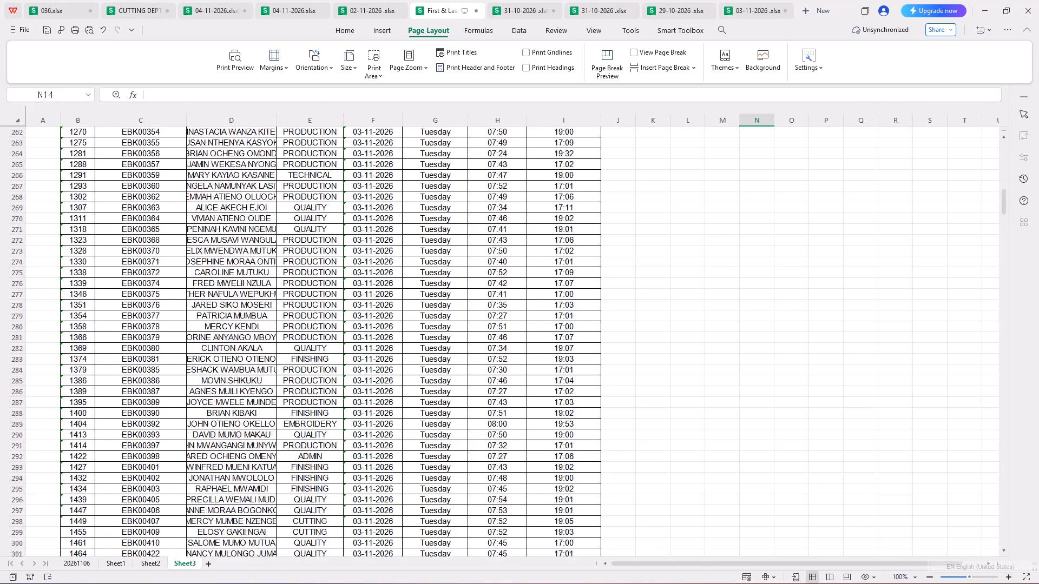
scroll(267, 331, down, 1)
scroll(278, 326, up, 1)
scroll(303, 312, down, 20)
scroll(303, 312, down, 15)
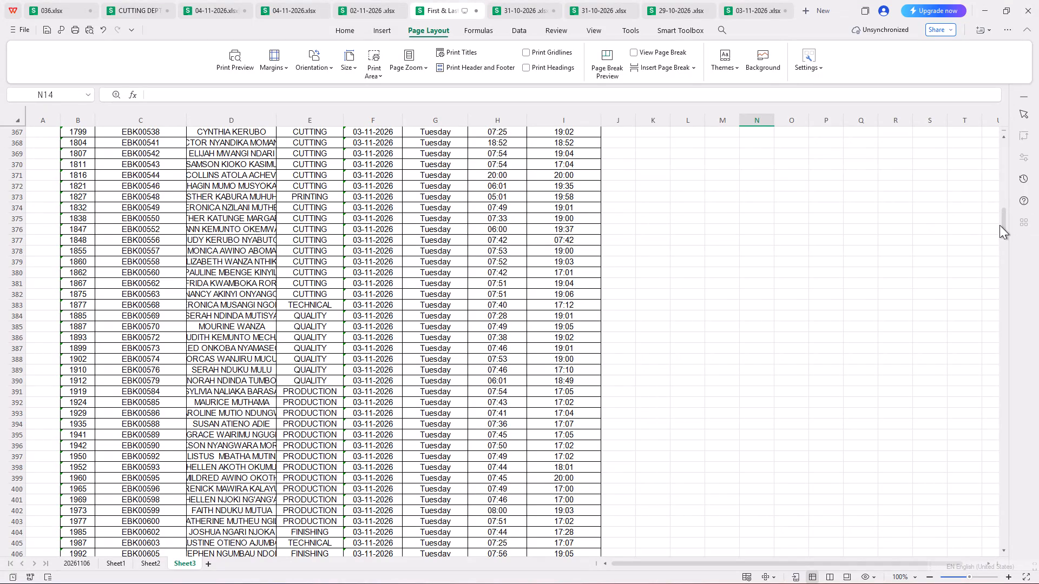
drag(1003, 220, 1013, 583)
scroll(739, 459, down, 7)
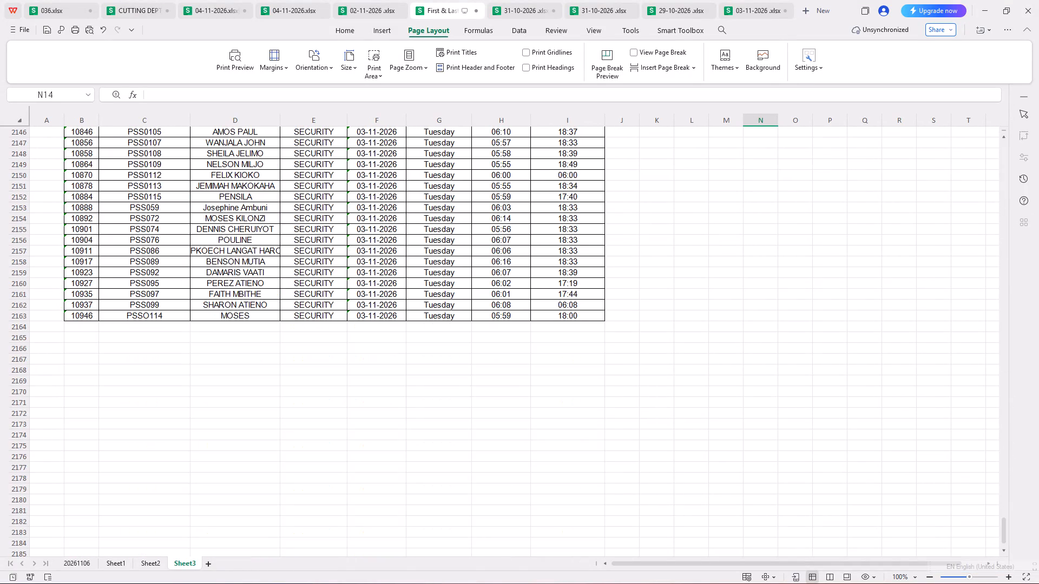
click(150, 333)
key(ctrl+v)
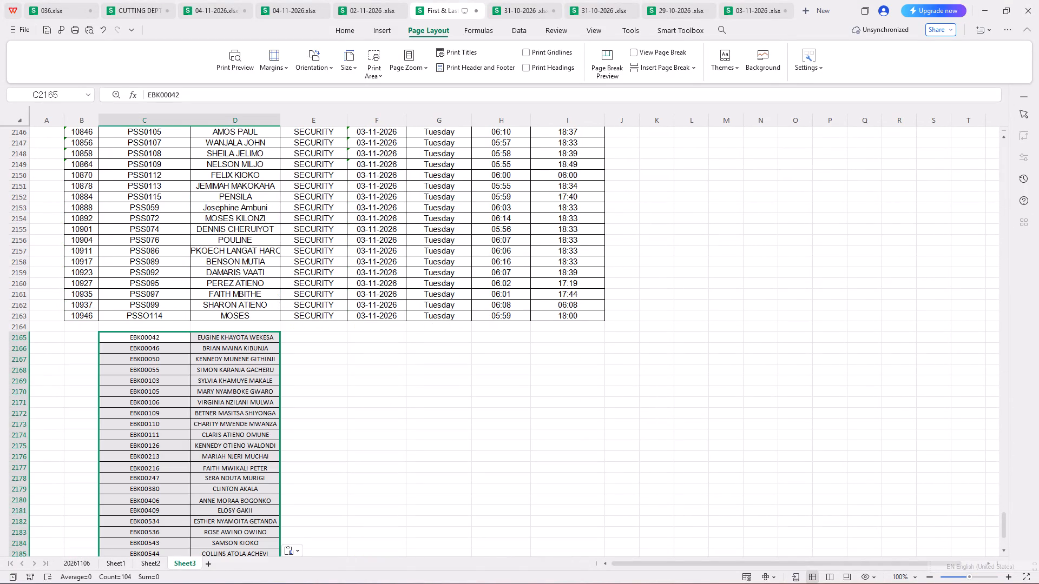
Turn on filtering for columns B through I of Sheet3.
drag(177, 123, 246, 134)
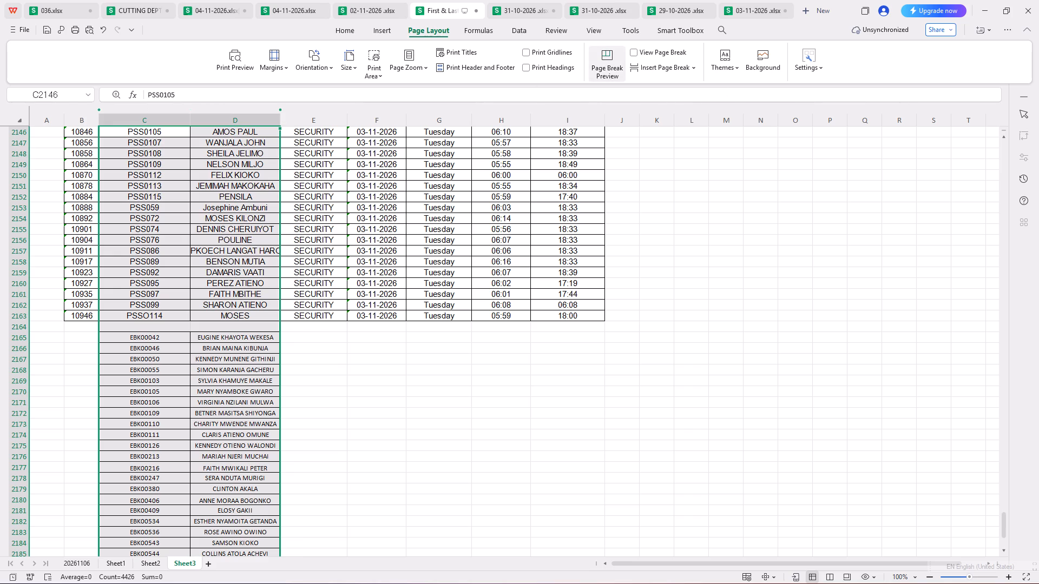
drag(678, 256, 673, 258)
drag(84, 116, 469, 129)
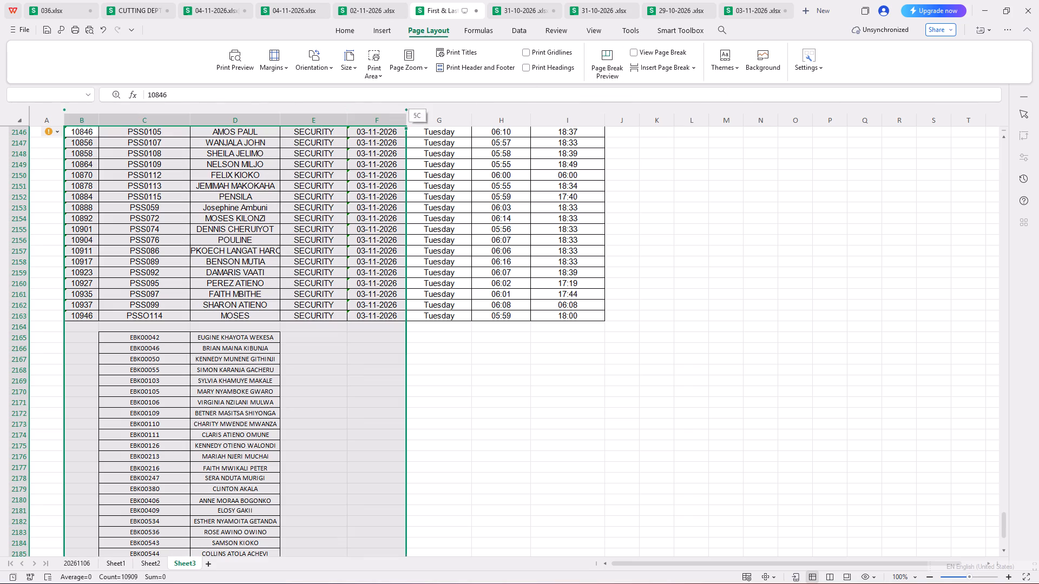
drag(469, 129, 588, 133)
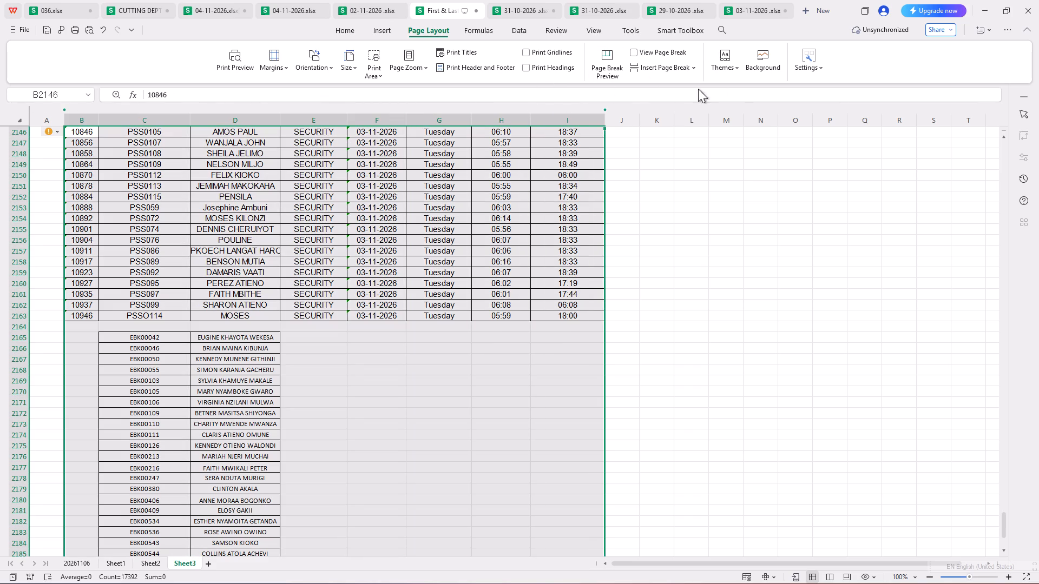
click(338, 32)
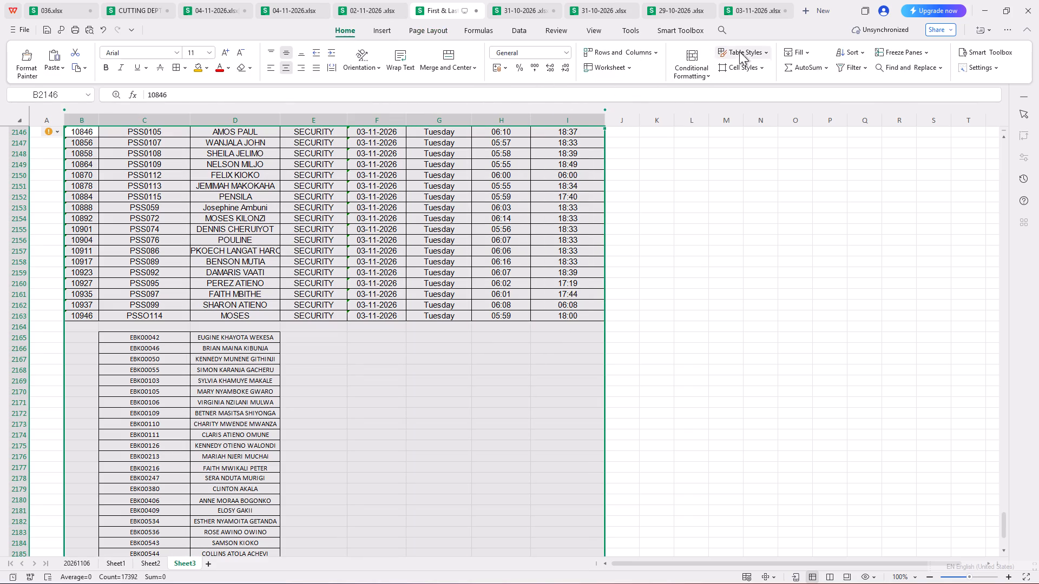
click(844, 62)
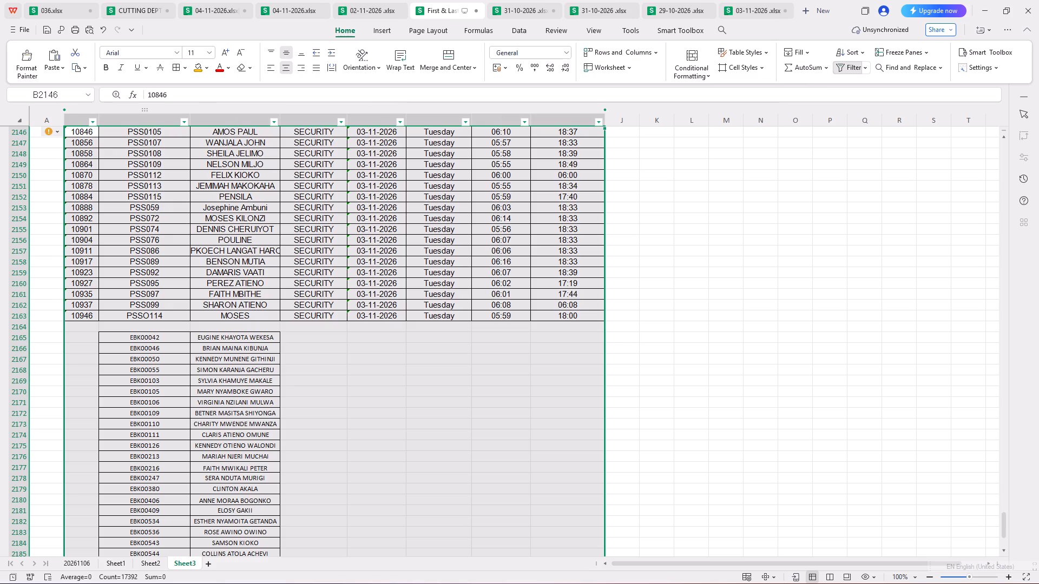
Sort only the ID and name columns C and D of Sheet3 in ascending order.
drag(137, 121, 232, 123)
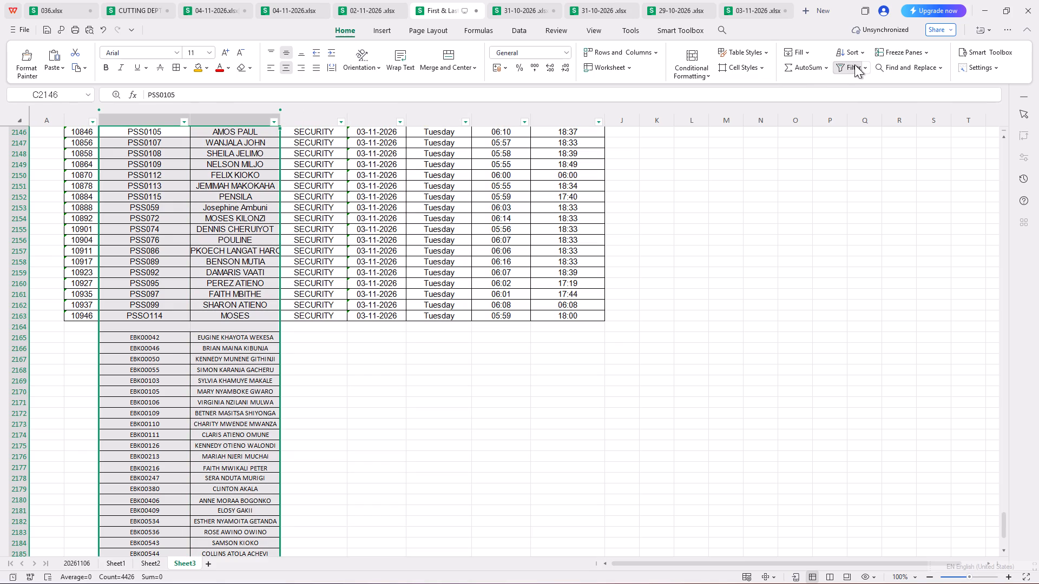
click(853, 50)
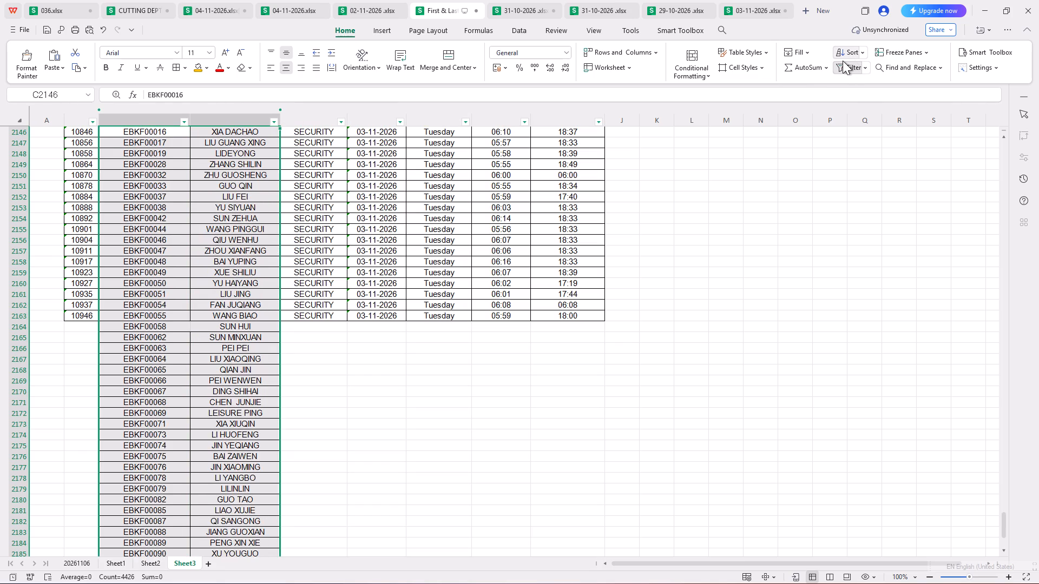
click(849, 52)
Highlight duplicate values in columns C and D with a conditional formatting rule using the light red fill.
click(699, 59)
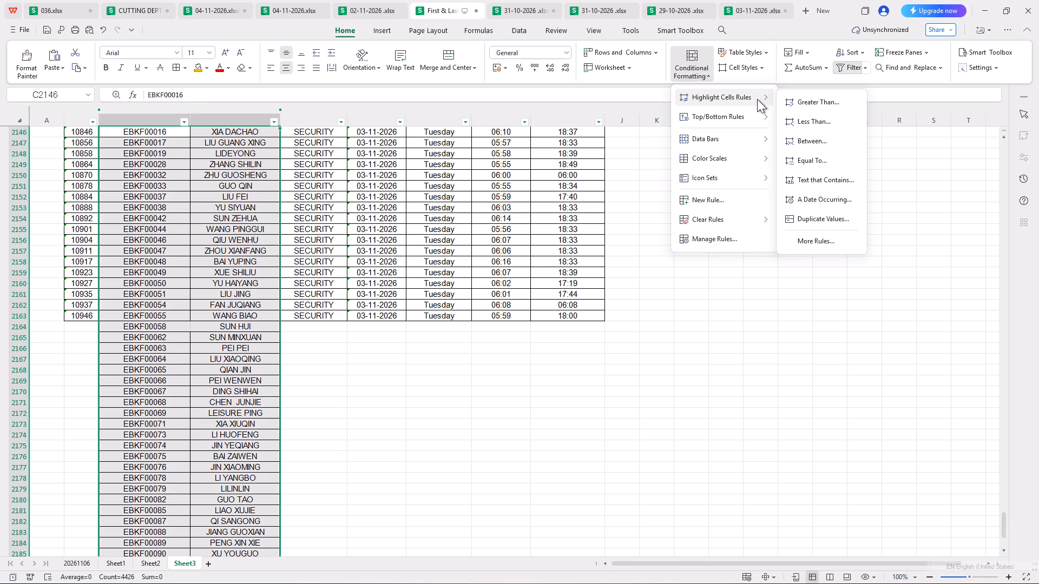
click(828, 217)
click(583, 318)
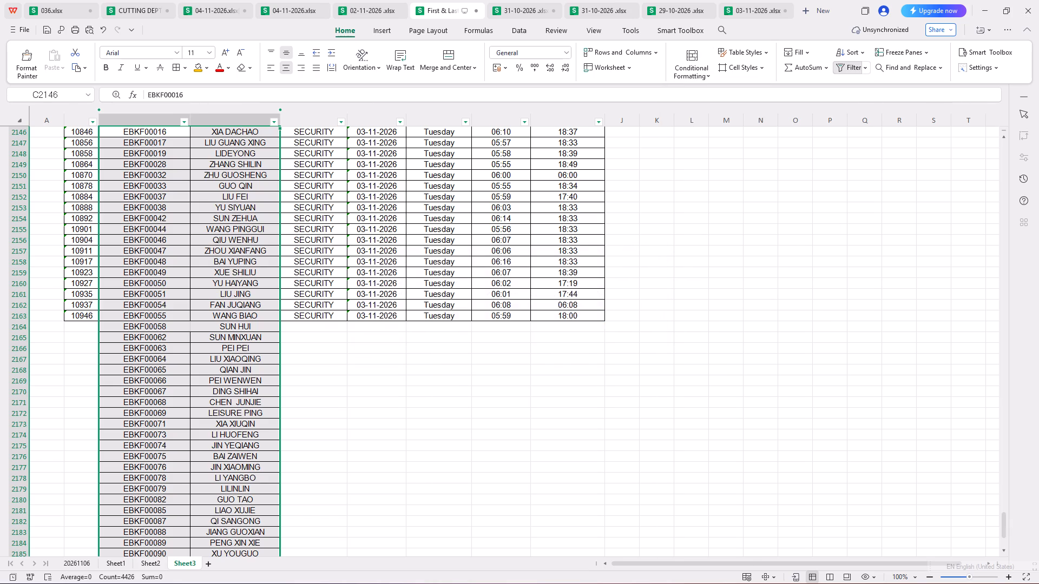
Filter the employee ID column C by the pink cell colour to keep only the duplicated IDs.
scroll(280, 271, down, 4)
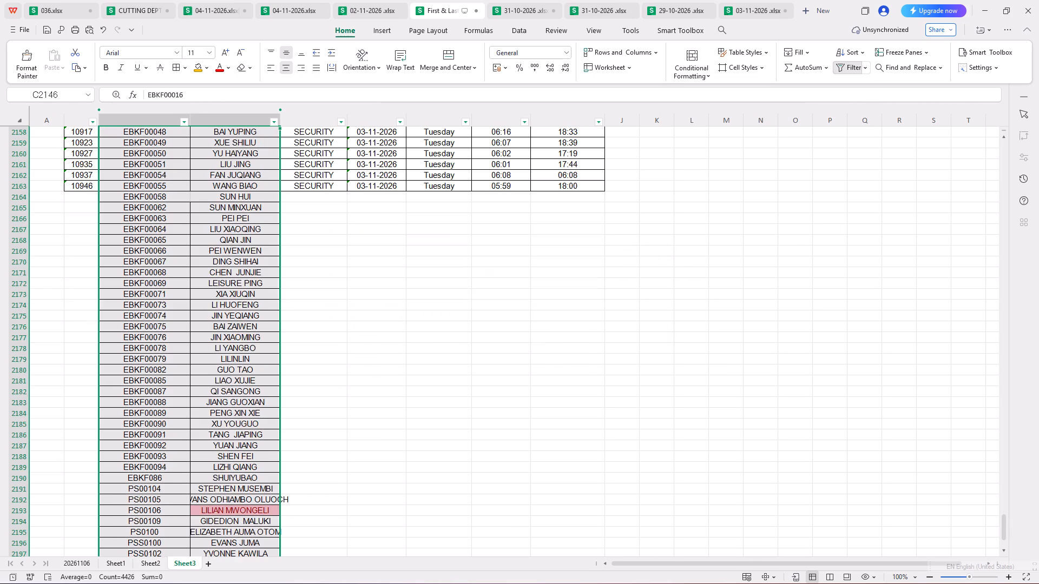
scroll(280, 271, up, 16)
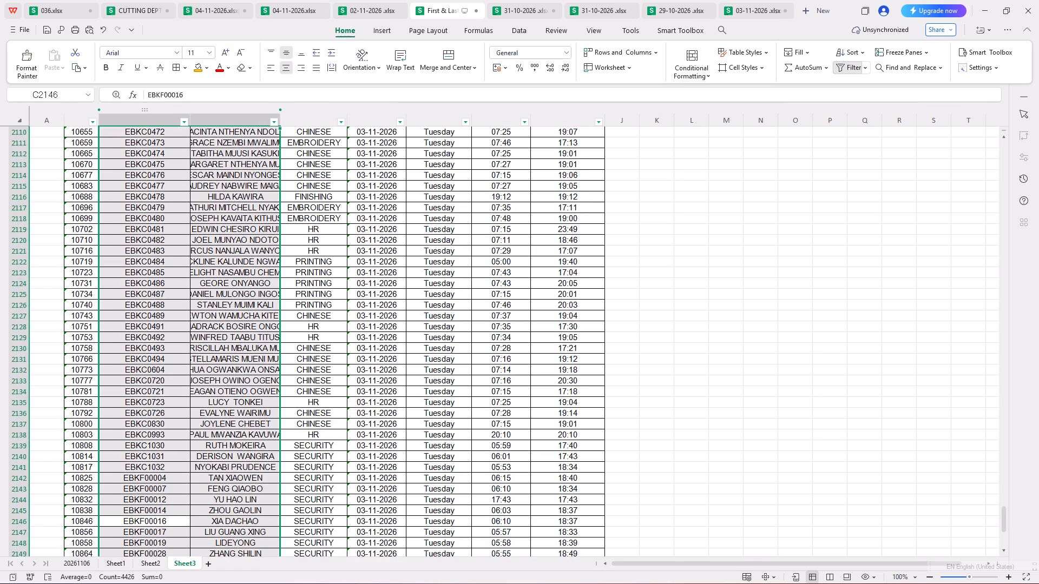
click(183, 122)
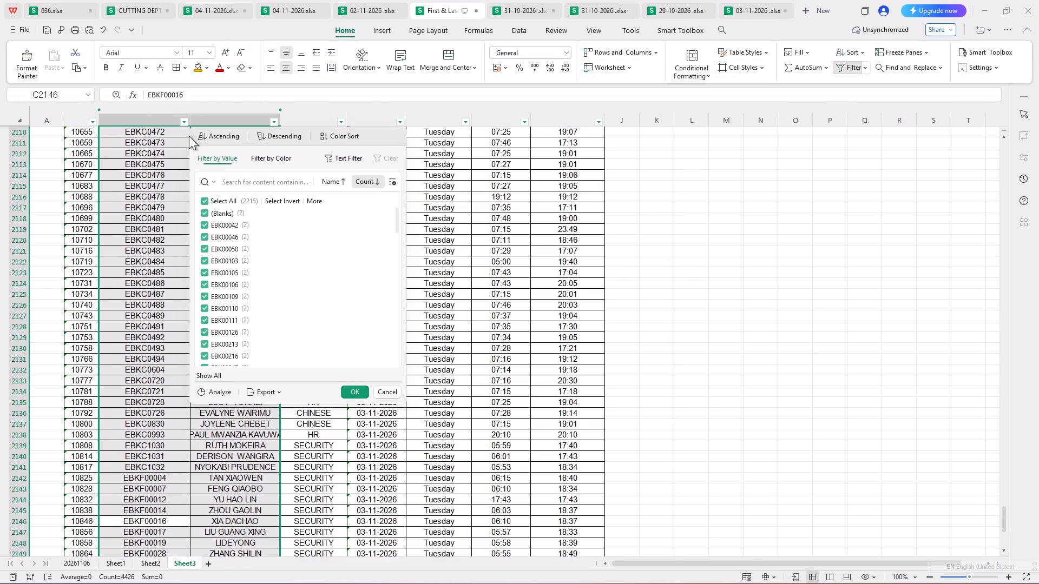
click(280, 156)
click(242, 202)
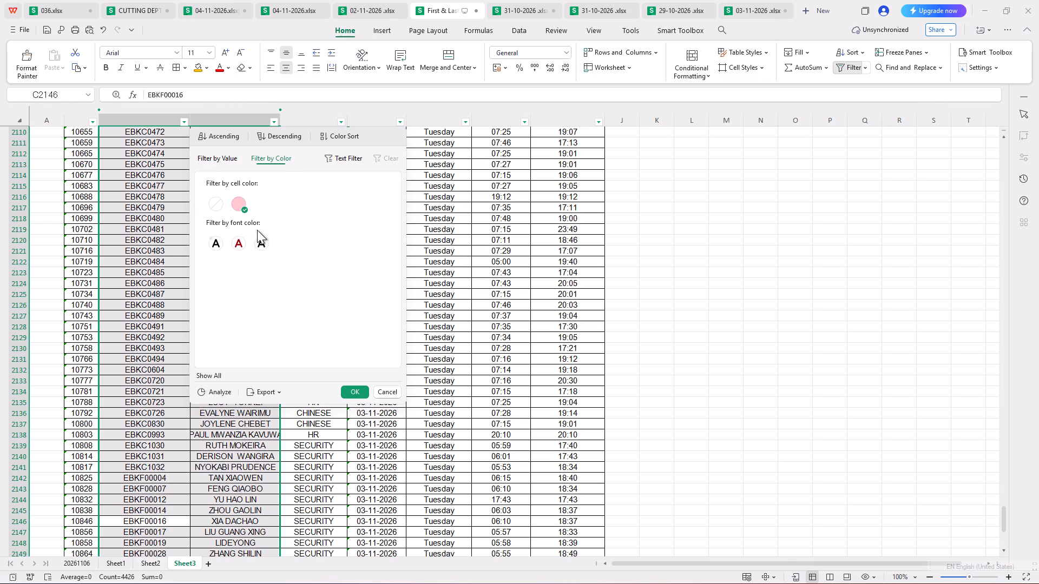
click(368, 395)
Copy the filtered IDs and names from C67 through D1254 and switch to the 03-11-2026 overtime form.
scroll(359, 378, up, 6)
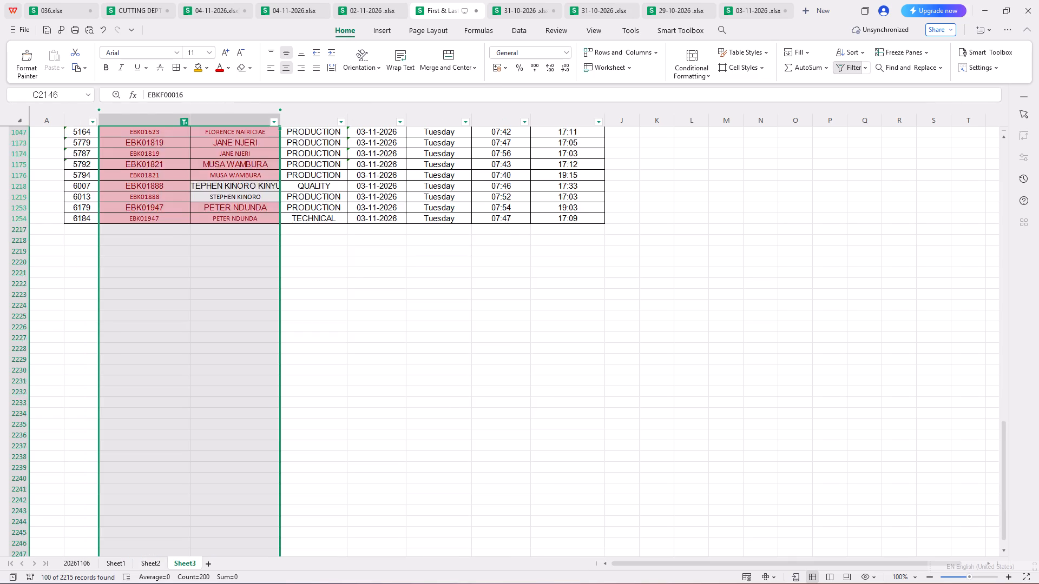
scroll(357, 366, up, 20)
scroll(357, 366, up, 20)
scroll(357, 366, up, 4)
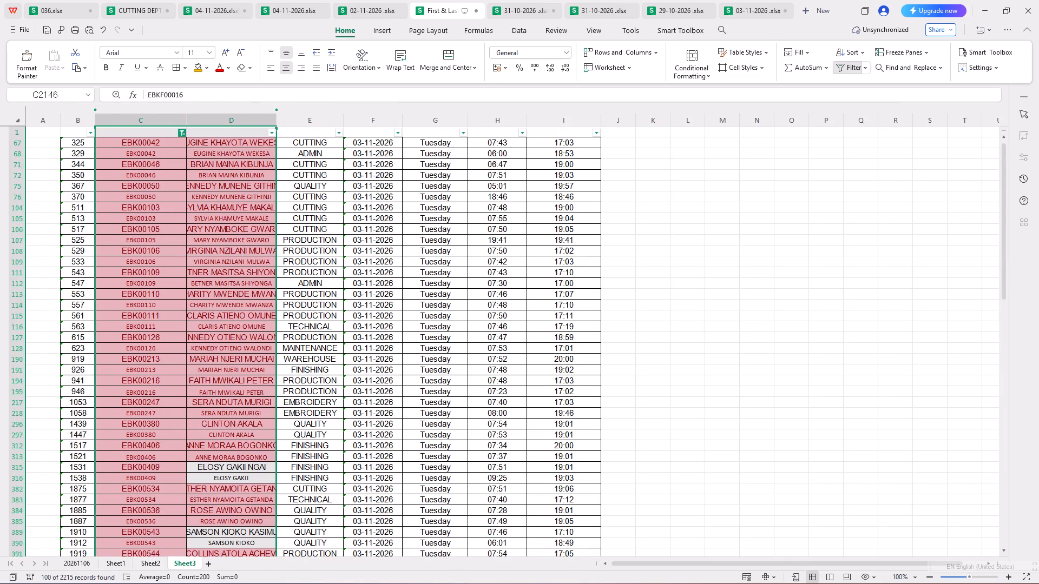
scroll(357, 365, down, 10)
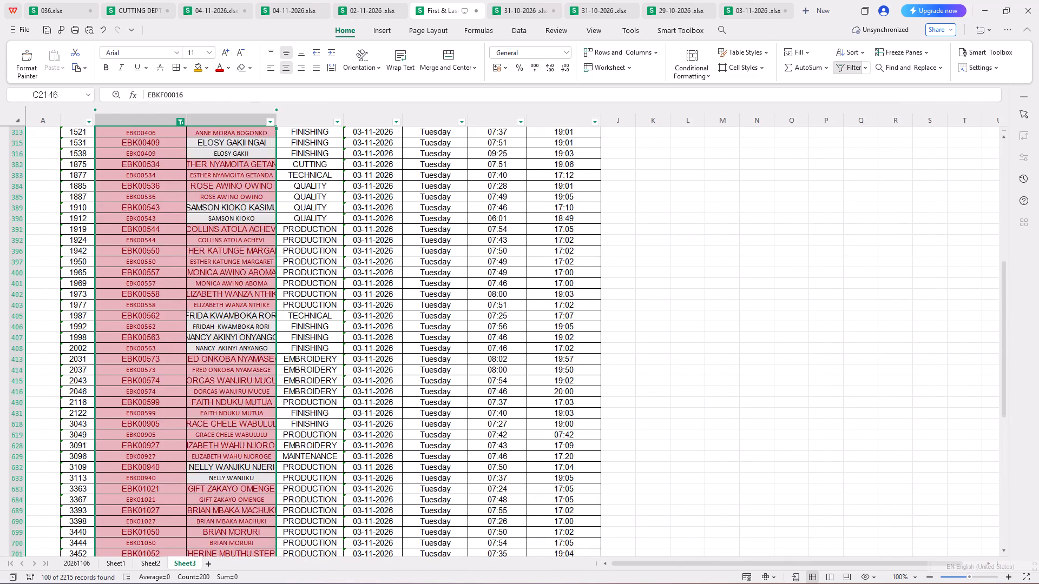
scroll(357, 365, down, 14)
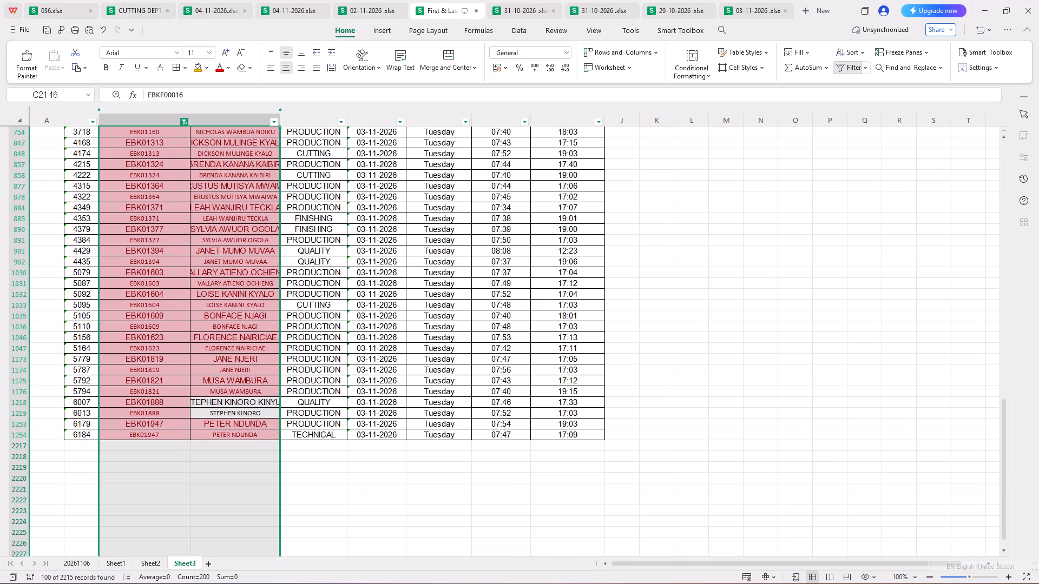
drag(145, 439, 261, 434)
scroll(264, 424, up, 20)
scroll(264, 424, up, 16)
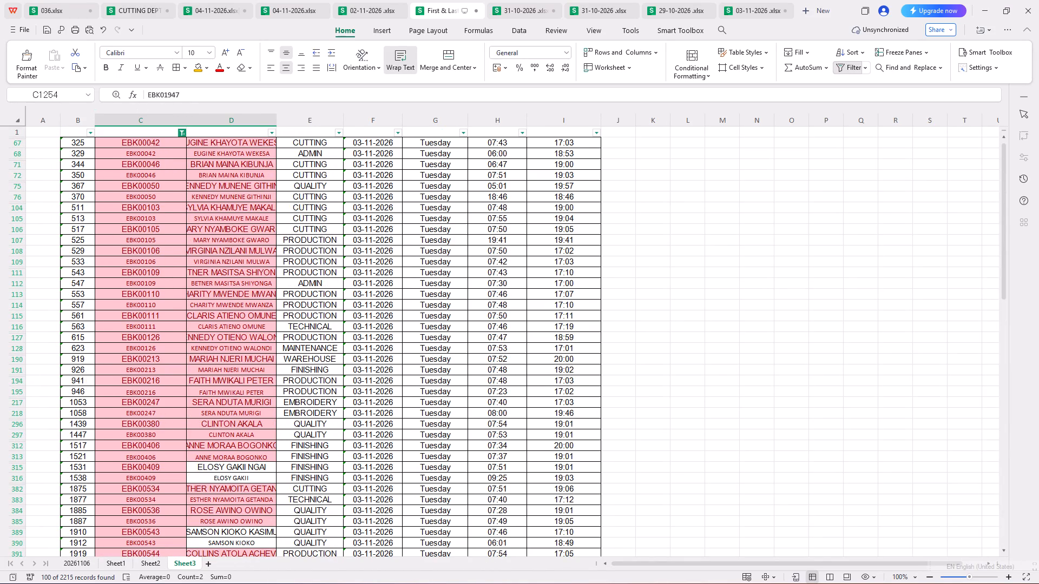
ctrl+shift+drag(149, 141, 200, 144)
key(ctrl+c)
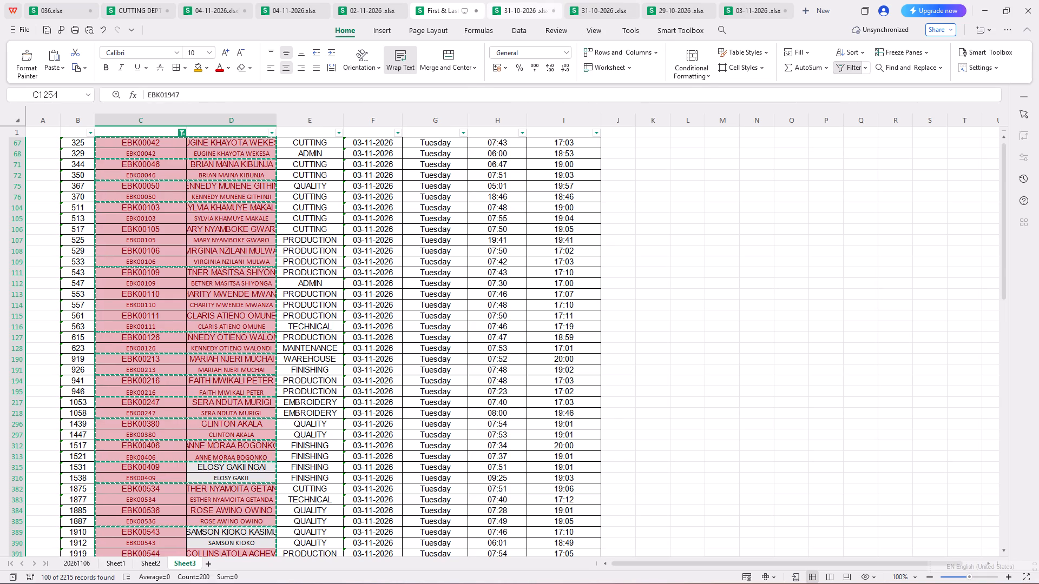
click(743, 3)
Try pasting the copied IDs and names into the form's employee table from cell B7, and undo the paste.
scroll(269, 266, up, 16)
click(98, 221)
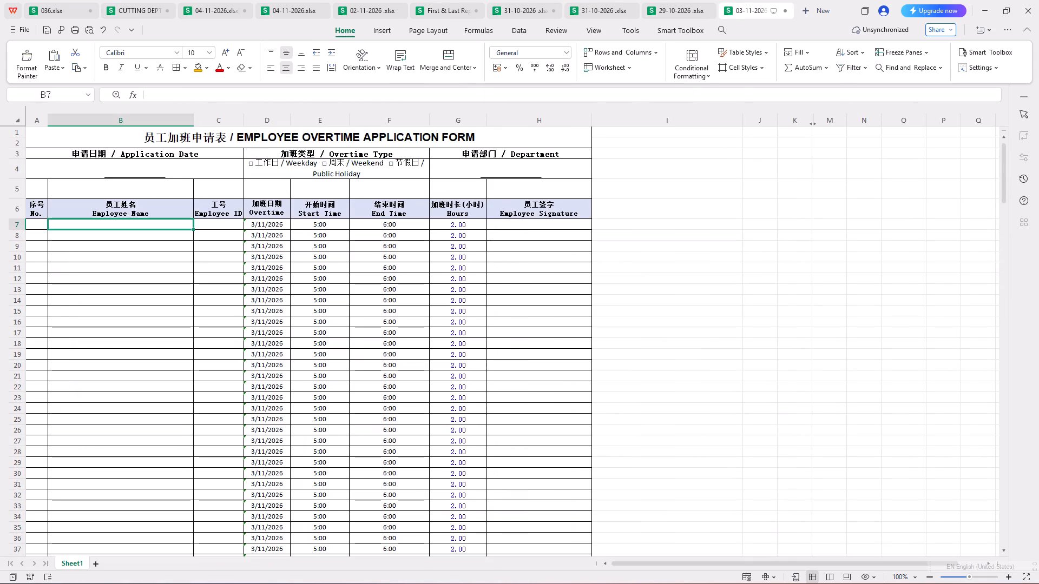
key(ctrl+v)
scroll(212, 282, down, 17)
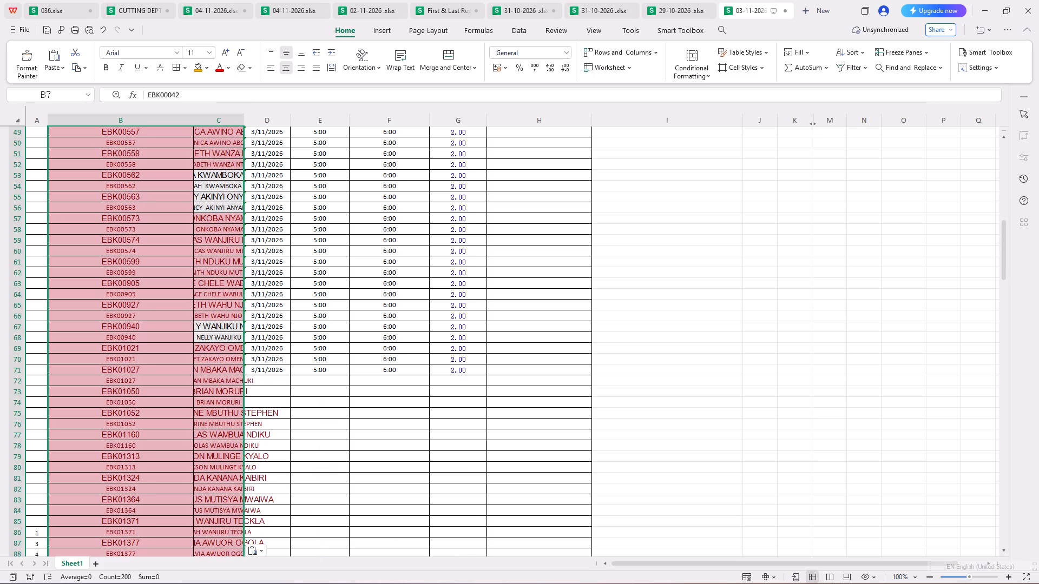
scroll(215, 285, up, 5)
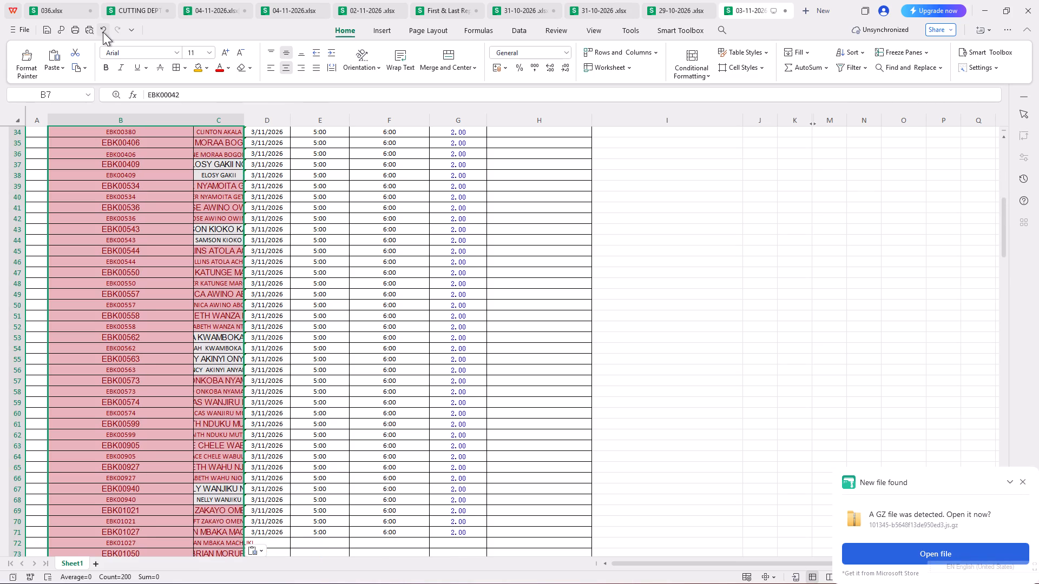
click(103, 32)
Paste the copied IDs and names beside the overtime form's table, starting at cell I12.
click(672, 184)
key(ctrl+v)
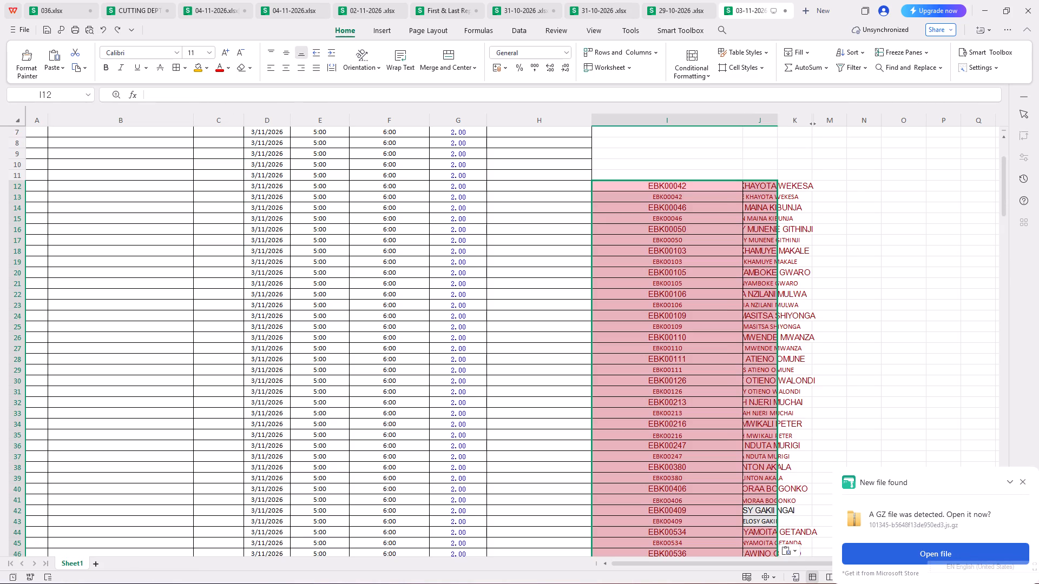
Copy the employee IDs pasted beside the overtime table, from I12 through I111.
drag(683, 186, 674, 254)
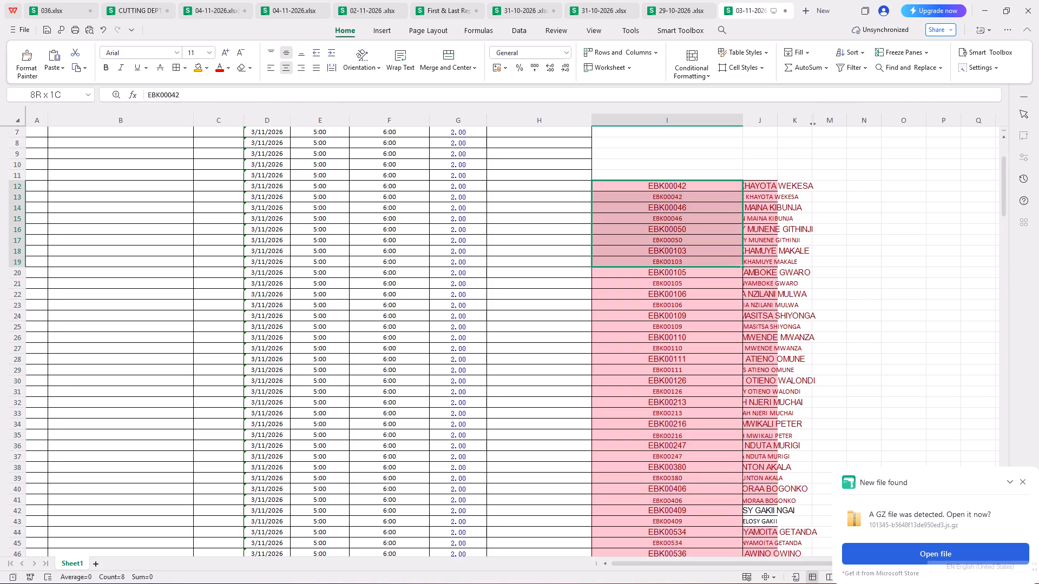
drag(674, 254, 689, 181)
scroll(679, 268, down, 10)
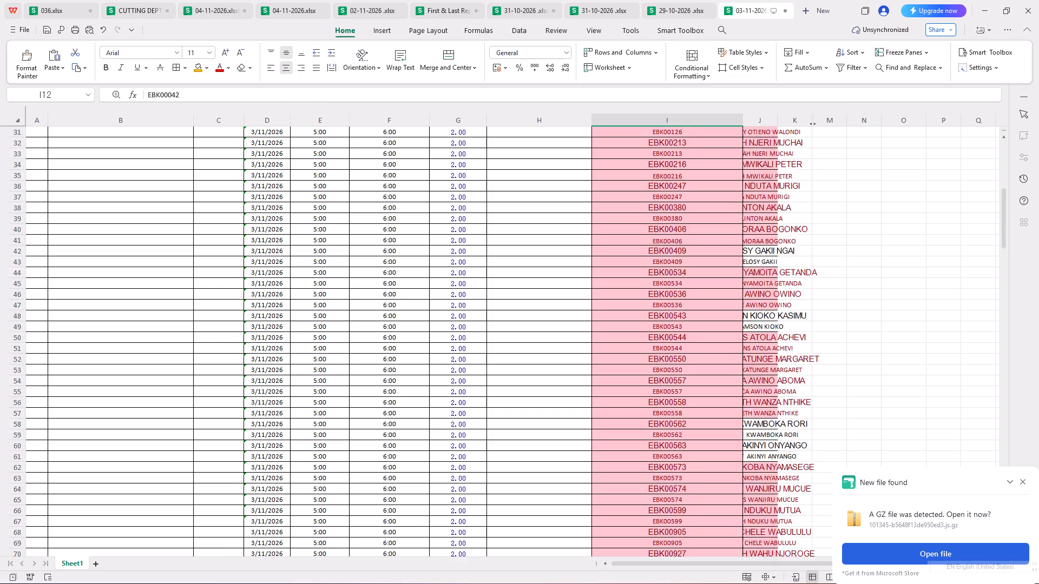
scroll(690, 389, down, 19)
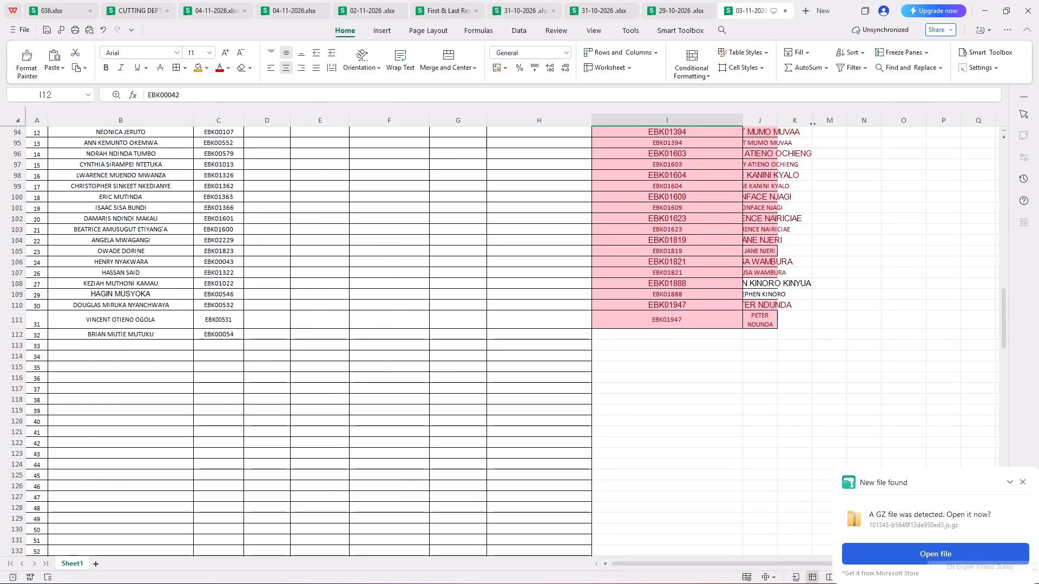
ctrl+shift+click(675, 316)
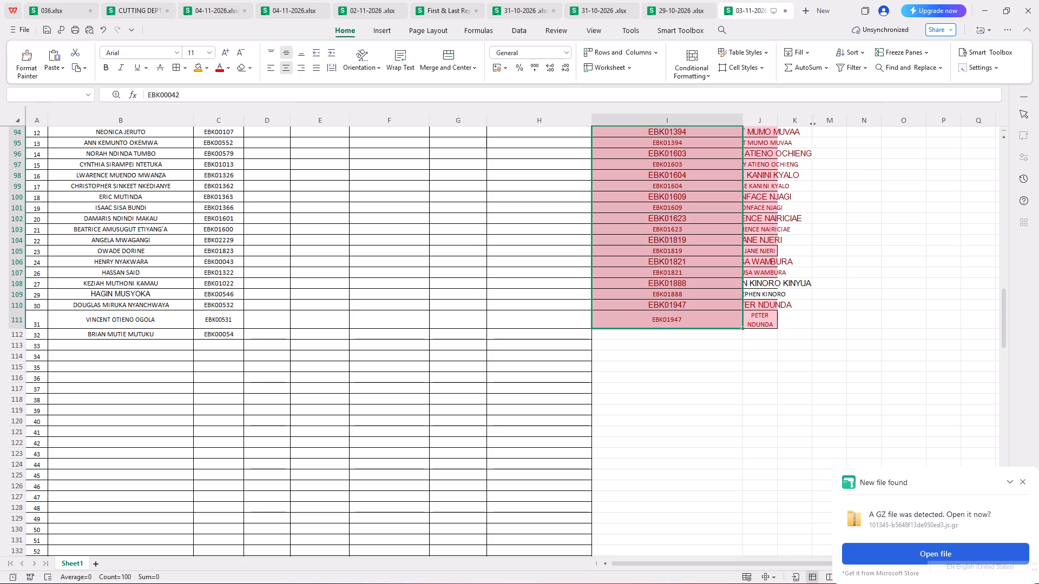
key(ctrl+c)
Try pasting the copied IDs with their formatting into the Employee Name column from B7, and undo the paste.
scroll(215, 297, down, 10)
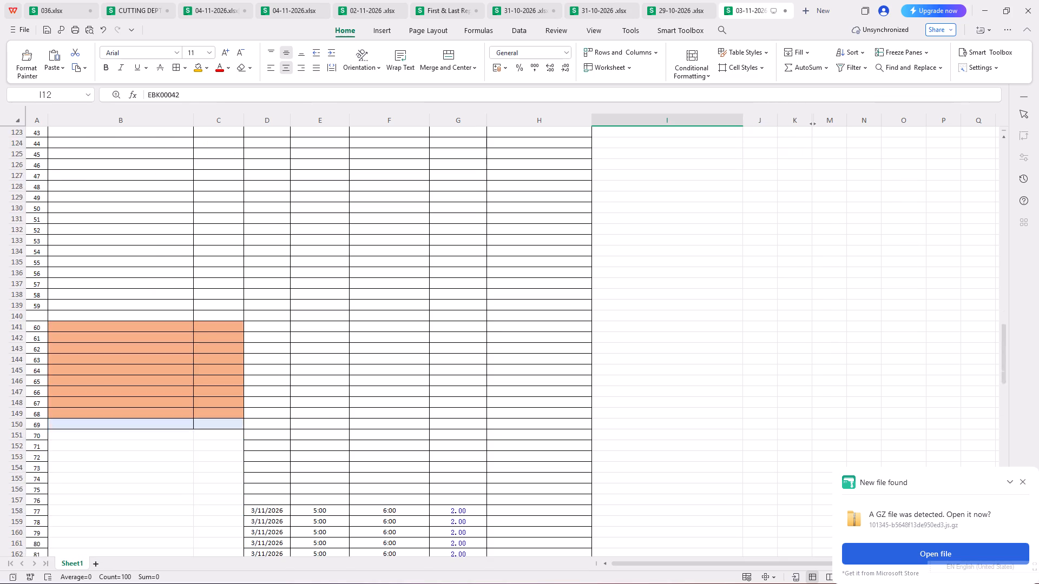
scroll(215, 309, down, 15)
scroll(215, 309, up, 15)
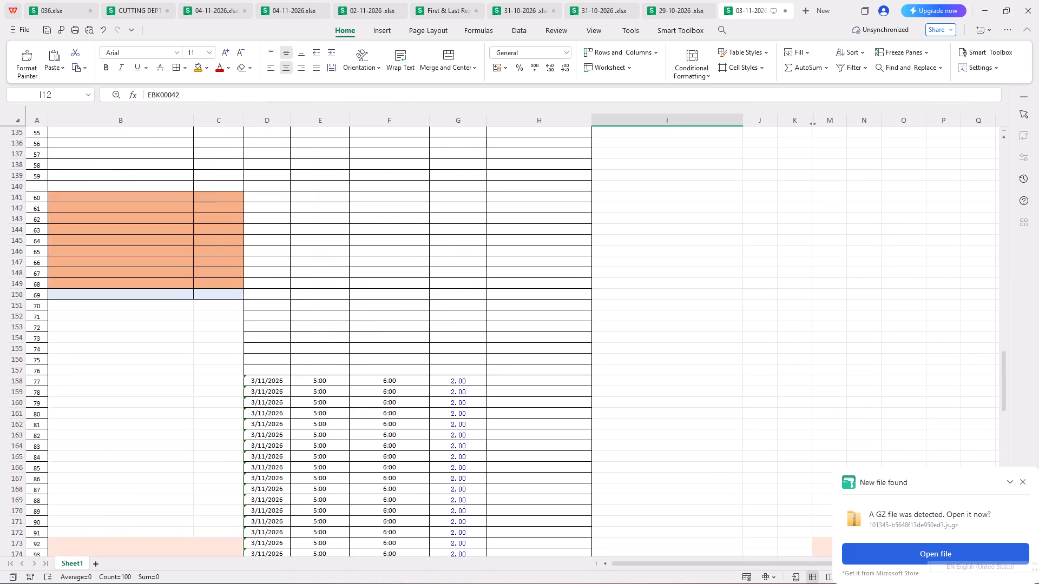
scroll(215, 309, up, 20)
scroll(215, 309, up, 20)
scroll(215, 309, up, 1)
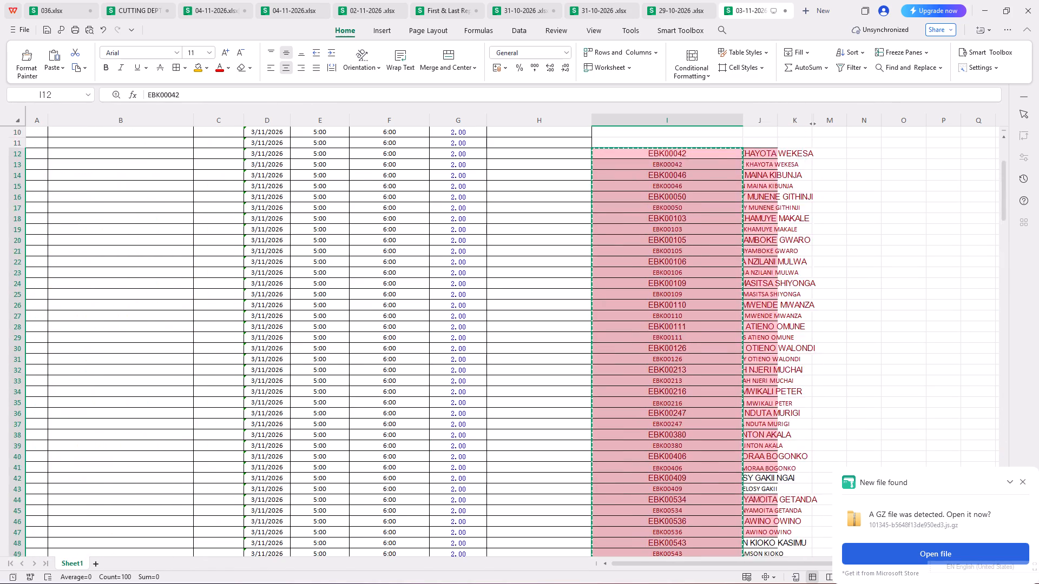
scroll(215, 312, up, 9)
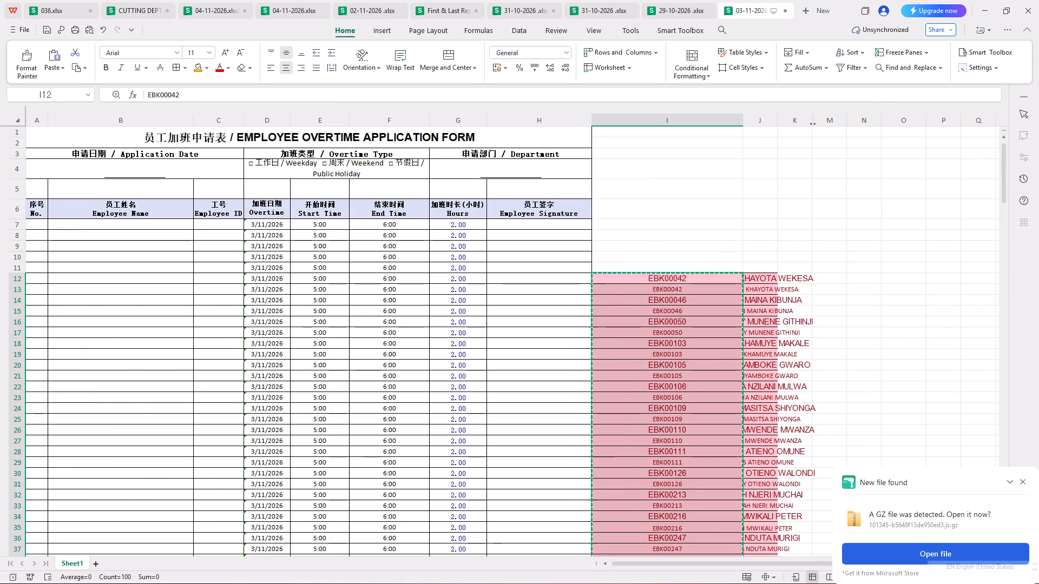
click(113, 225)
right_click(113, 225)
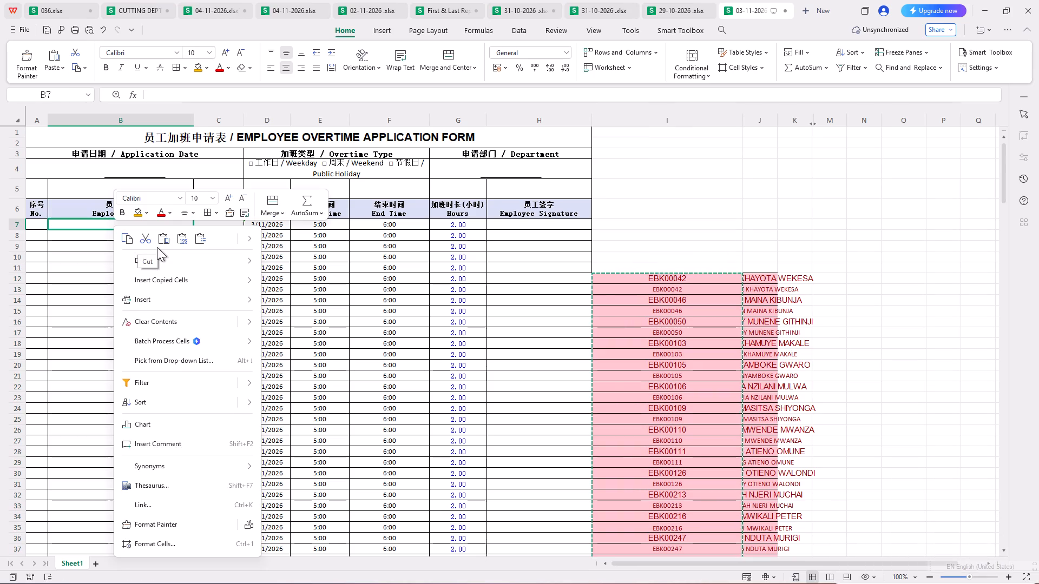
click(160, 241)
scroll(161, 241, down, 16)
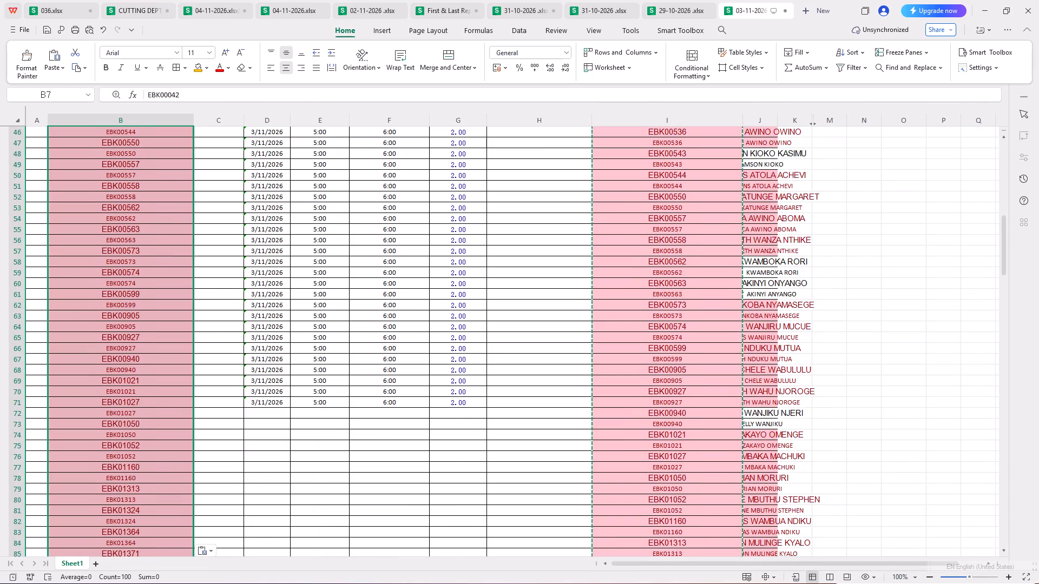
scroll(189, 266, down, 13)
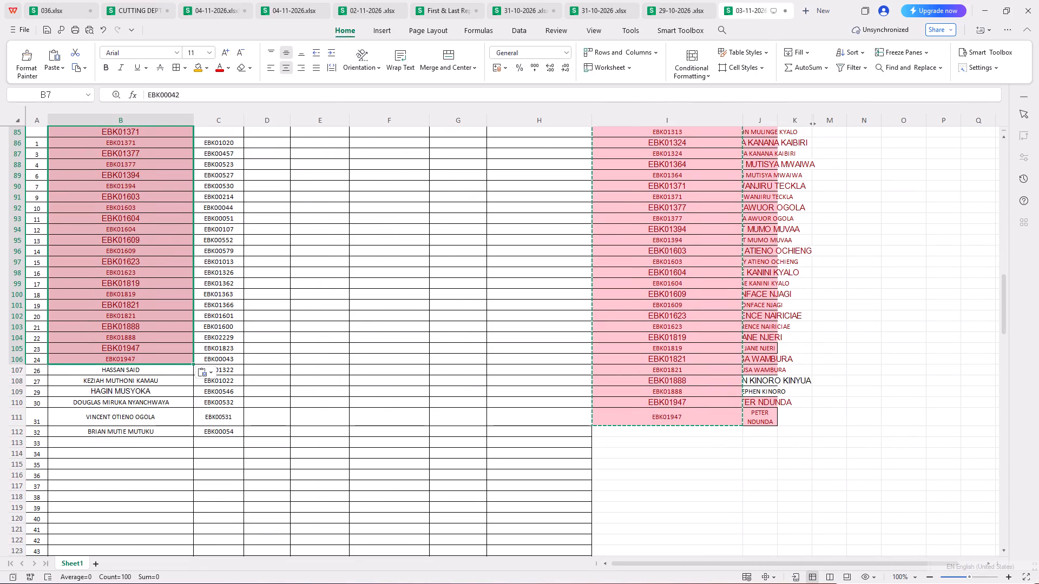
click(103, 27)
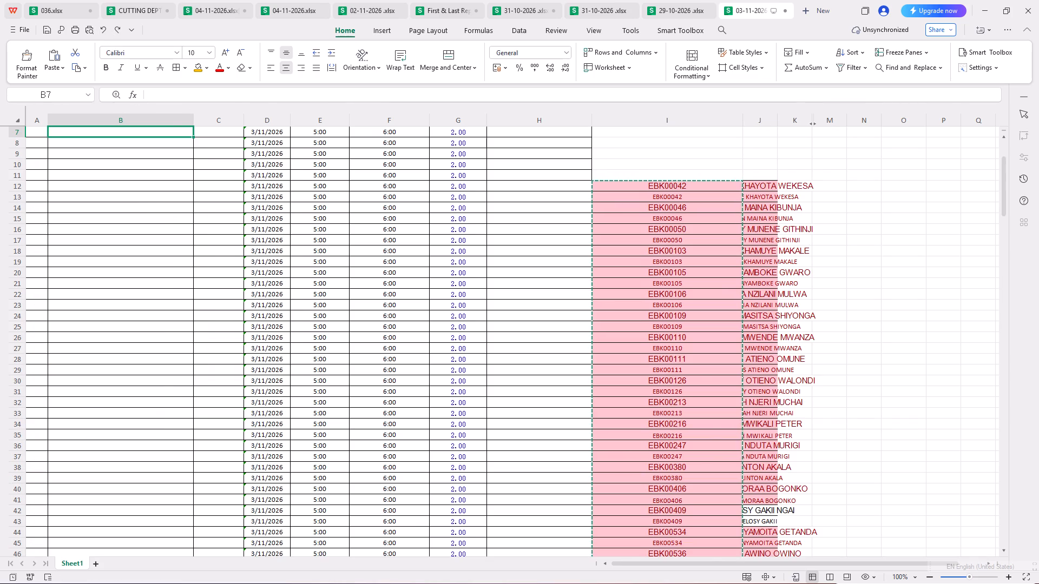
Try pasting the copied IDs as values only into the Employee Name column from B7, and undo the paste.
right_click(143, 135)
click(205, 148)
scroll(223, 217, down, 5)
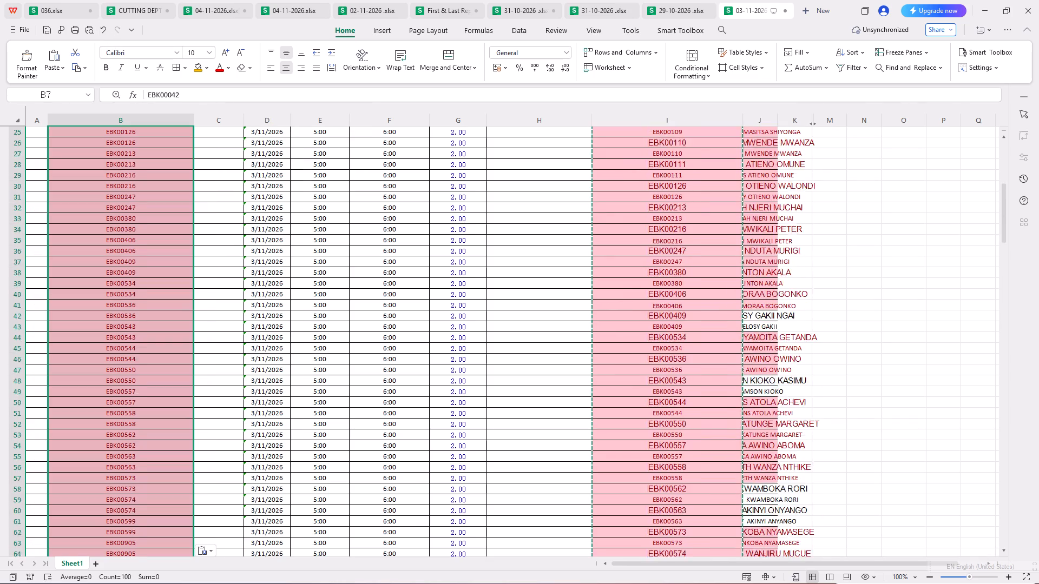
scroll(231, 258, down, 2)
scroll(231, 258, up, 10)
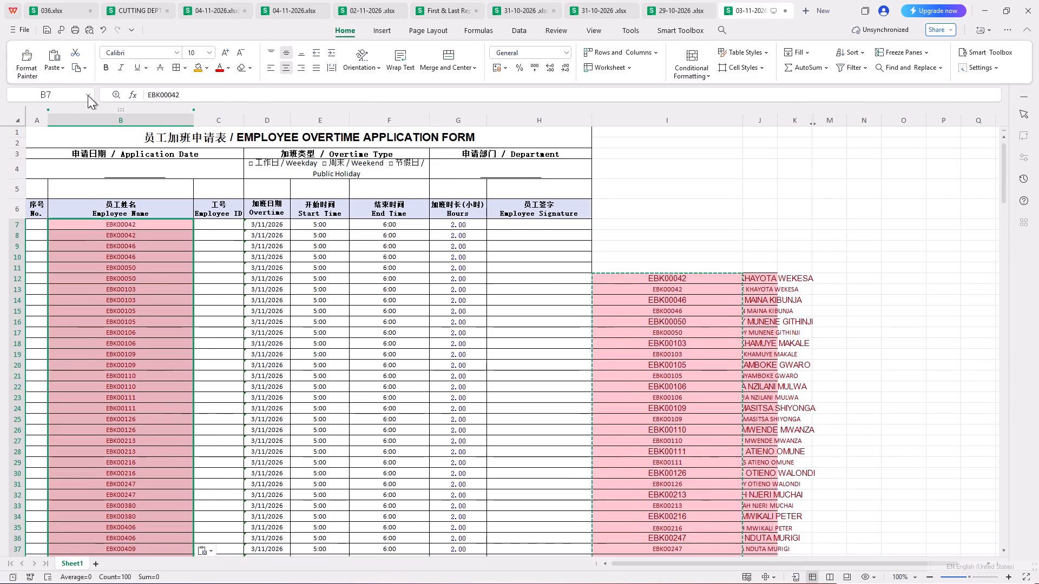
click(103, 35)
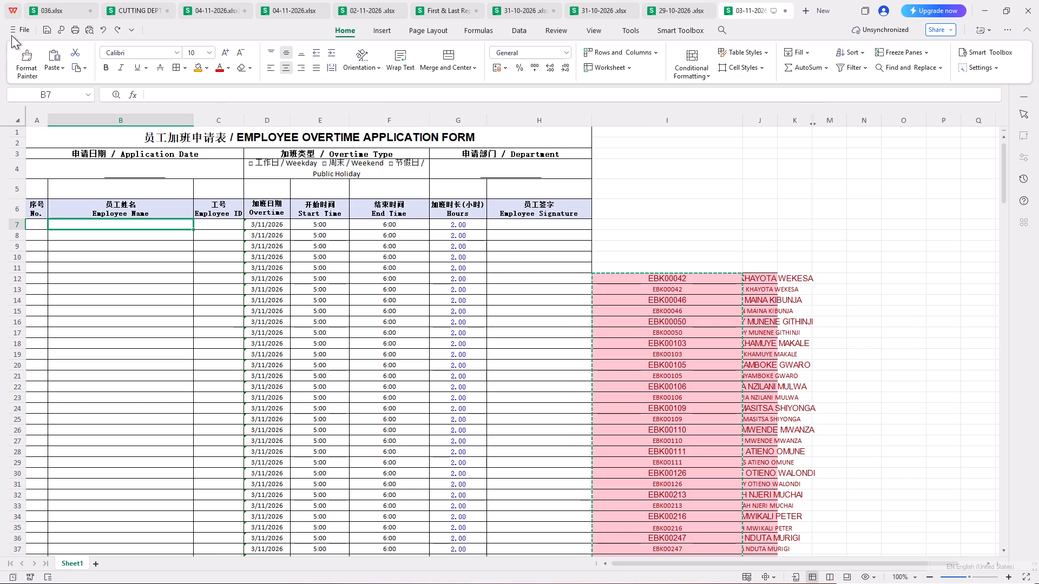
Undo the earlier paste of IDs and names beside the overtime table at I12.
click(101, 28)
Move the overtime date, start time, end time and hours entries from D158:G179 to D86, beside the listed employees.
scroll(417, 287, down, 9)
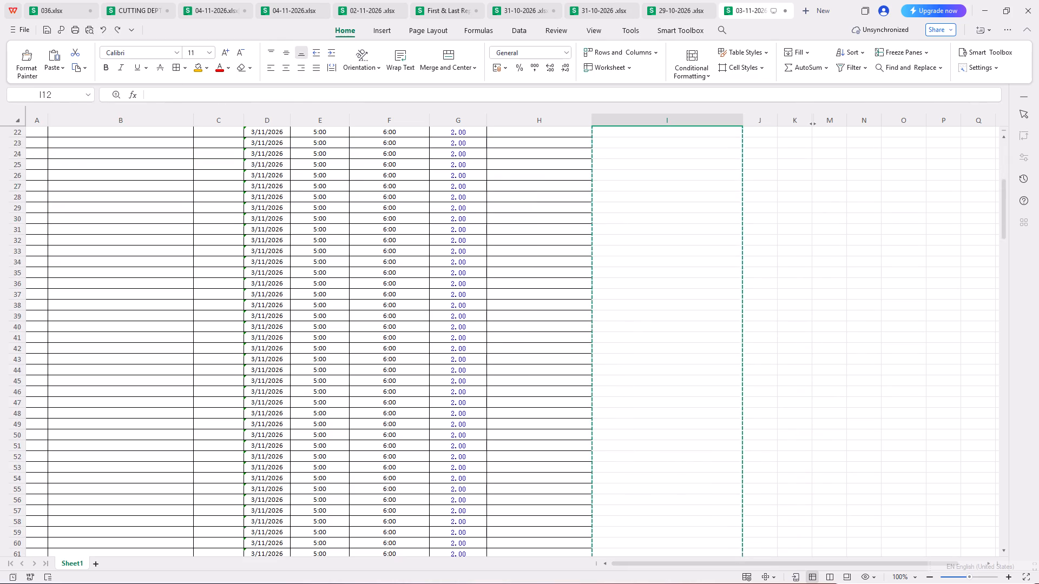
scroll(531, 338, down, 15)
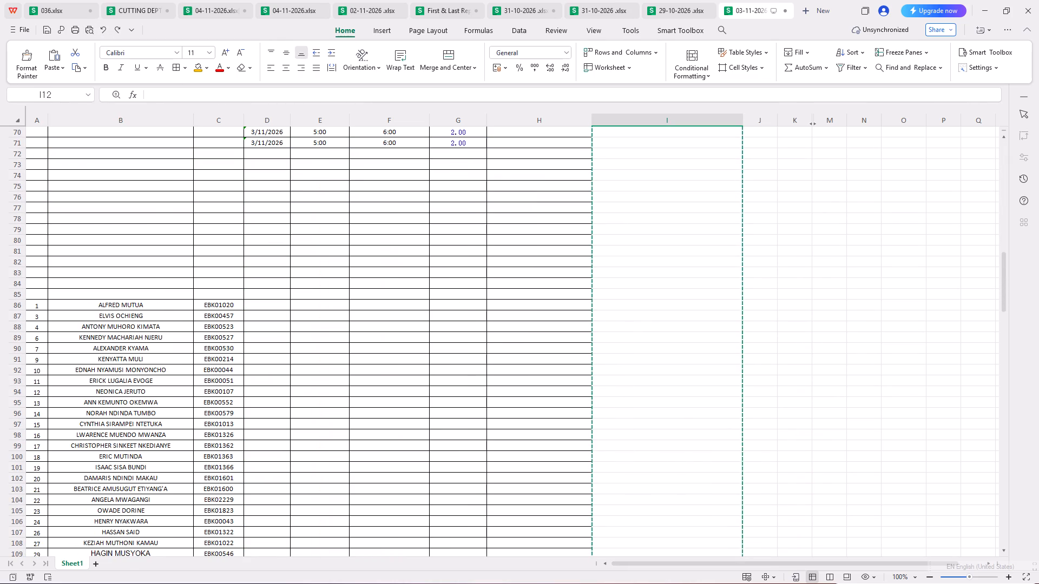
scroll(528, 333, down, 5)
scroll(528, 333, up, 7)
scroll(528, 333, down, 5)
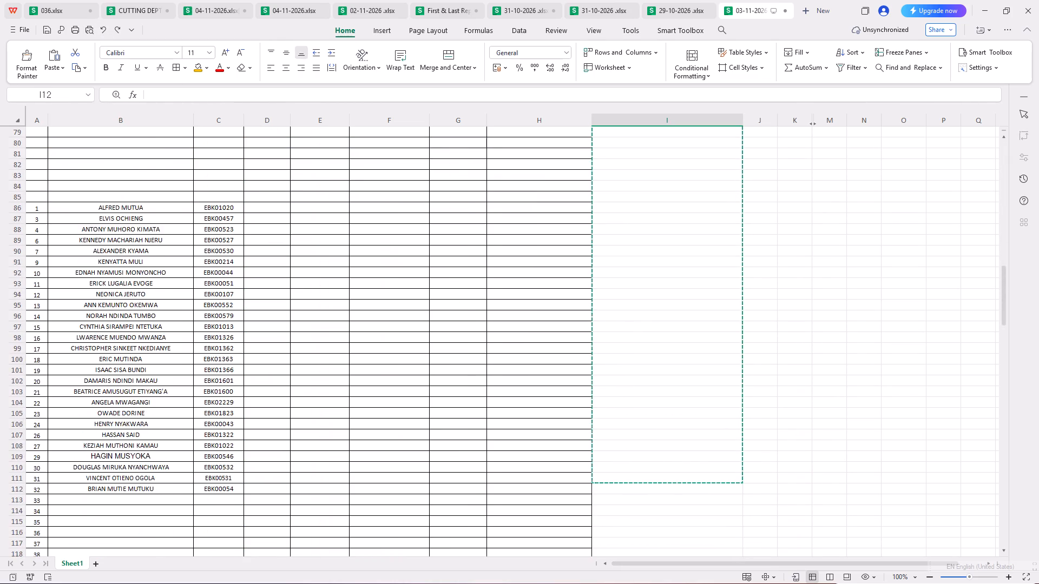
scroll(528, 333, down, 20)
scroll(528, 333, down, 1)
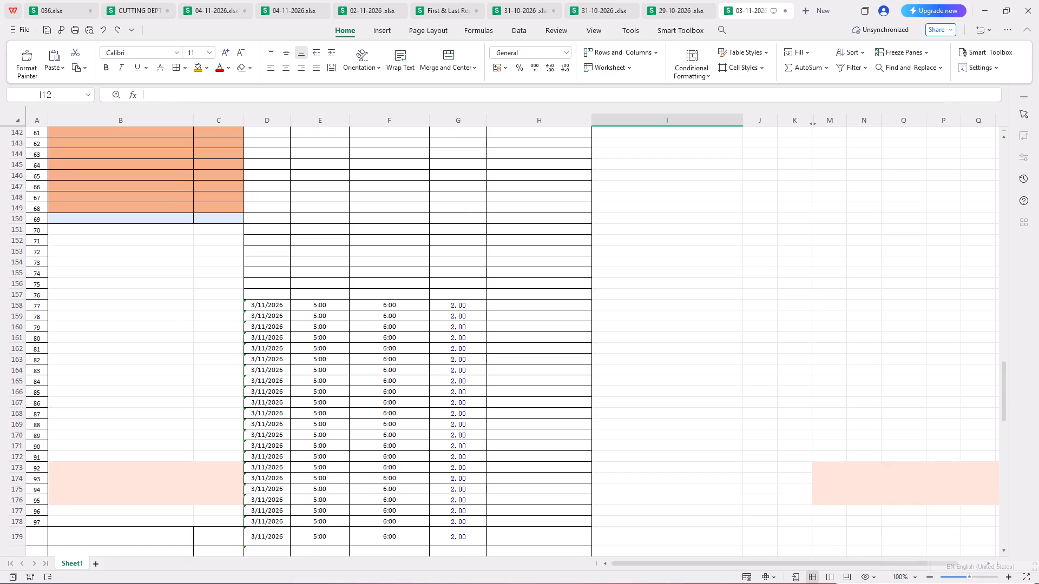
drag(283, 302, 429, 316)
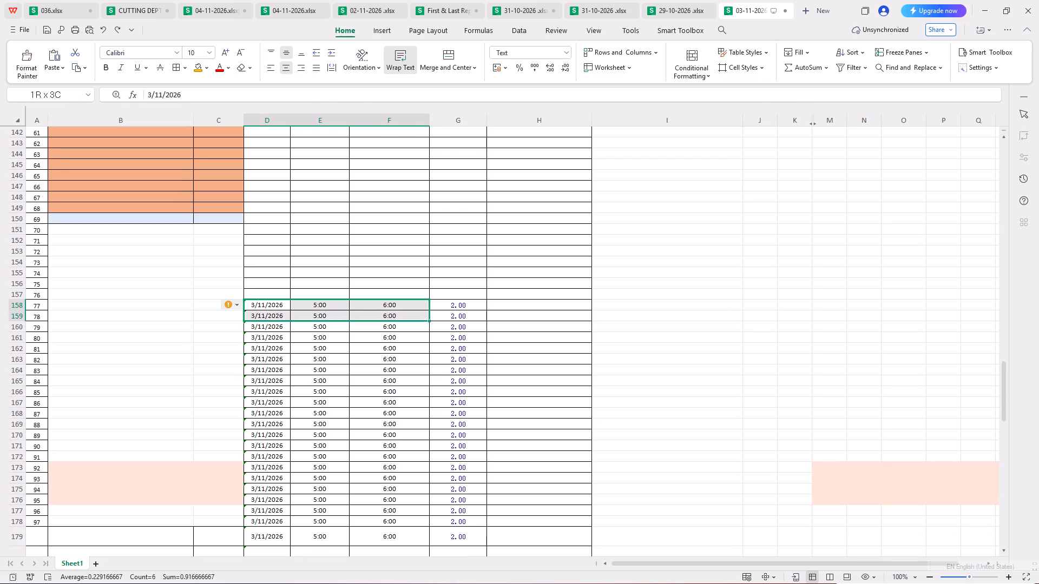
drag(429, 316, 448, 546)
right_click(428, 478)
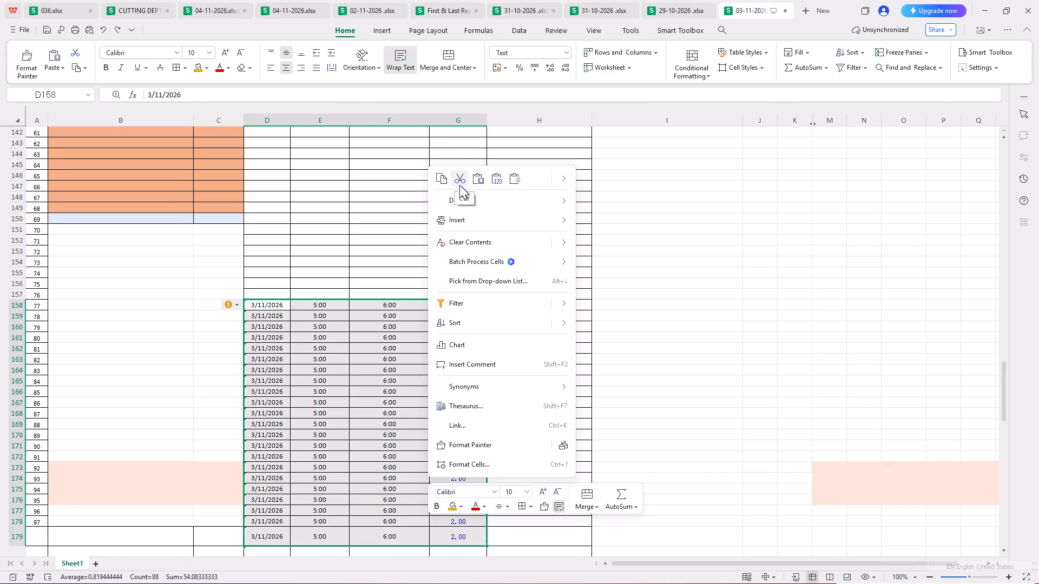
click(460, 181)
scroll(442, 363, up, 20)
scroll(442, 363, up, 4)
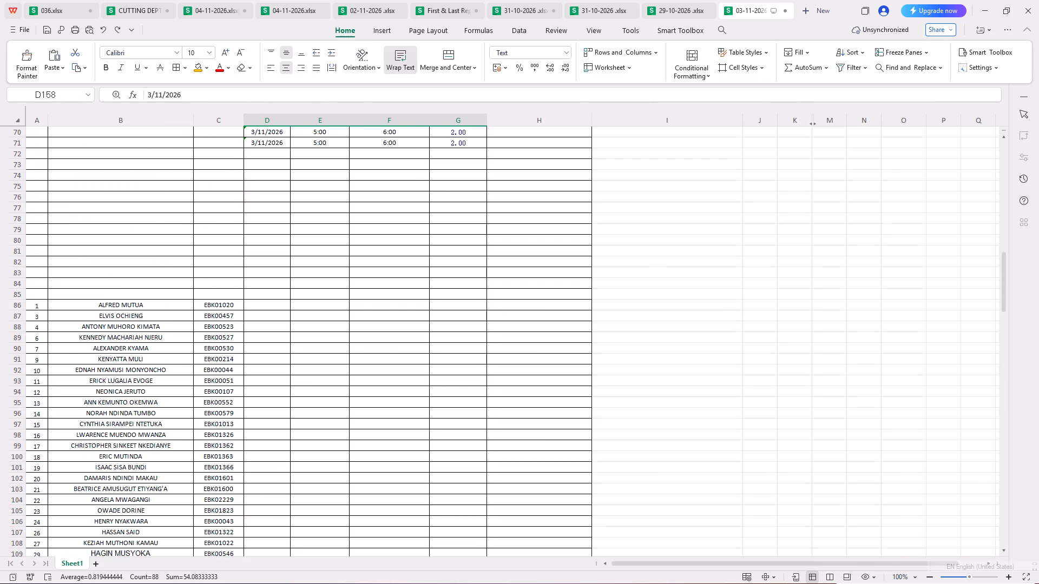
click(259, 303)
right_click(259, 303)
click(307, 18)
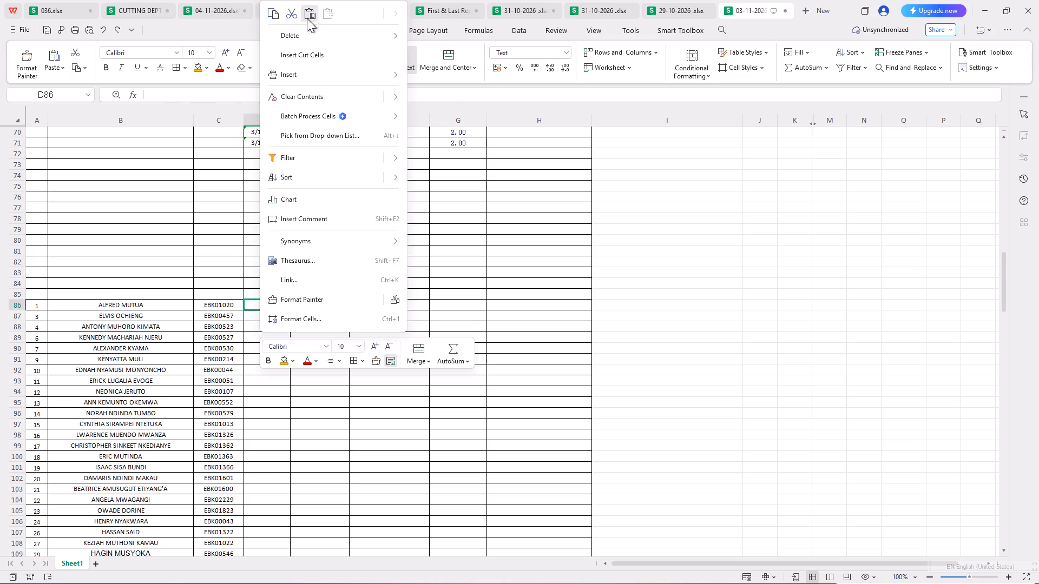
Examine the form's date and hours rows against the listed employees and the empty employee rows.
scroll(372, 201, down, 6)
scroll(390, 284, up, 6)
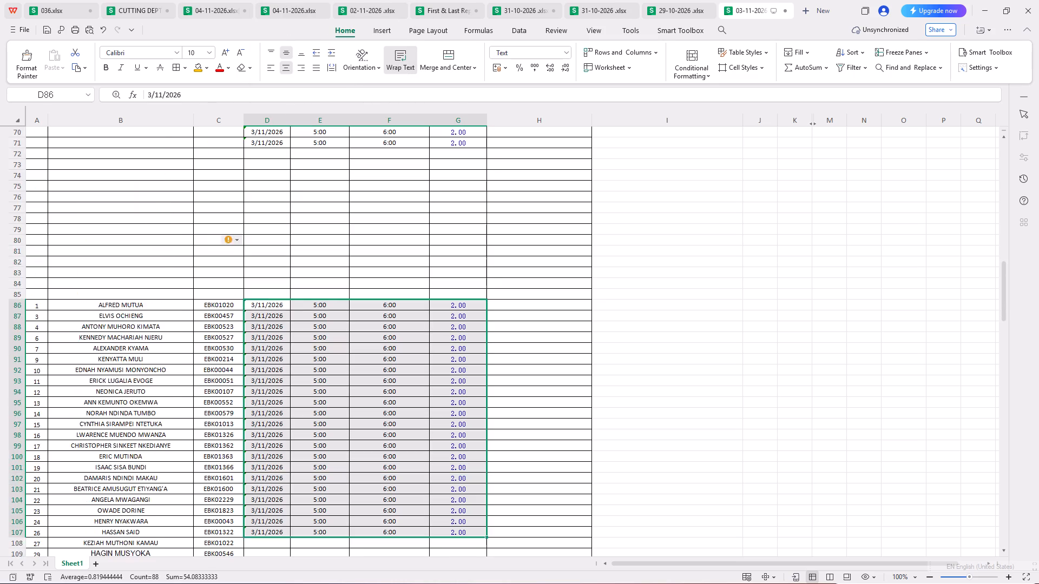
scroll(390, 286, up, 12)
scroll(390, 286, down, 8)
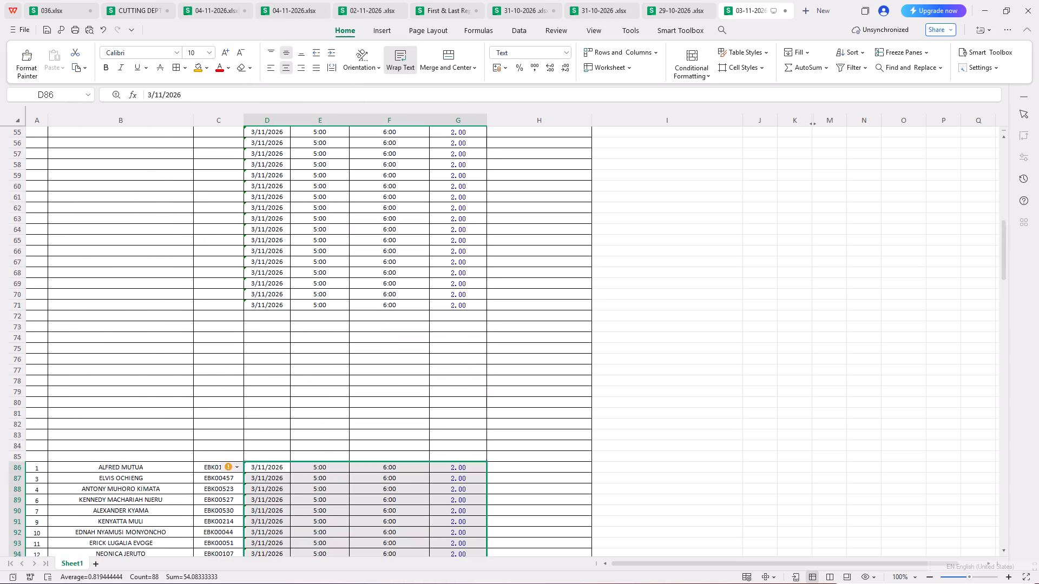
scroll(385, 297, down, 7)
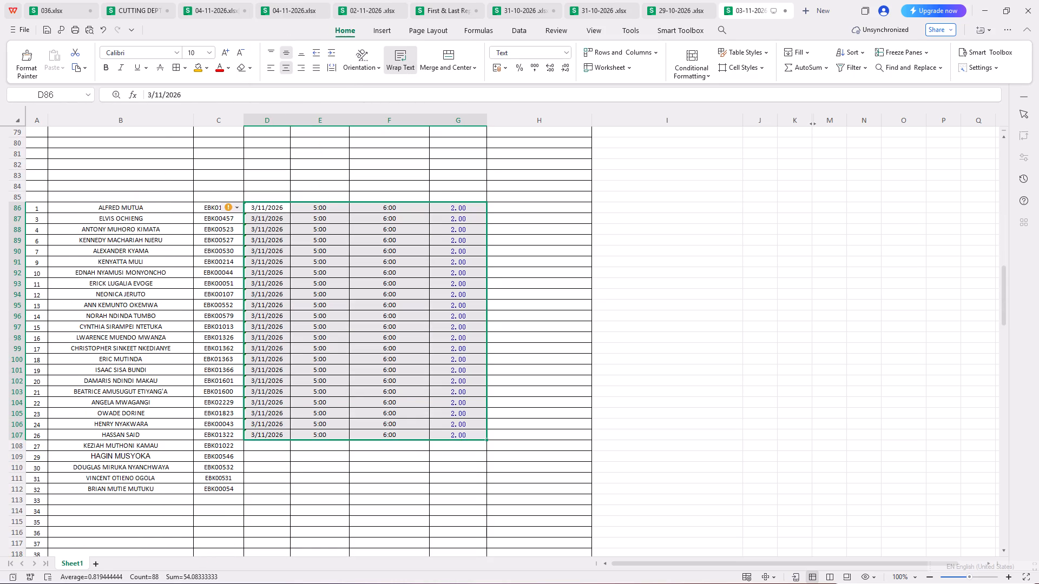
scroll(384, 297, up, 10)
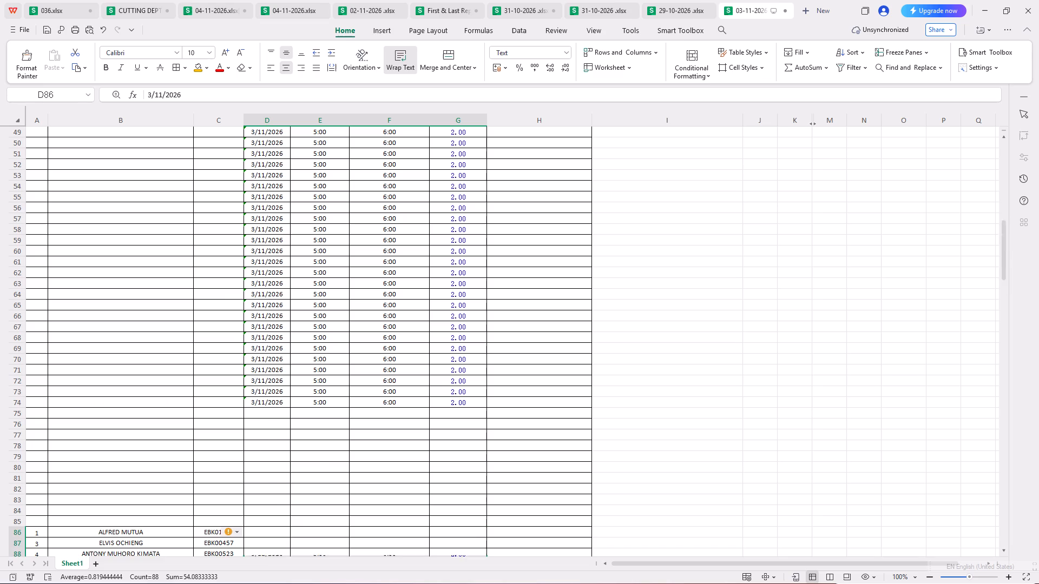
scroll(383, 297, up, 10)
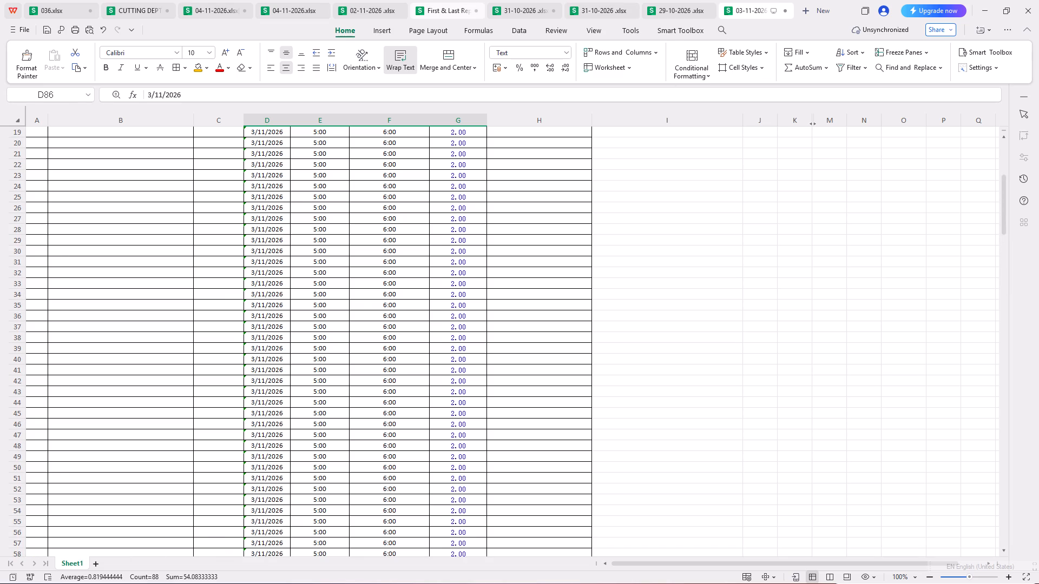
Switch to the First & Last attendance workbook and reapply the pink cell colour filter on employee ID column C.
click(462, 10)
scroll(287, 280, down, 7)
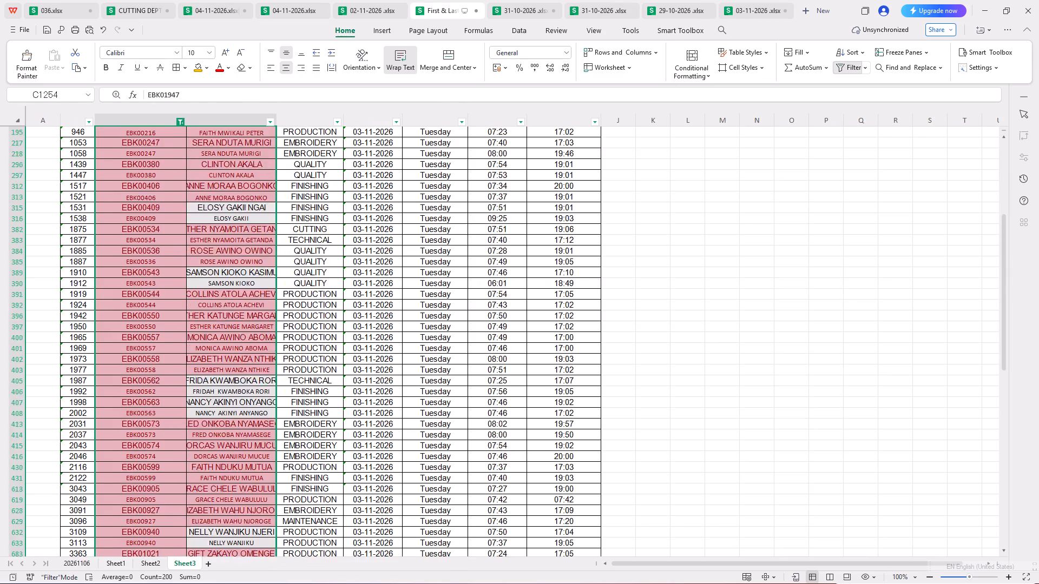
scroll(287, 280, down, 11)
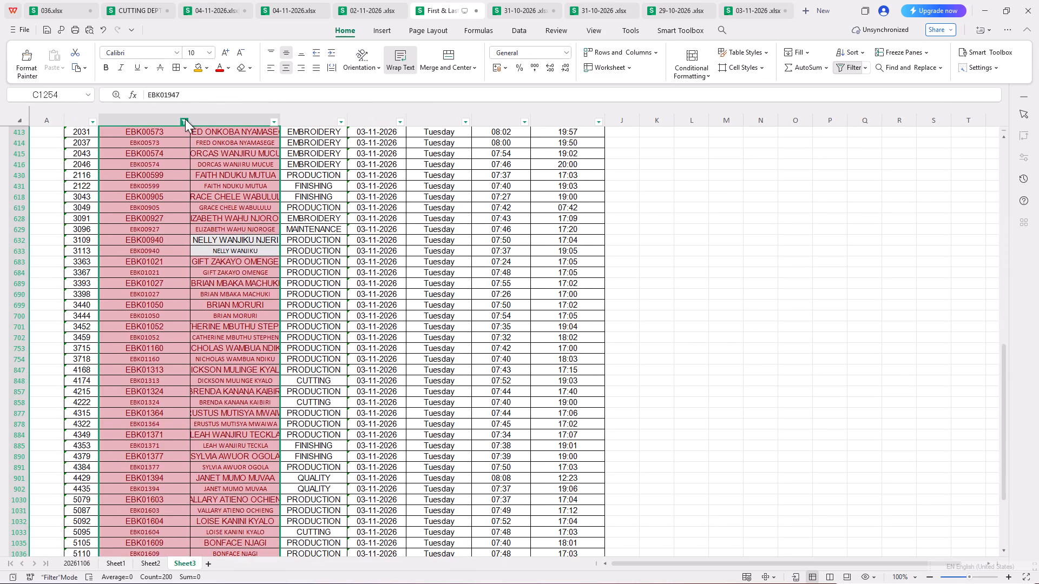
click(185, 119)
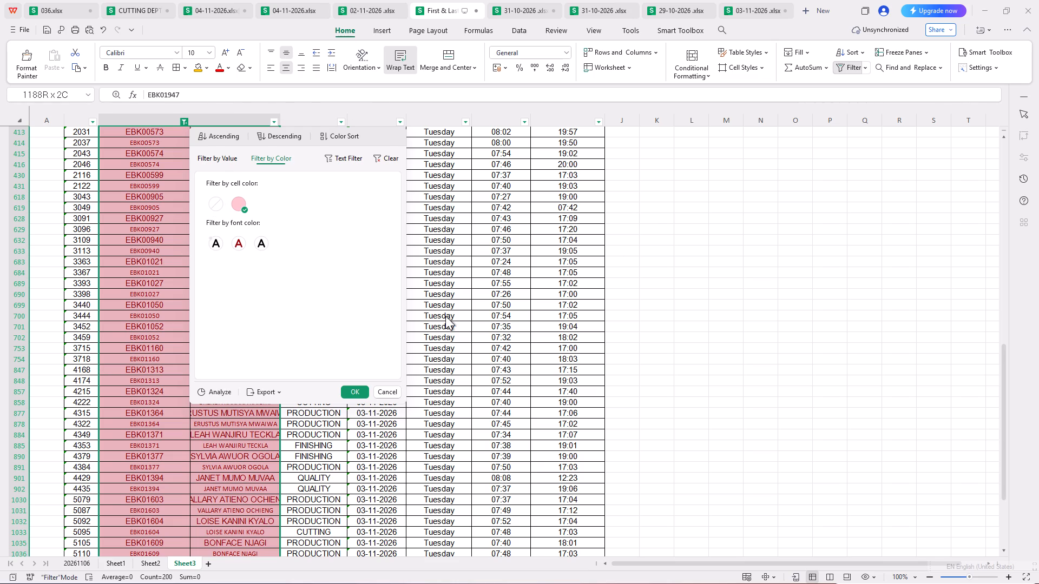
click(358, 391)
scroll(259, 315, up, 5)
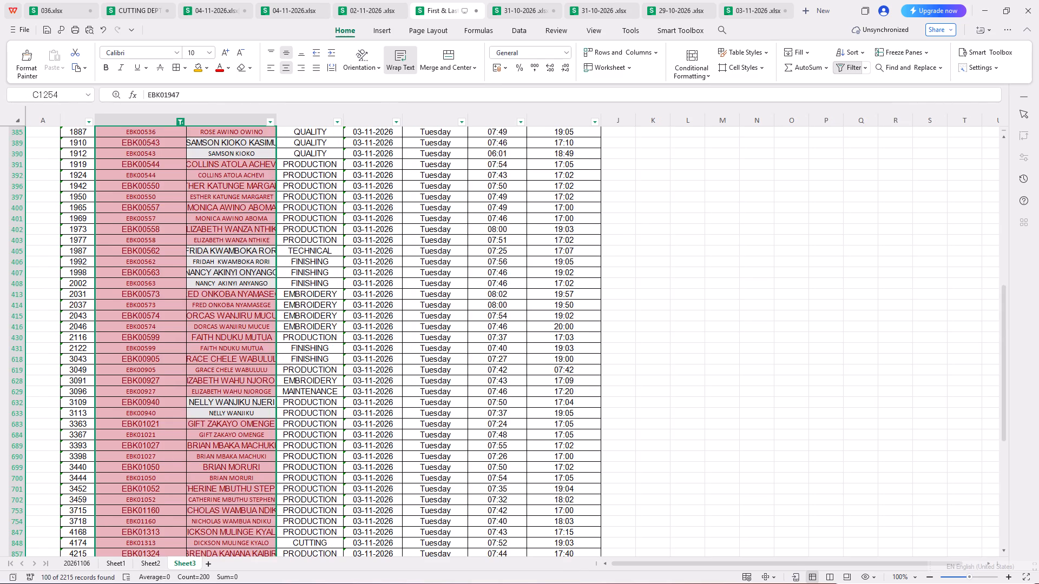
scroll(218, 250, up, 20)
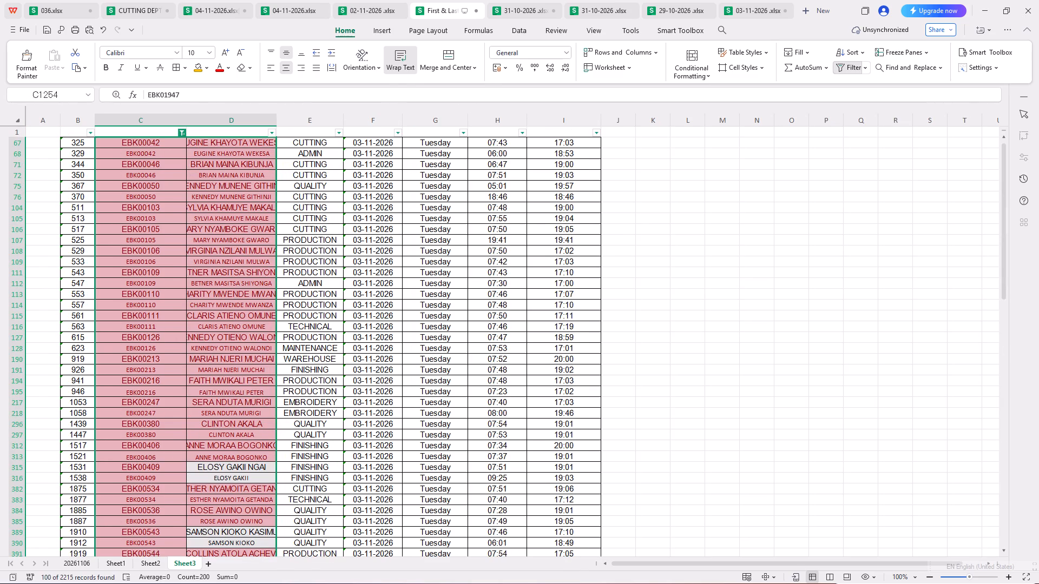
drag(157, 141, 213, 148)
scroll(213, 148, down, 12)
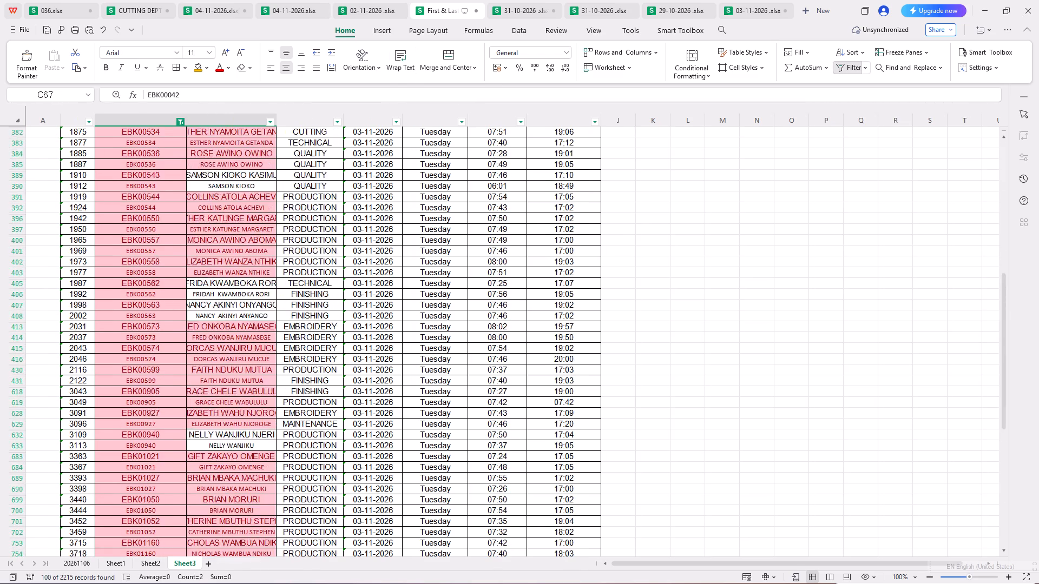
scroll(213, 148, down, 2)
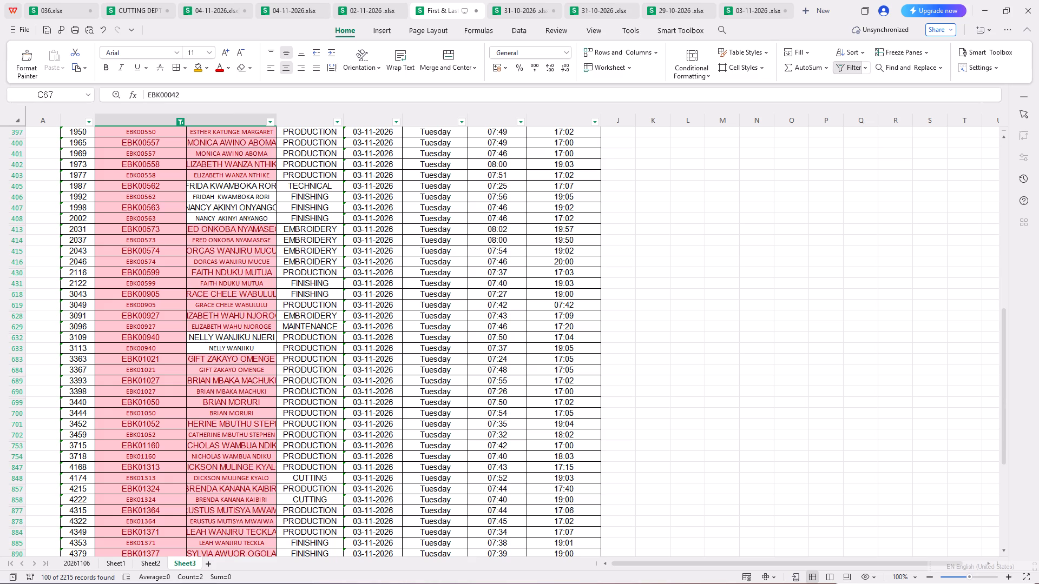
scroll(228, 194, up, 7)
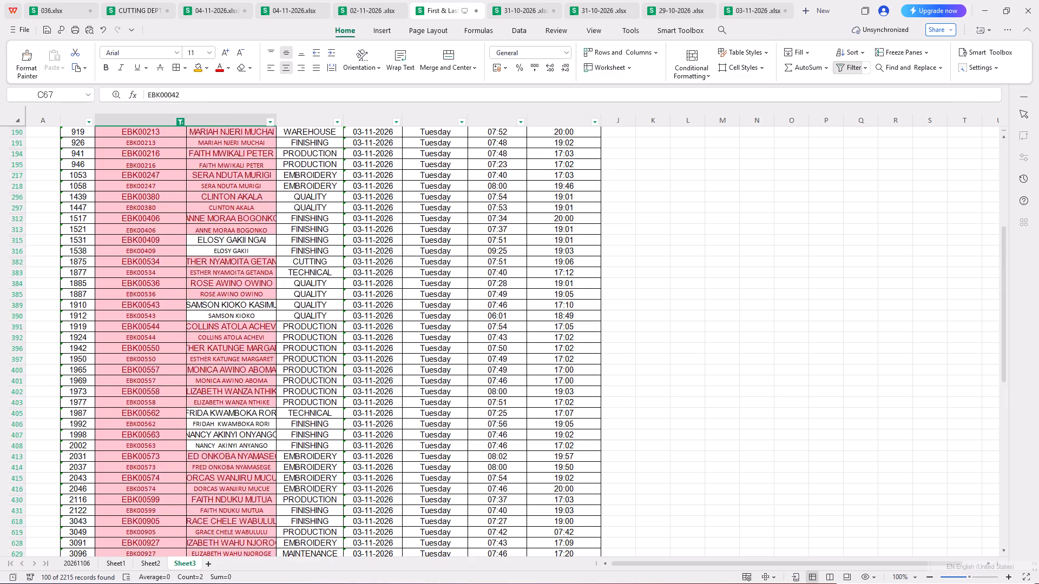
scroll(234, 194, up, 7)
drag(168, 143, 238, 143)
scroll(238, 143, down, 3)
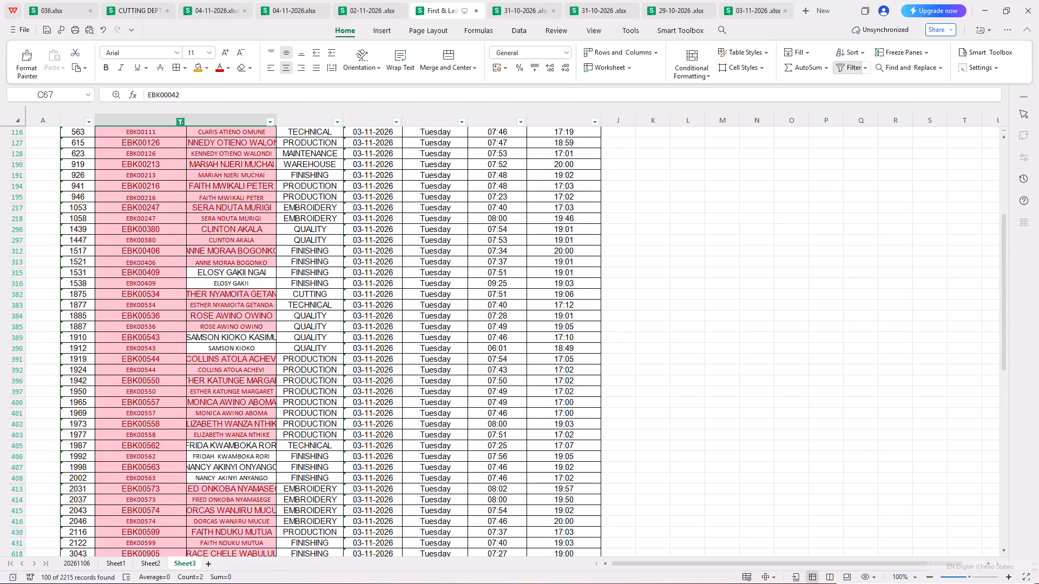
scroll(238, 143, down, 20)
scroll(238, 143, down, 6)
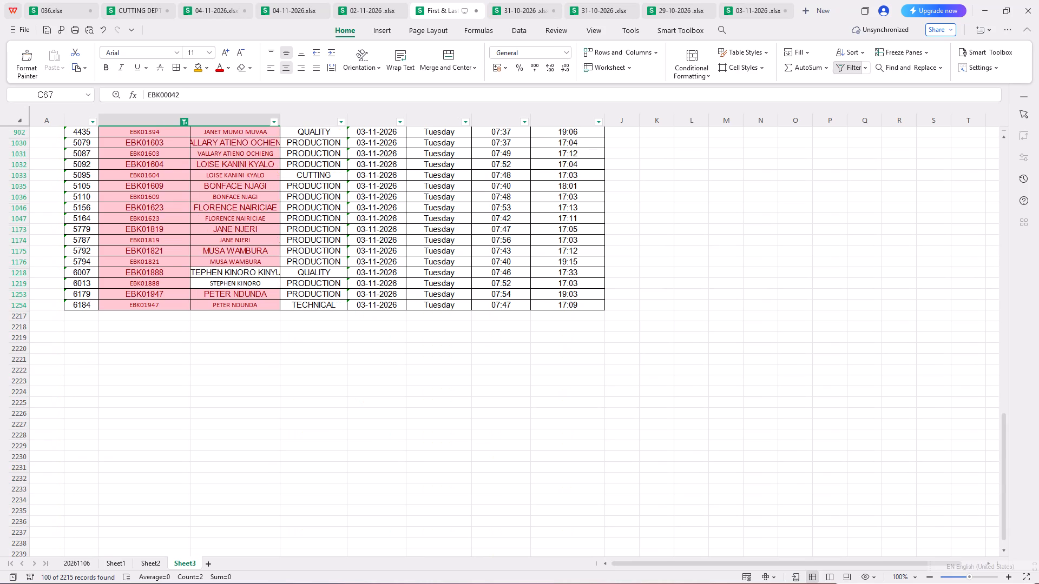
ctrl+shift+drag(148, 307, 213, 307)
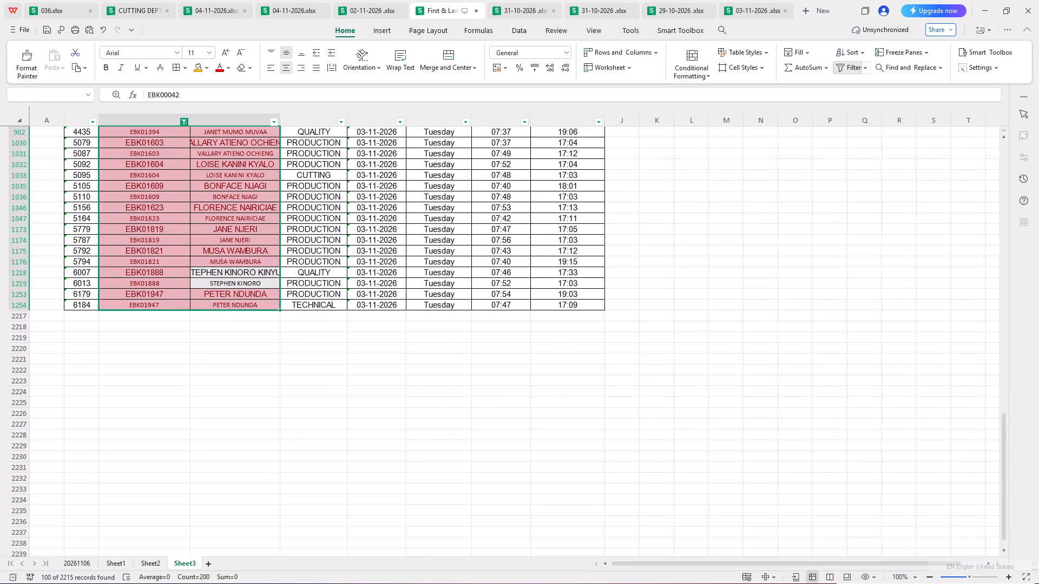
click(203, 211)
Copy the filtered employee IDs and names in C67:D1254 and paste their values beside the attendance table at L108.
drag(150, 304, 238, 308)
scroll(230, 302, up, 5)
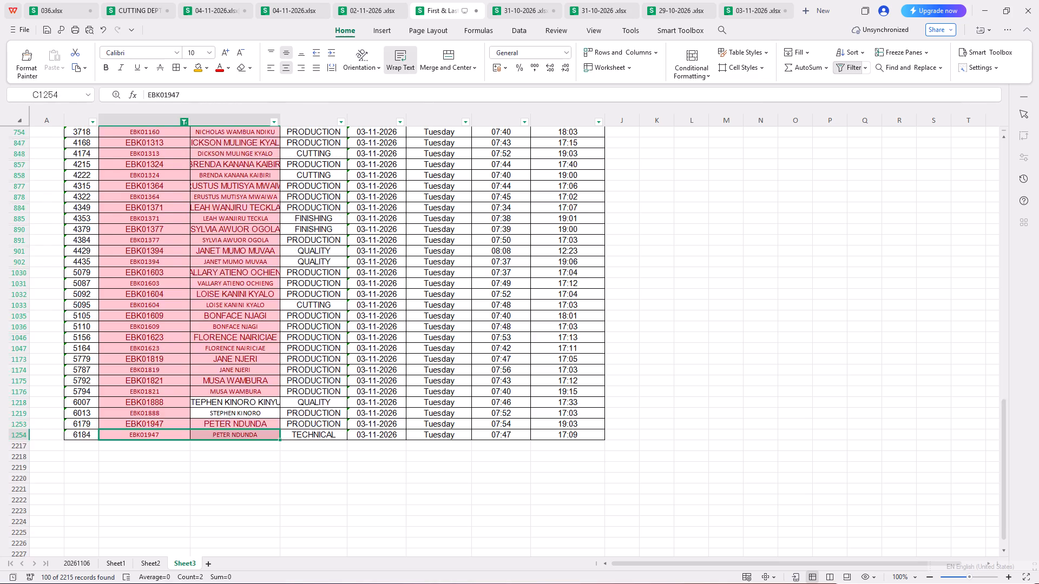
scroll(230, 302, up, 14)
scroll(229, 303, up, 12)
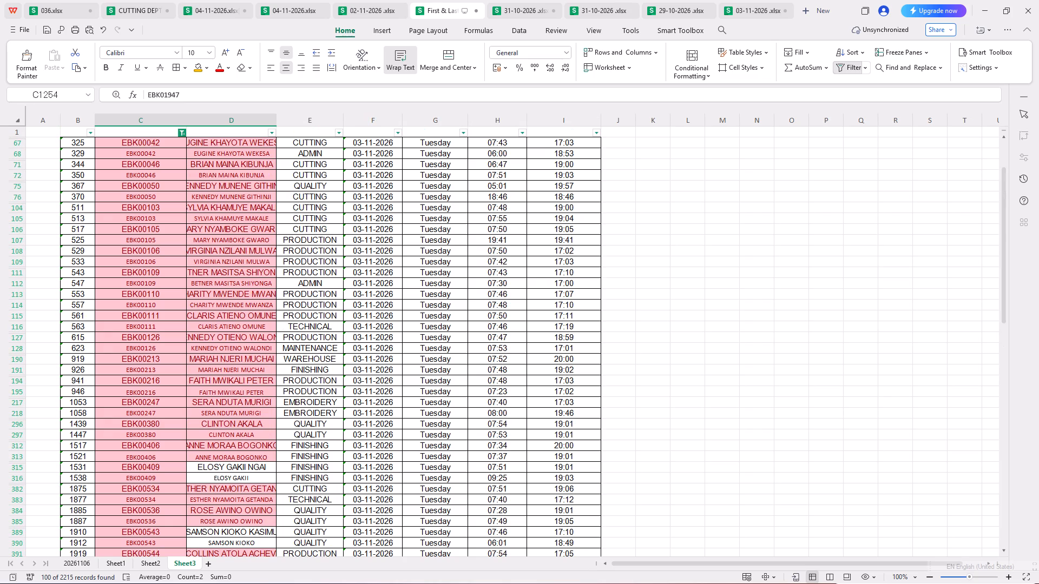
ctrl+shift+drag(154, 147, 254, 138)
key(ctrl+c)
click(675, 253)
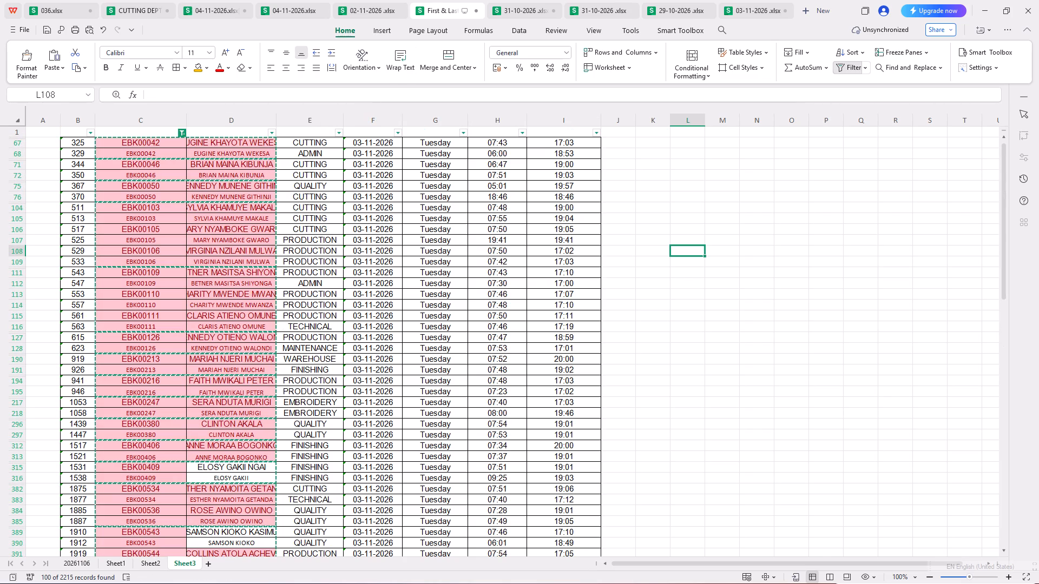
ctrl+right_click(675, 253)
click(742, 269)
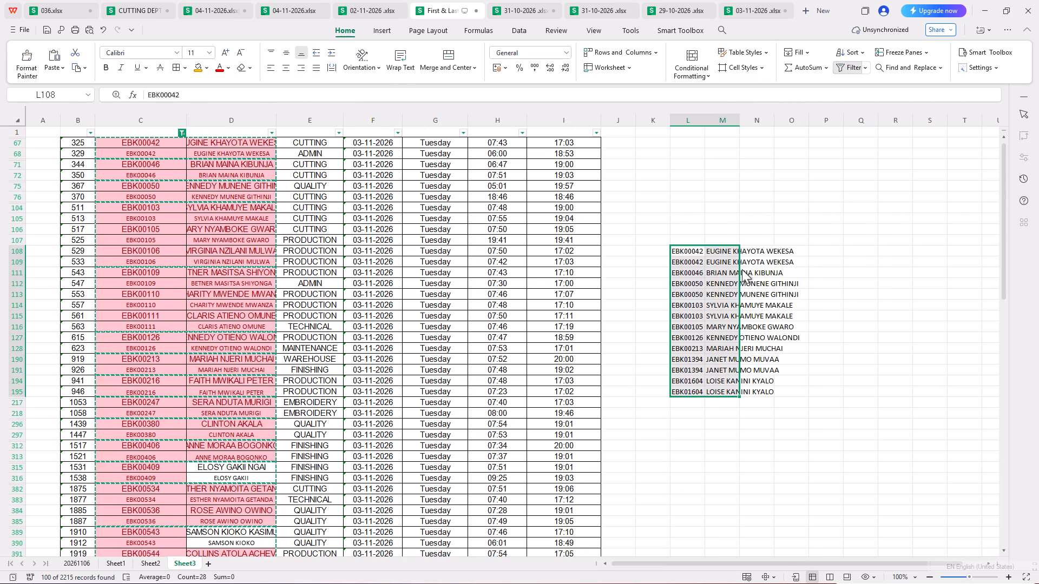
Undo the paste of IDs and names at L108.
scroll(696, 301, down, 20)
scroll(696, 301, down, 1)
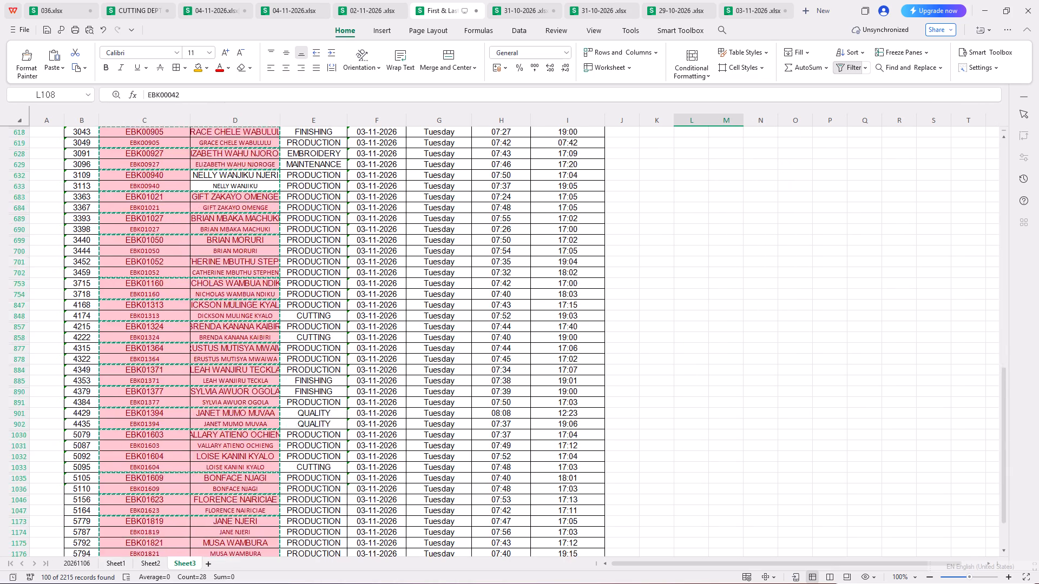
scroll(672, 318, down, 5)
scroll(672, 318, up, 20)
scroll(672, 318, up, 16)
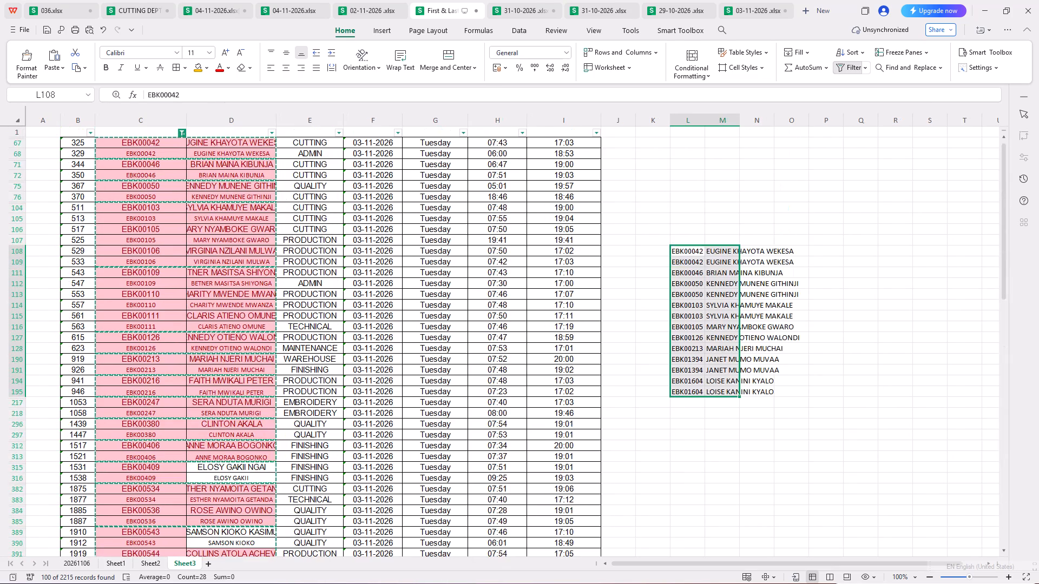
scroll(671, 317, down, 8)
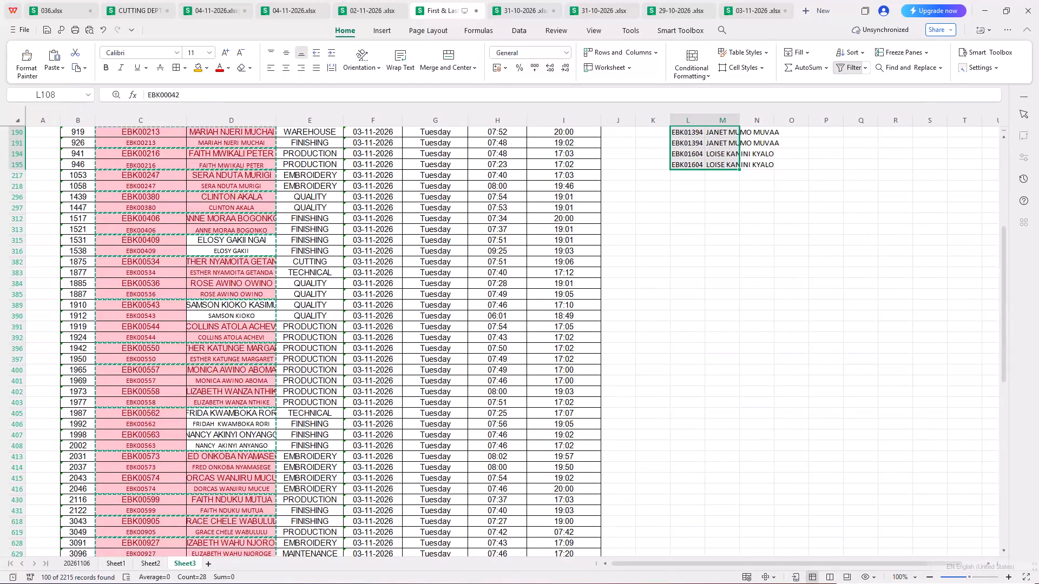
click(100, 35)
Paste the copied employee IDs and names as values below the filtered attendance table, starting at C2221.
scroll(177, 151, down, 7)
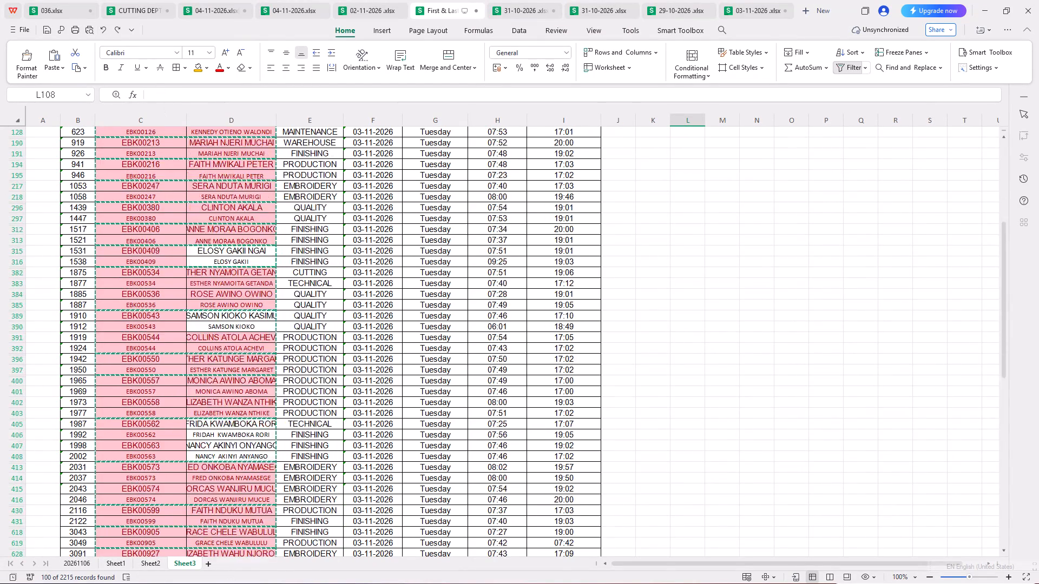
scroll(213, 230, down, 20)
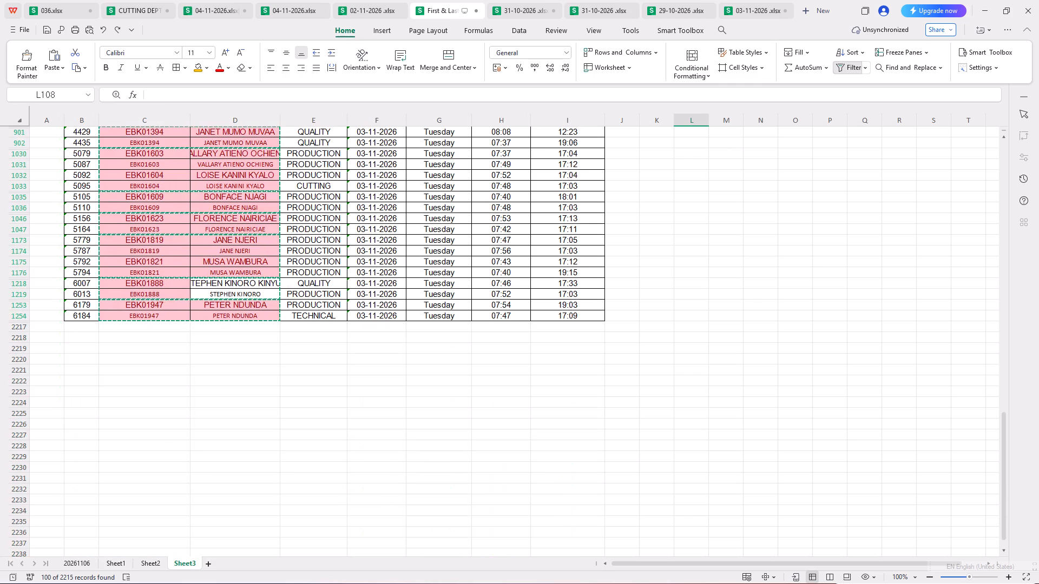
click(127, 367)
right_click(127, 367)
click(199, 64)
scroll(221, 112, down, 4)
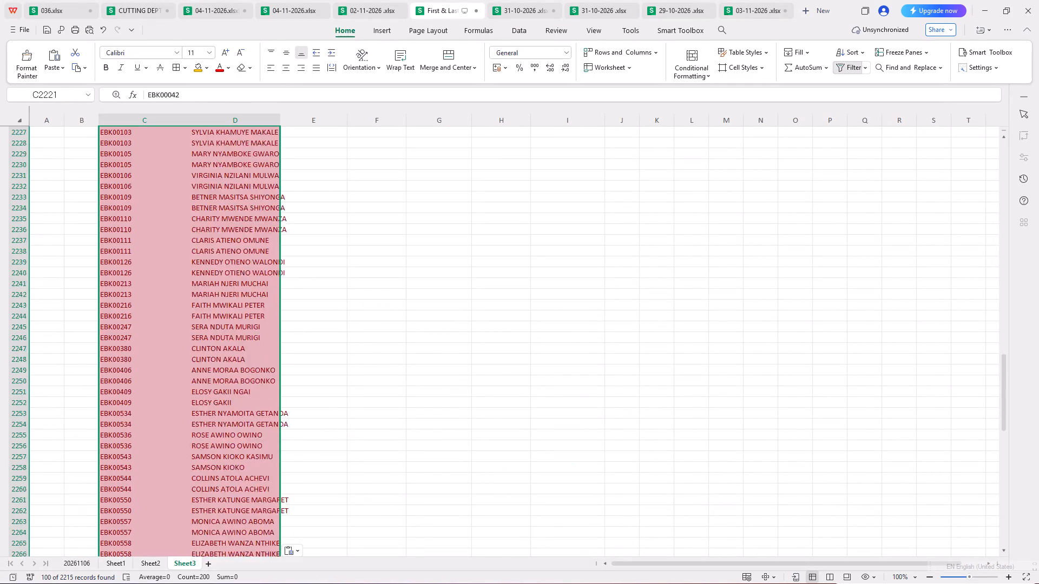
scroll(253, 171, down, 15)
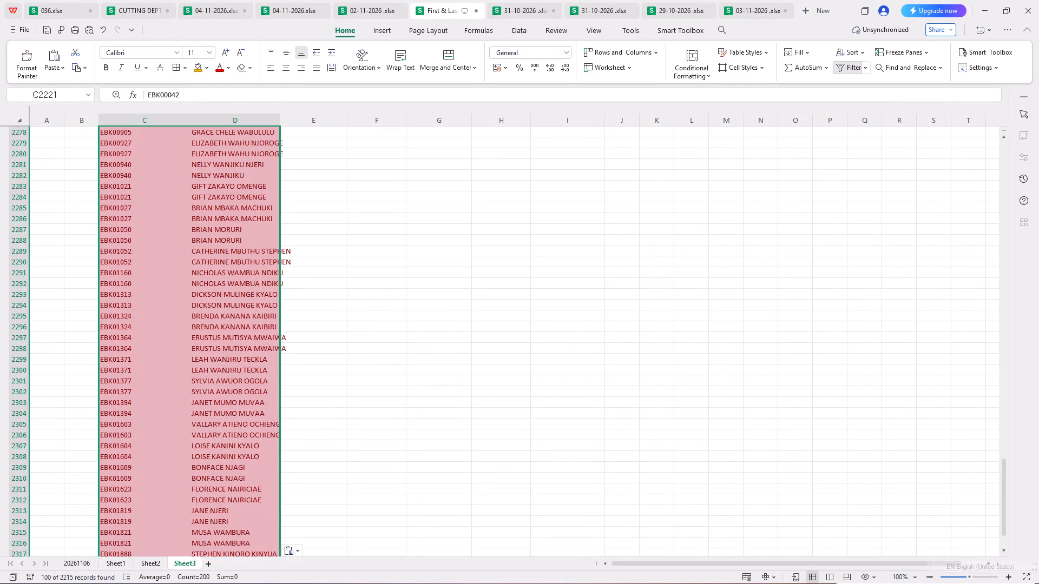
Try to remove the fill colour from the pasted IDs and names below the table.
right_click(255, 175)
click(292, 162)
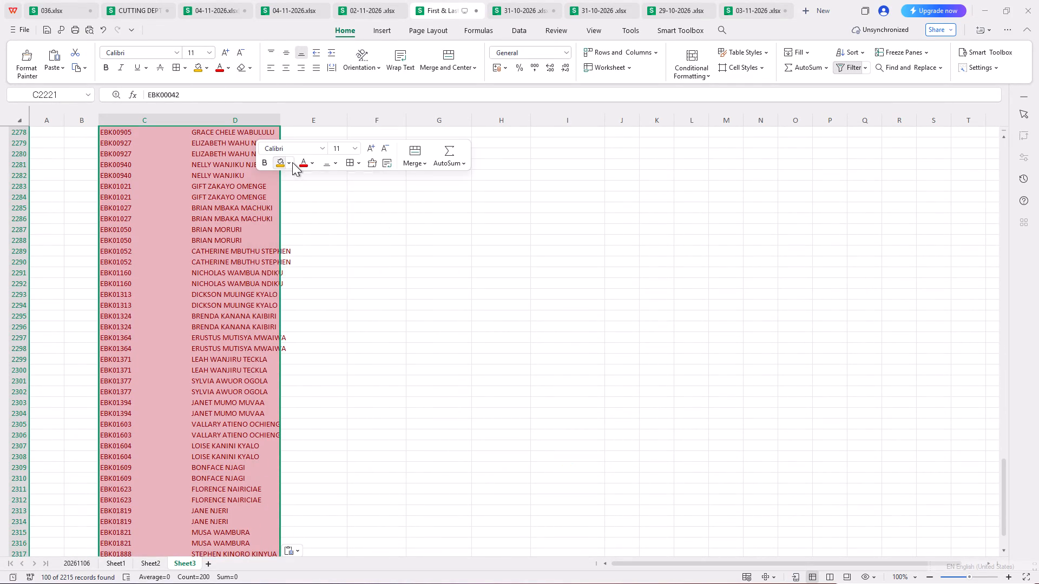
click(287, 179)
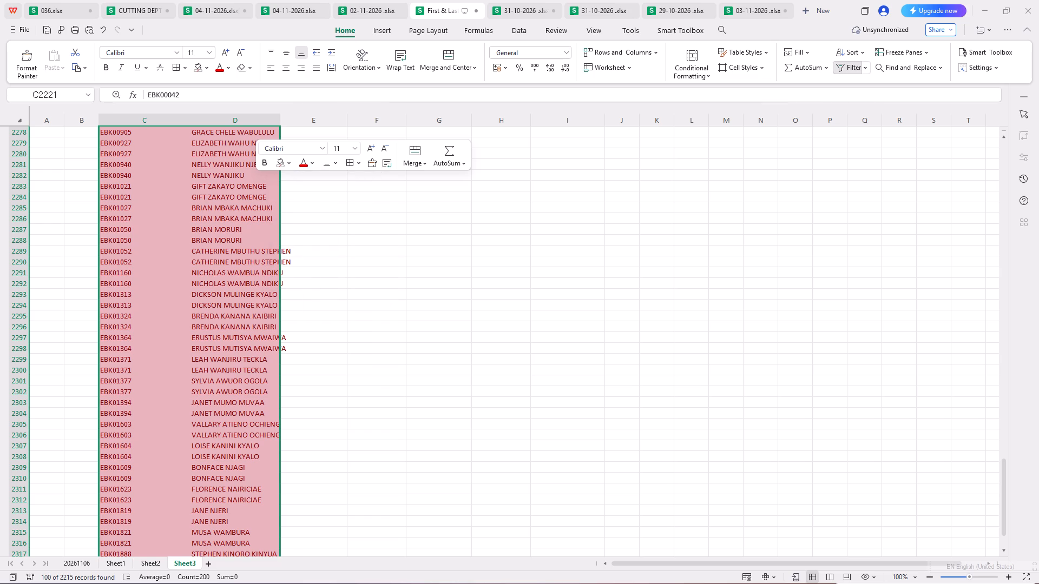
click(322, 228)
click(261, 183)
Examine the pasted ID and name list against the filtered attendance rows above it.
scroll(190, 200, up, 6)
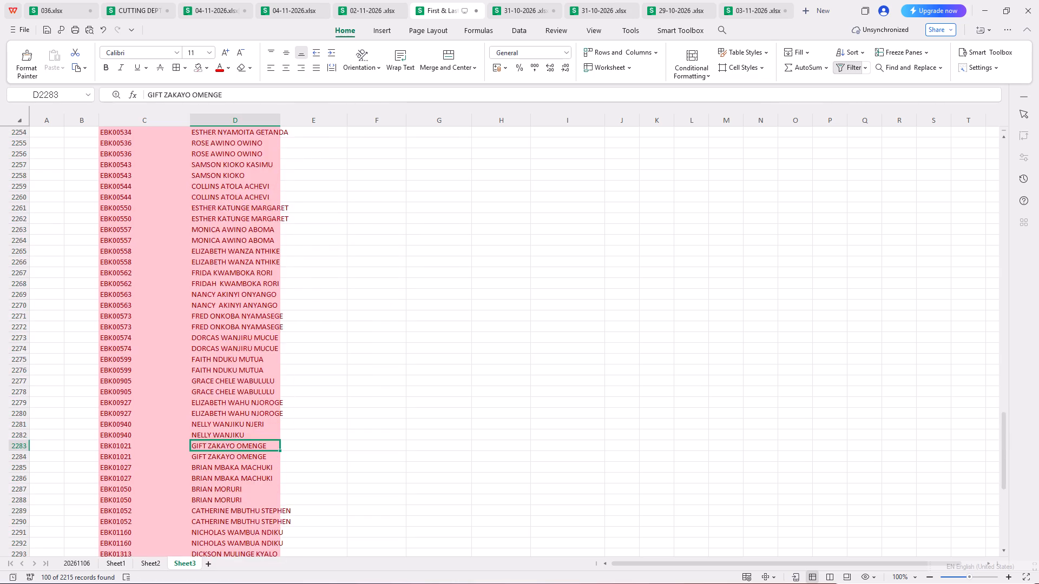
scroll(192, 197, up, 17)
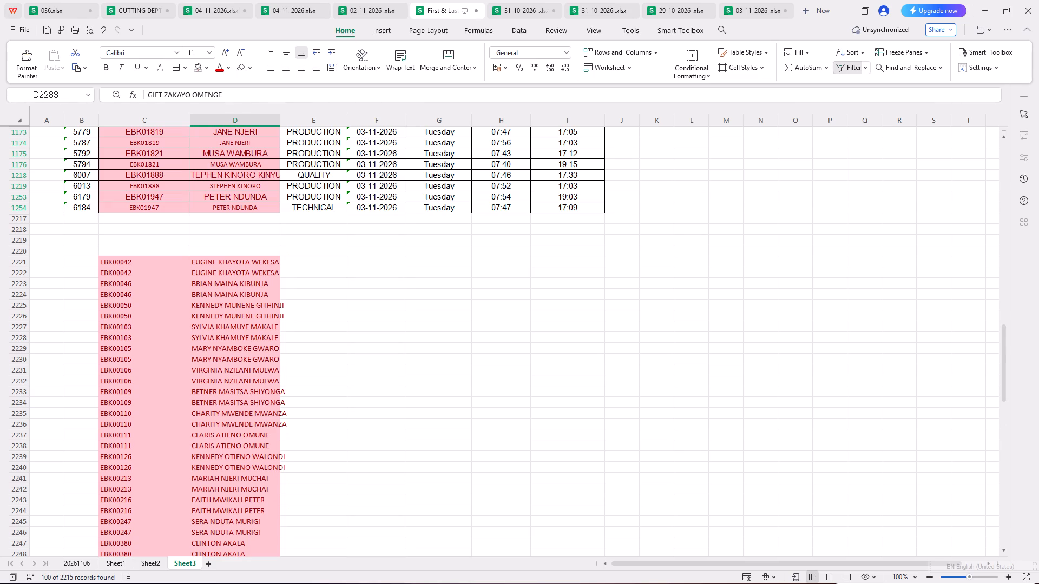
scroll(172, 261, up, 6)
scroll(172, 261, down, 4)
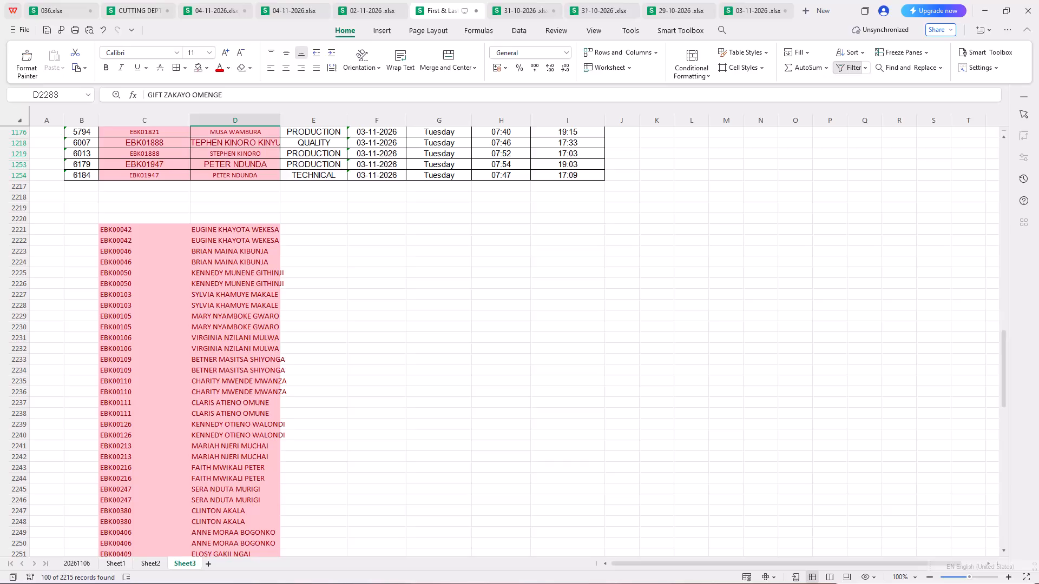
scroll(182, 256, up, 11)
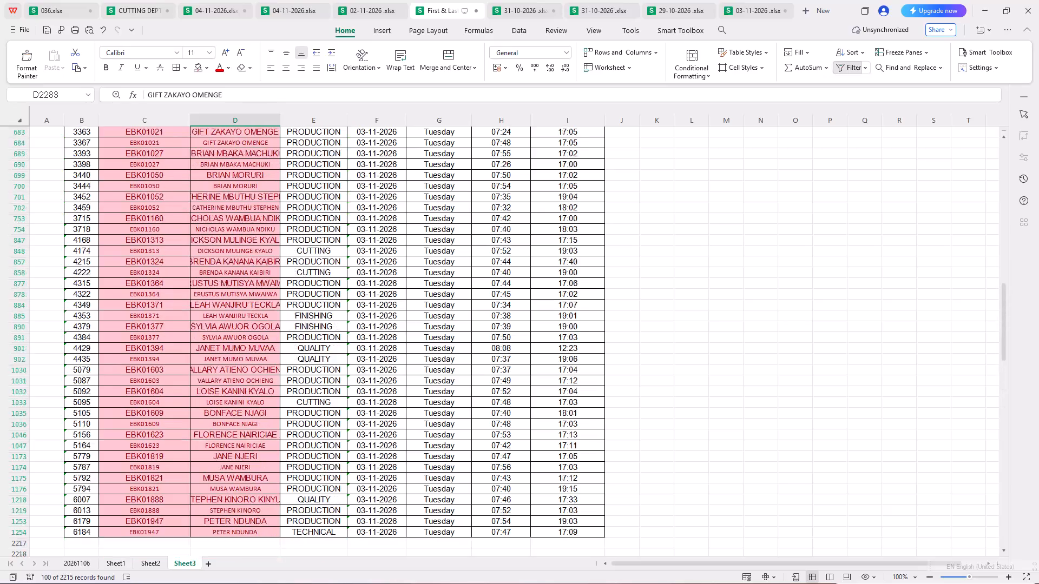
scroll(206, 243, up, 20)
scroll(206, 243, up, 16)
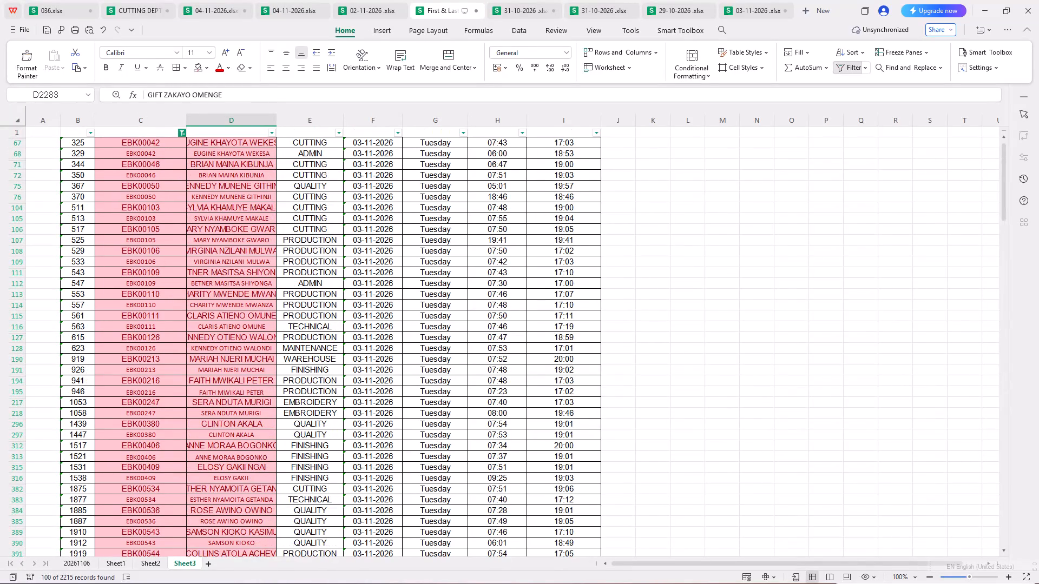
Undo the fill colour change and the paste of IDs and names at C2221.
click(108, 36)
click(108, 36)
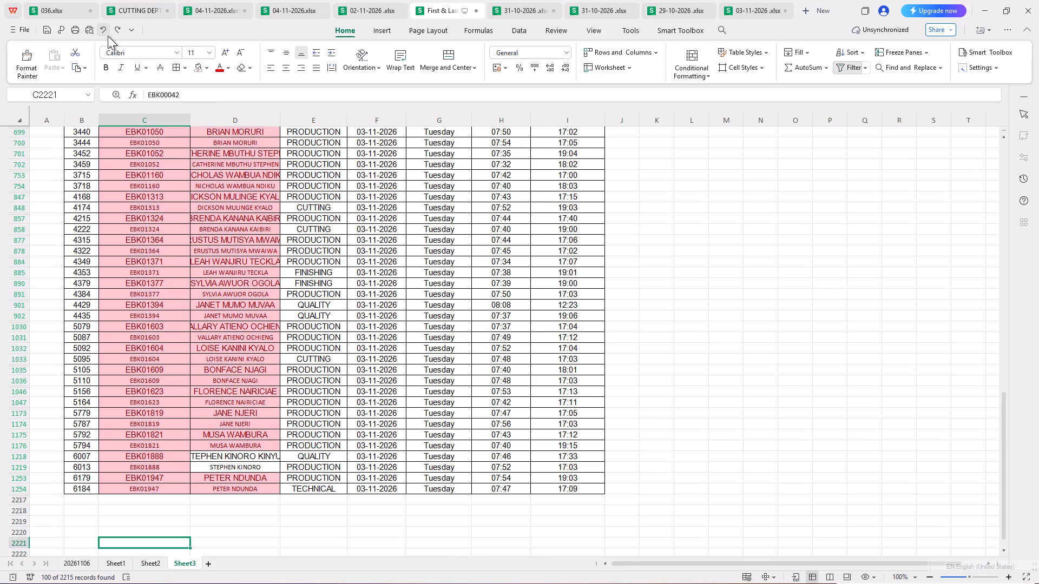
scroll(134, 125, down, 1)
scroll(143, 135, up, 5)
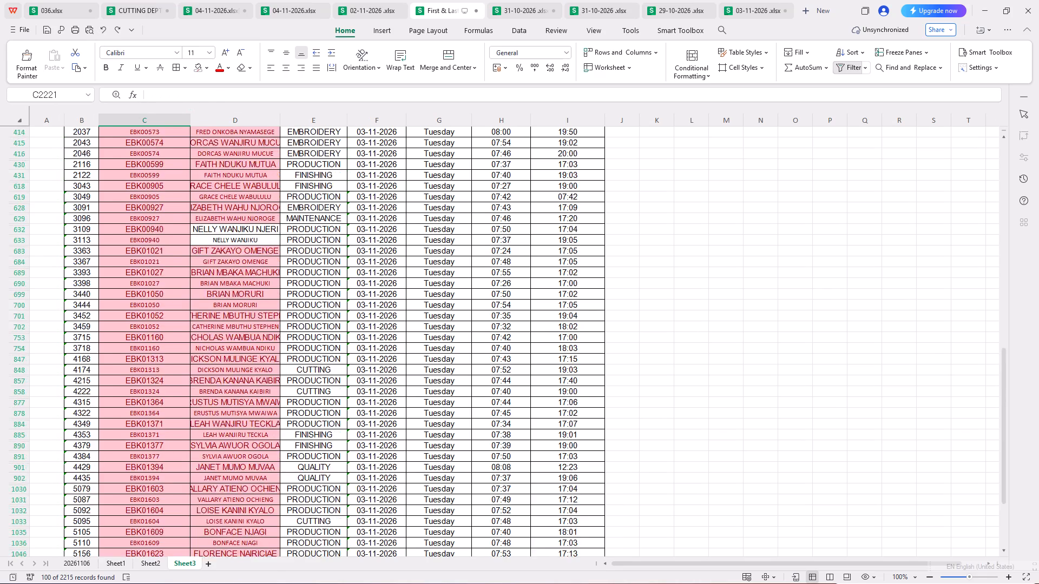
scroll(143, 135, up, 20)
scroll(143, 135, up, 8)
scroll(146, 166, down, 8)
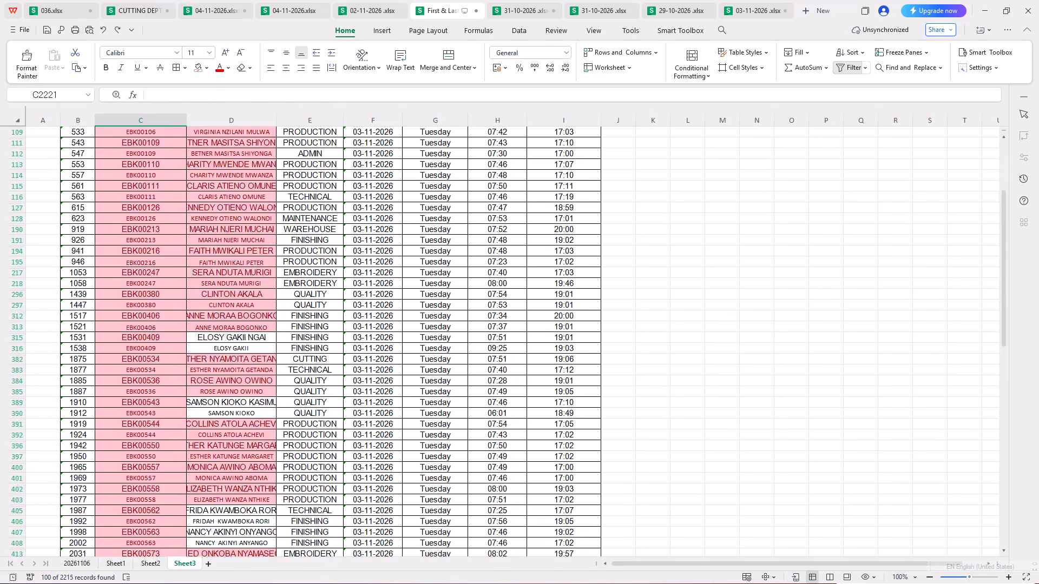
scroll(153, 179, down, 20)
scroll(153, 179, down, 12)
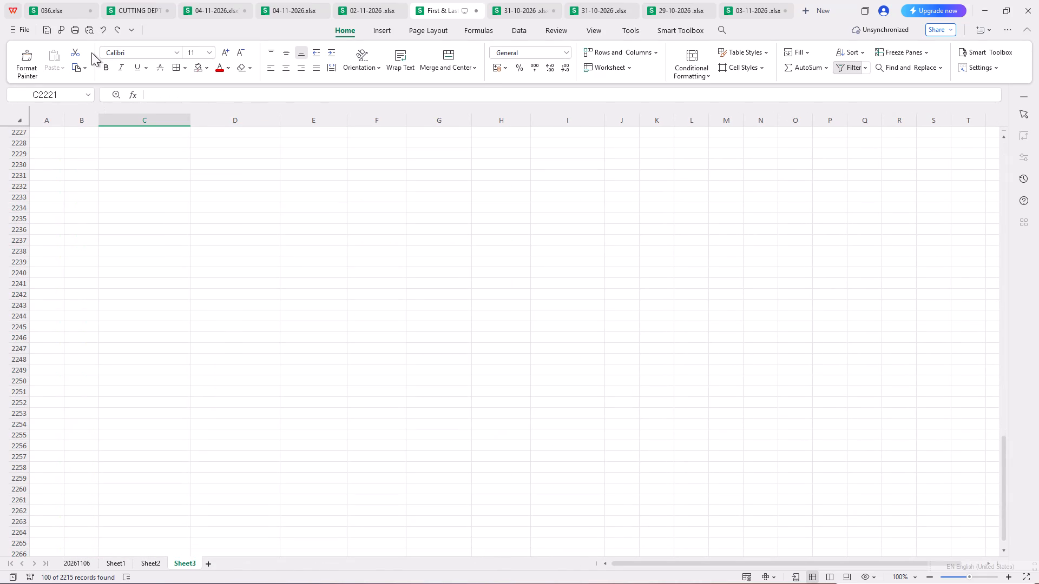
Undo the earlier move of the overtime date, time and hours entries to D86 in the 03-11-2026 form.
click(106, 29)
scroll(209, 159, up, 11)
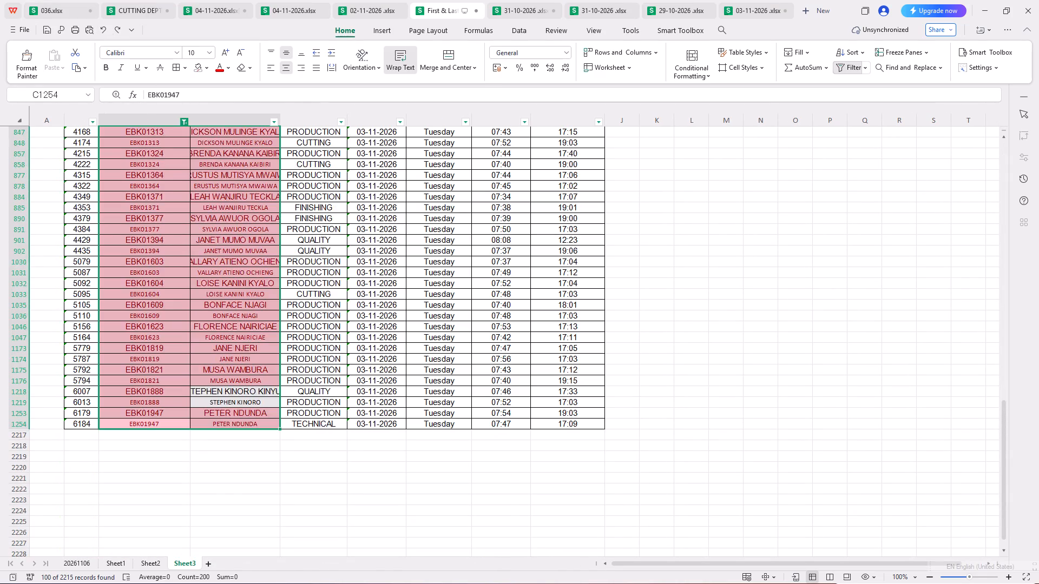
scroll(219, 170, up, 4)
click(104, 35)
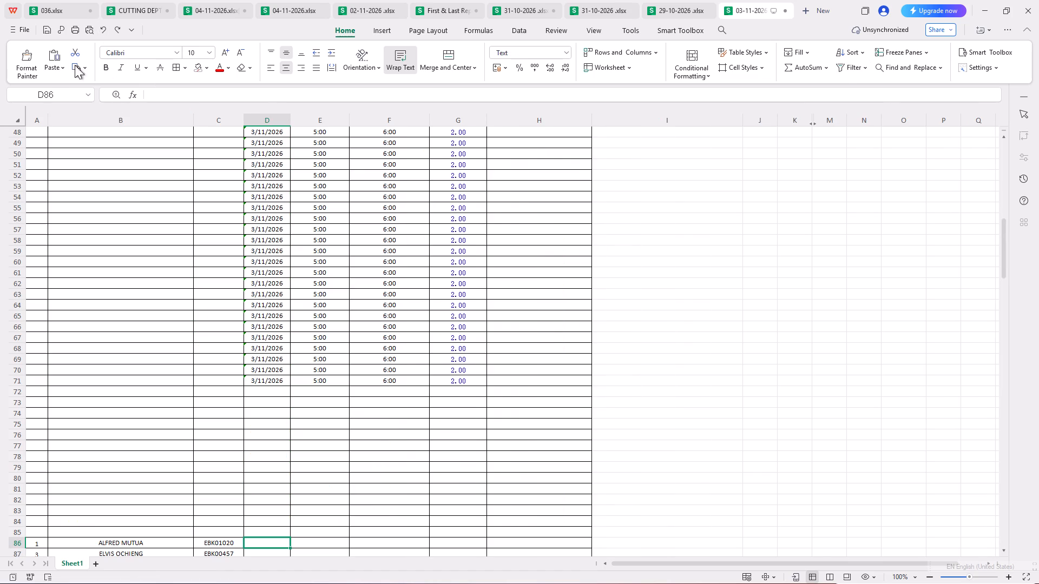
Undo the filtering, pink highlighting and reordering of the IDs and names in columns C and D of the attendance sheet.
click(101, 30)
click(101, 30)
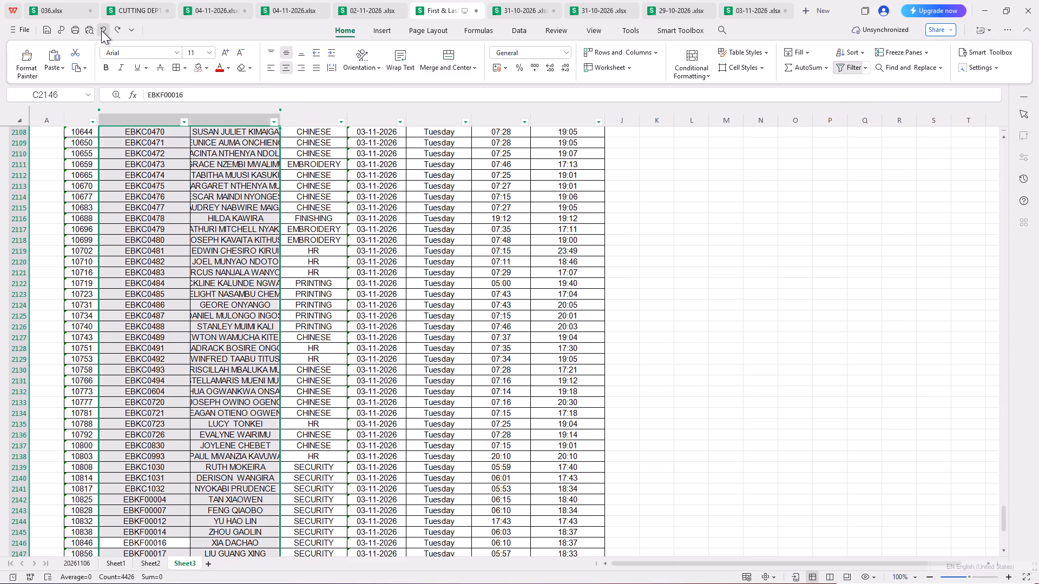
click(101, 30)
click(101, 30)
click(101, 30)
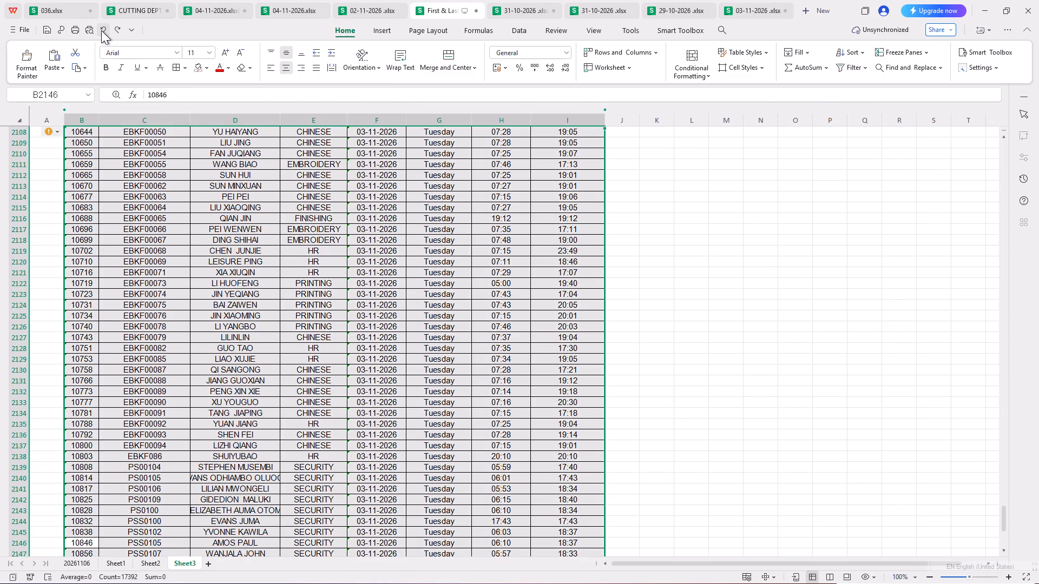
click(101, 30)
click(101, 30)
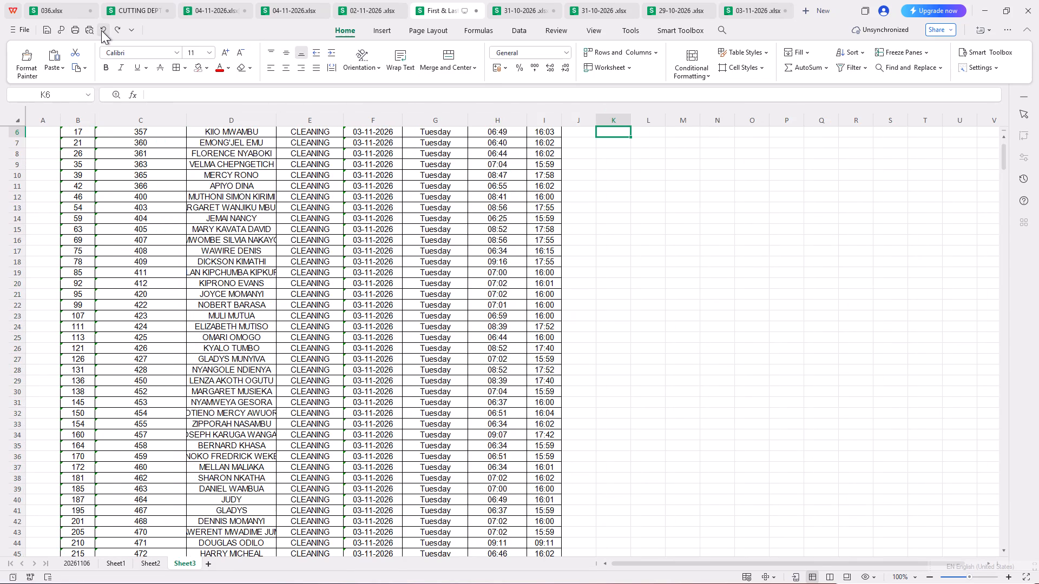
Add filters to columns B through I of the 03-11-2026 attendance data in Sheet3.
scroll(232, 170, up, 9)
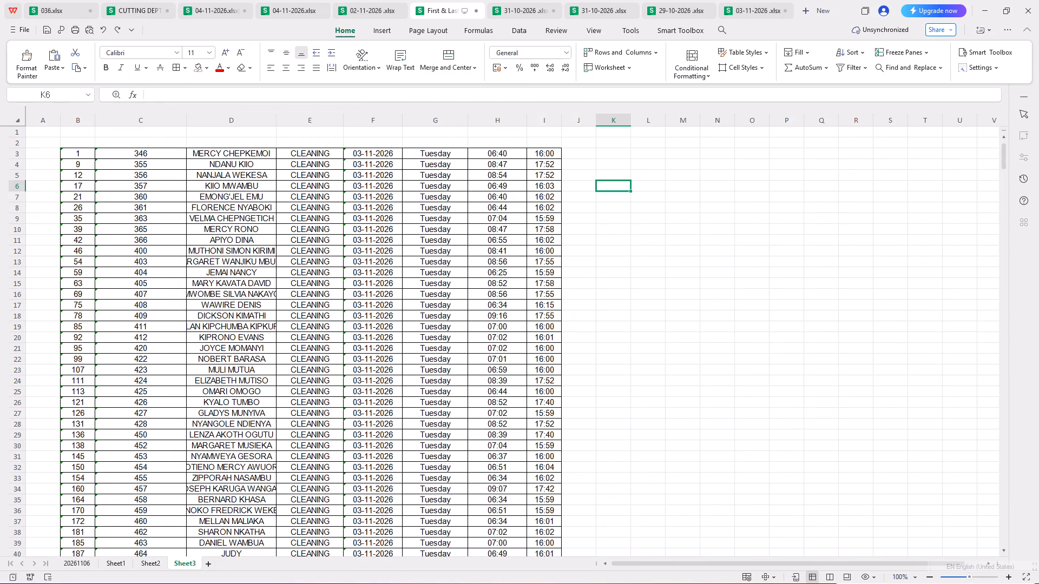
scroll(232, 170, down, 4)
scroll(232, 170, up, 7)
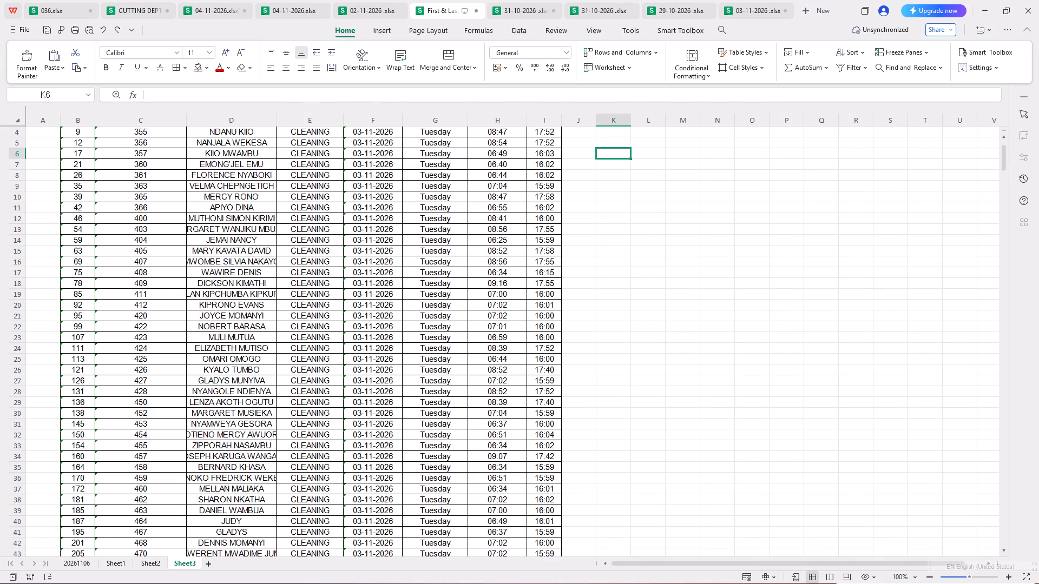
scroll(232, 170, up, 2)
scroll(232, 170, down, 9)
scroll(232, 170, up, 8)
scroll(160, 129, up, 8)
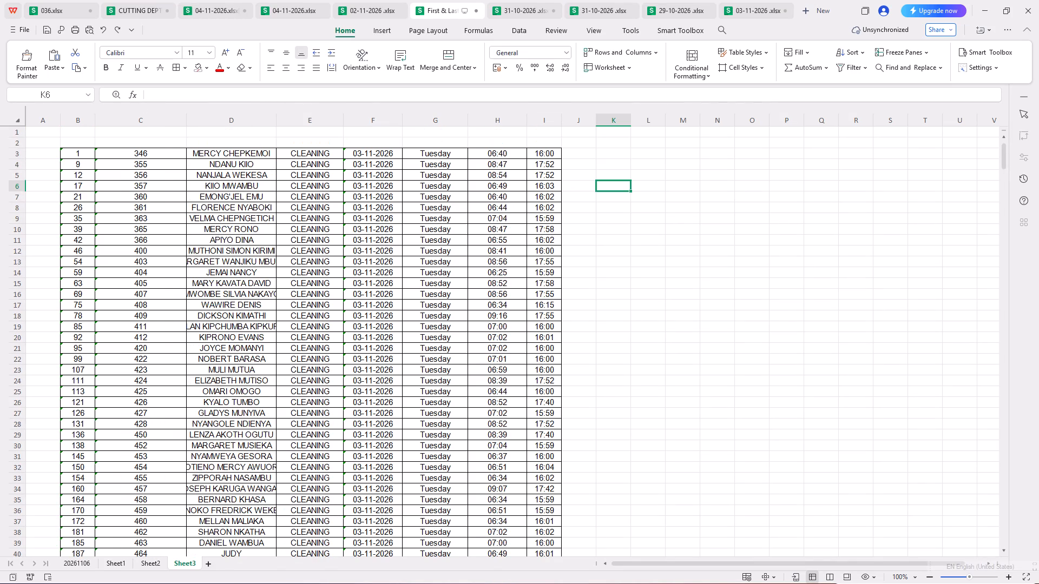
drag(87, 116, 541, 120)
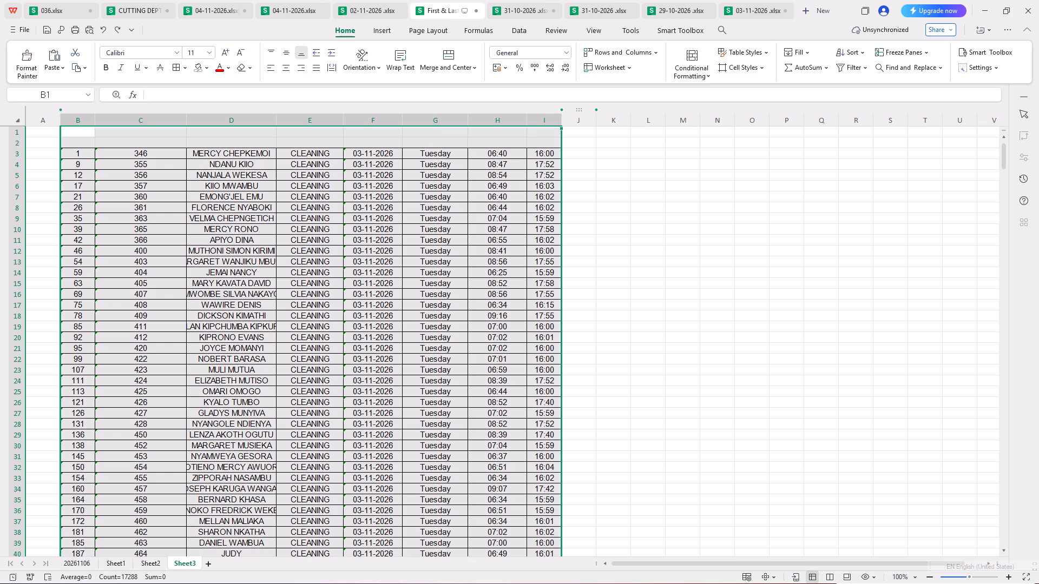
click(851, 74)
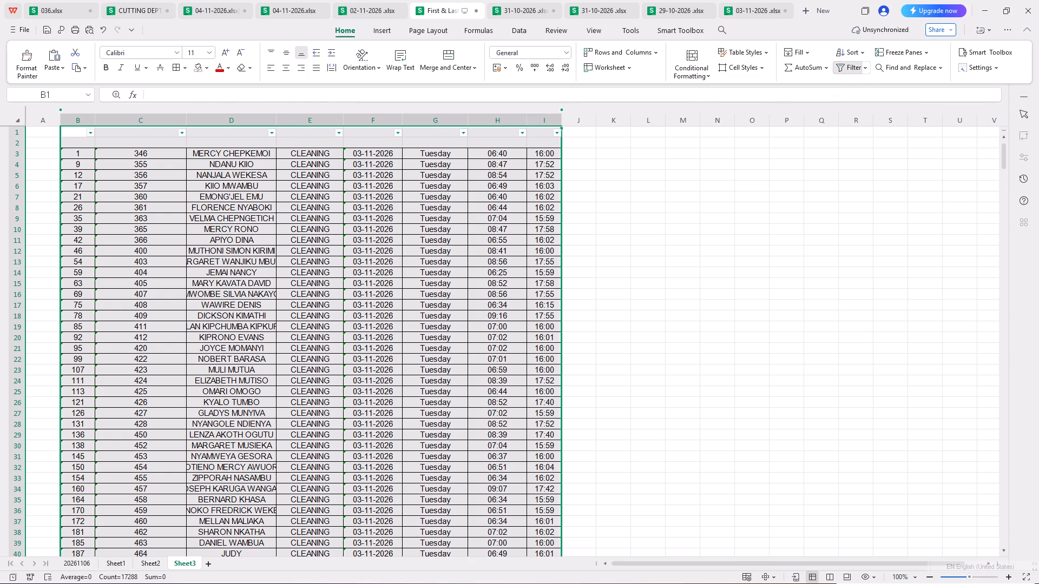
click(251, 170)
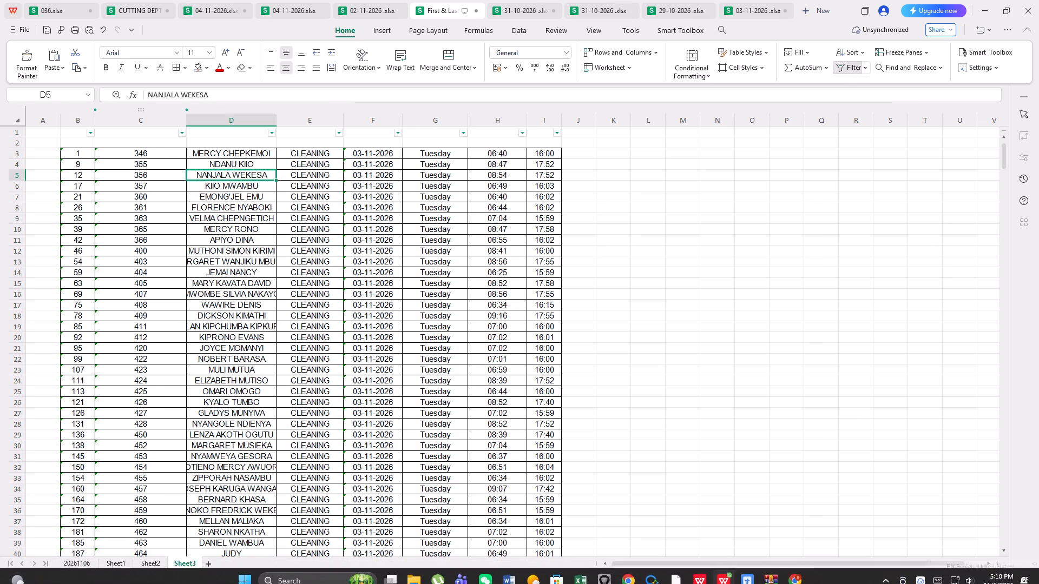
Highlight duplicate values in attendance columns C and D with light red fill and dark red text.
drag(169, 119, 220, 128)
click(691, 56)
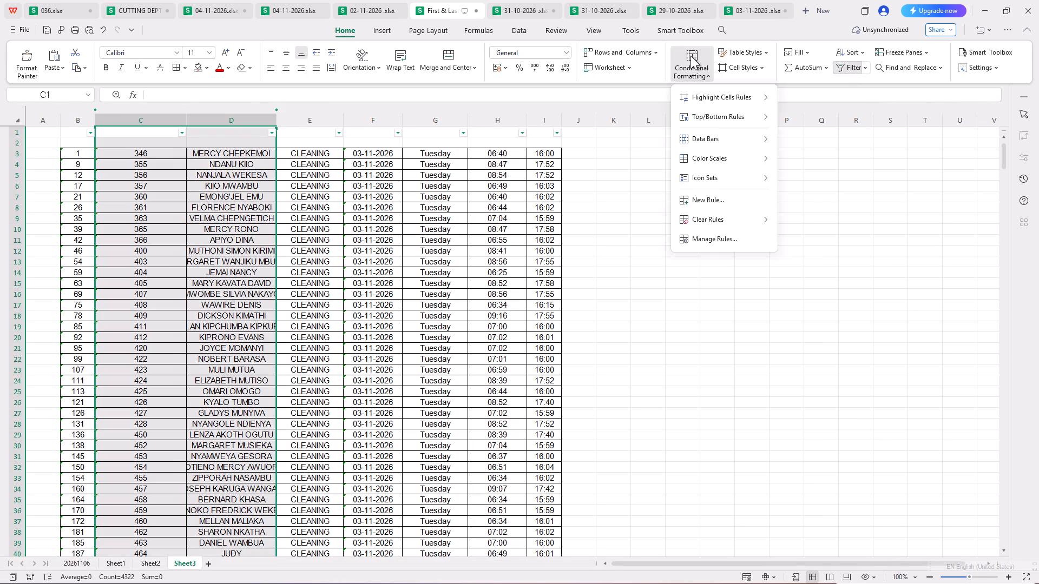
click(838, 211)
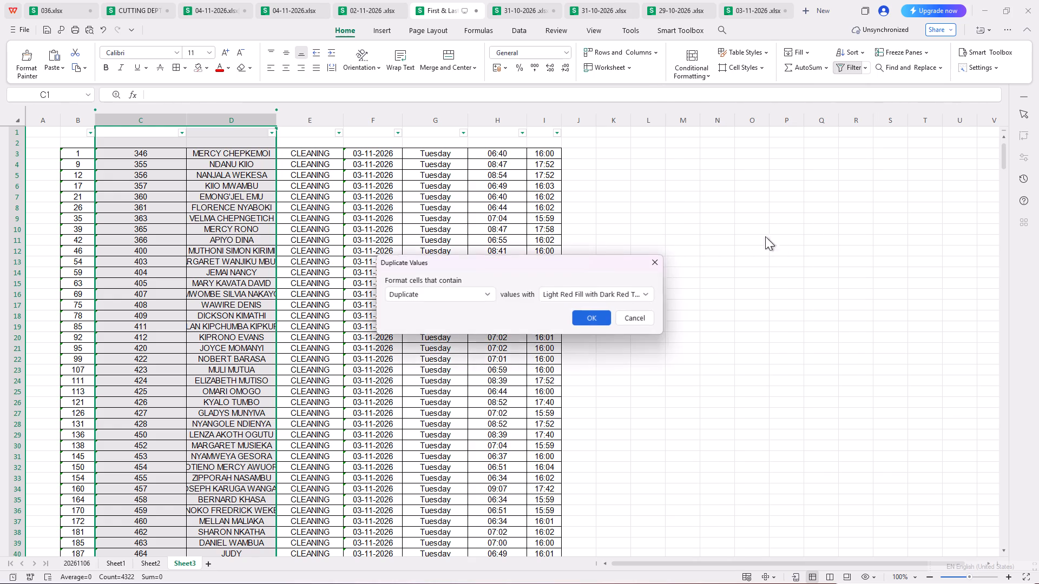
click(608, 317)
scroll(390, 416, down, 6)
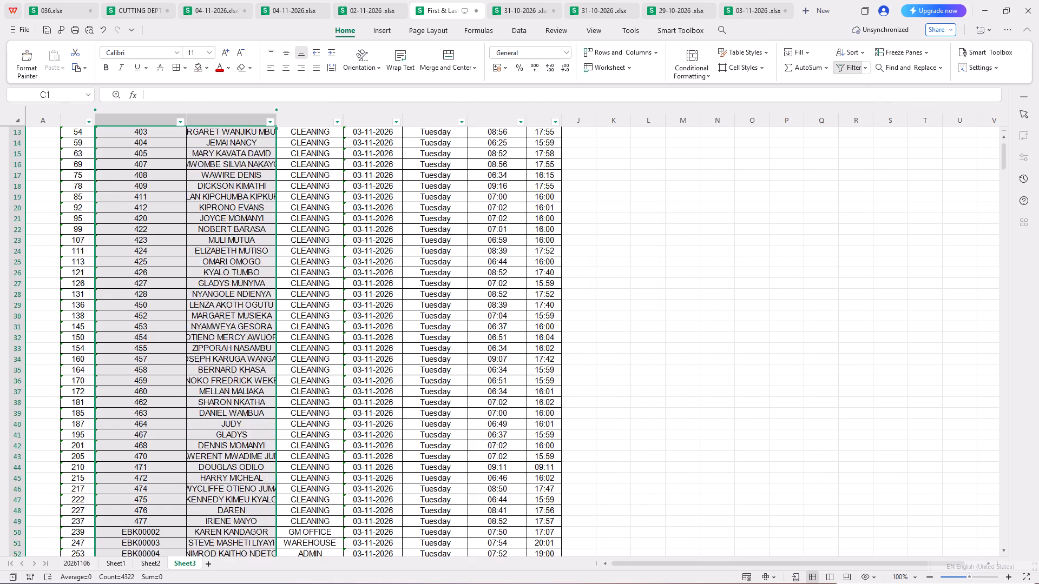
scroll(371, 447, down, 7)
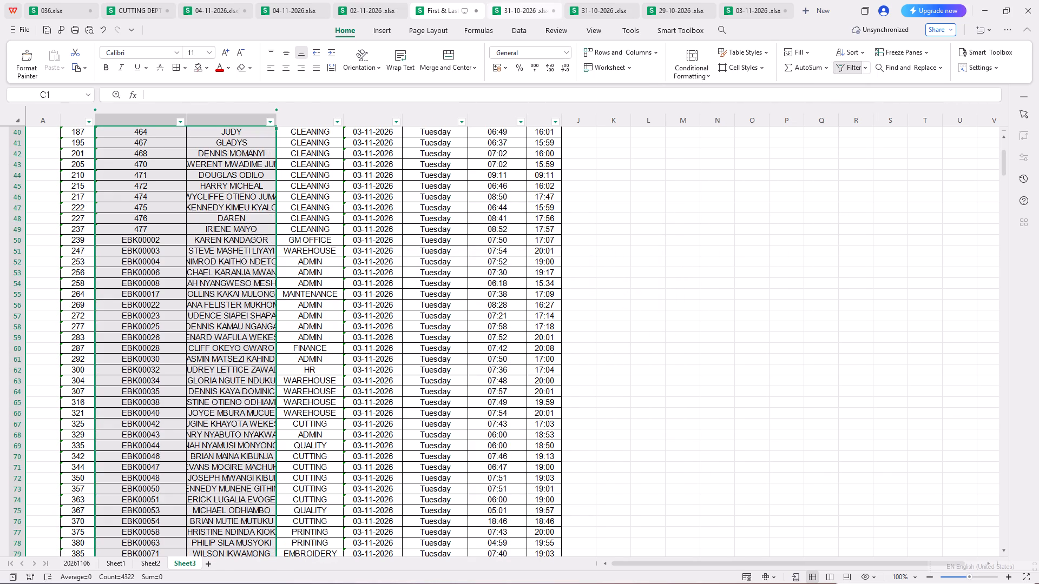
Copy the selected employee IDs and names from Sheet4 of the cutting department workbook to C2165, below the attendance data.
click(157, 6)
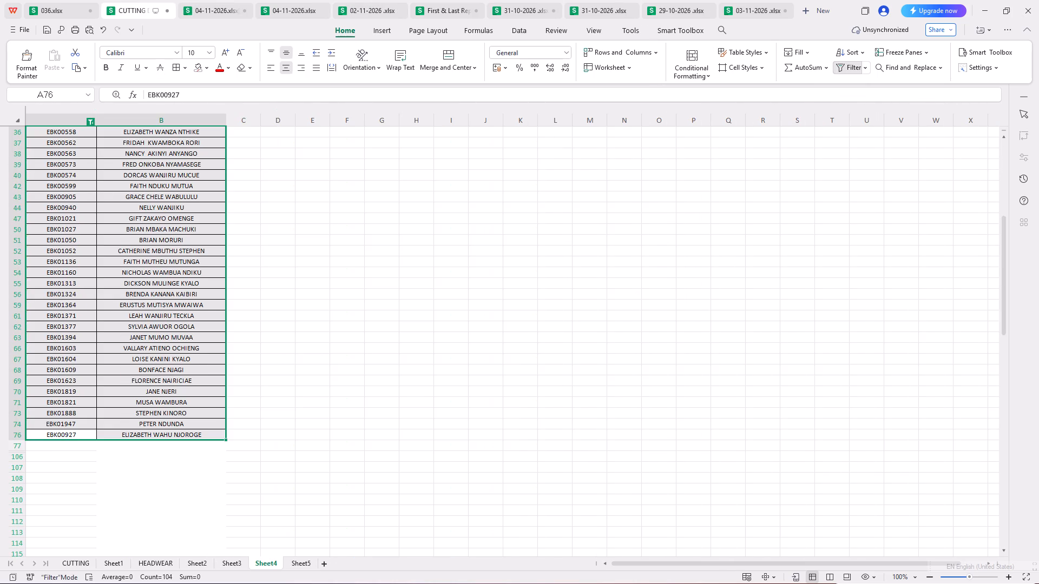
key(ctrl+c)
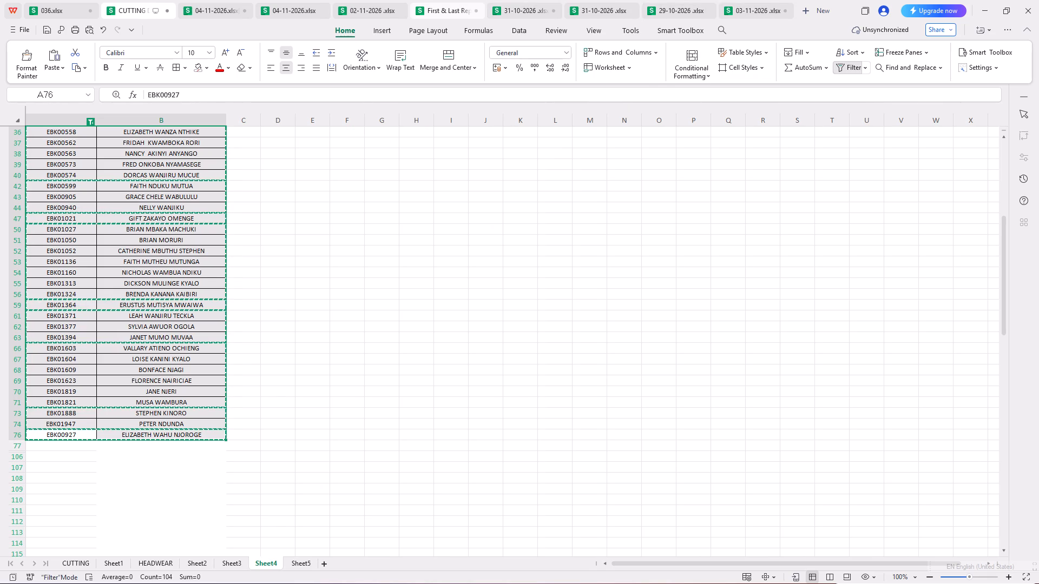
click(442, 3)
scroll(348, 326, down, 14)
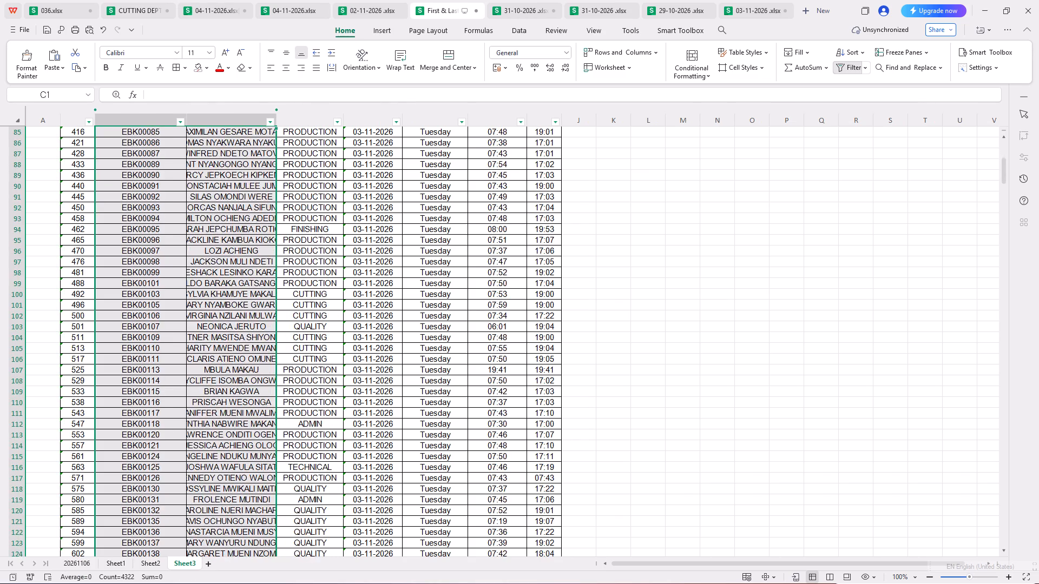
scroll(343, 359, down, 5)
drag(1002, 175, 1029, 583)
scroll(404, 387, down, 6)
click(131, 365)
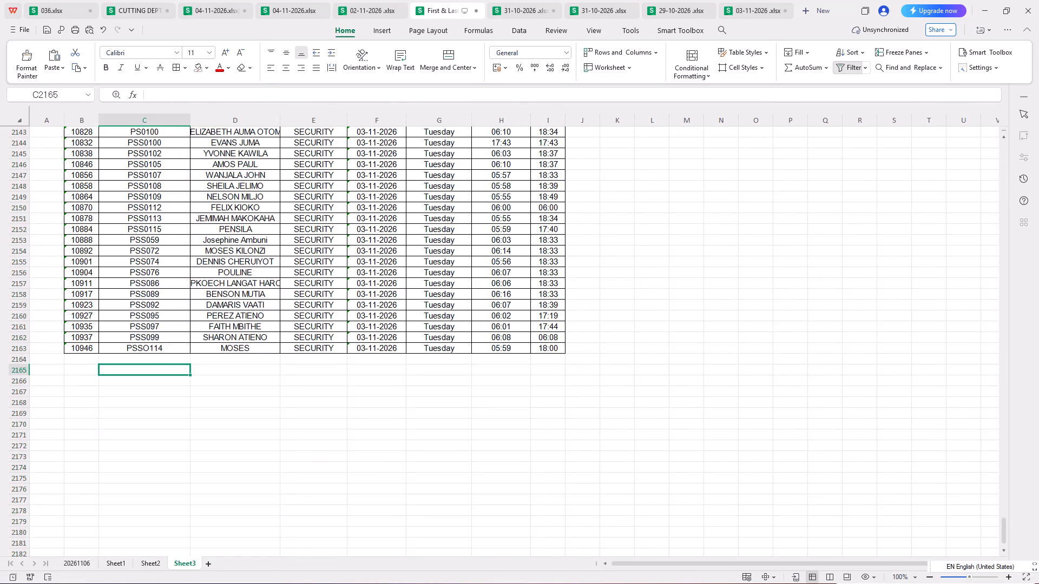
key(ctrl+v)
Apply duplicate-value highlighting to columns C and D again, covering the newly pasted IDs and names.
drag(182, 123, 235, 123)
click(700, 51)
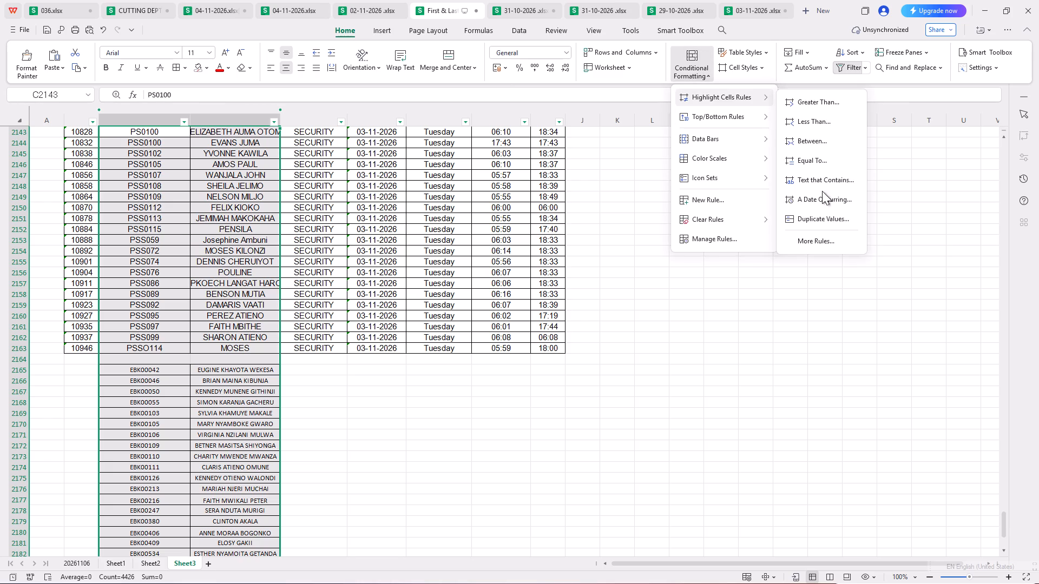
click(821, 217)
click(602, 319)
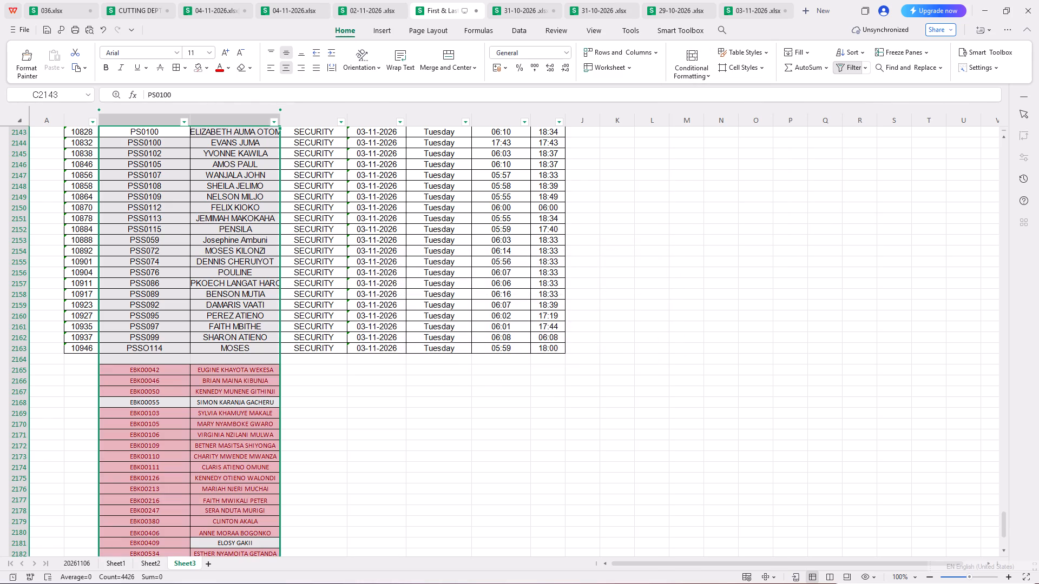
Filter the employee ID column C of the attendance data by the pink cell colour.
click(187, 121)
click(267, 163)
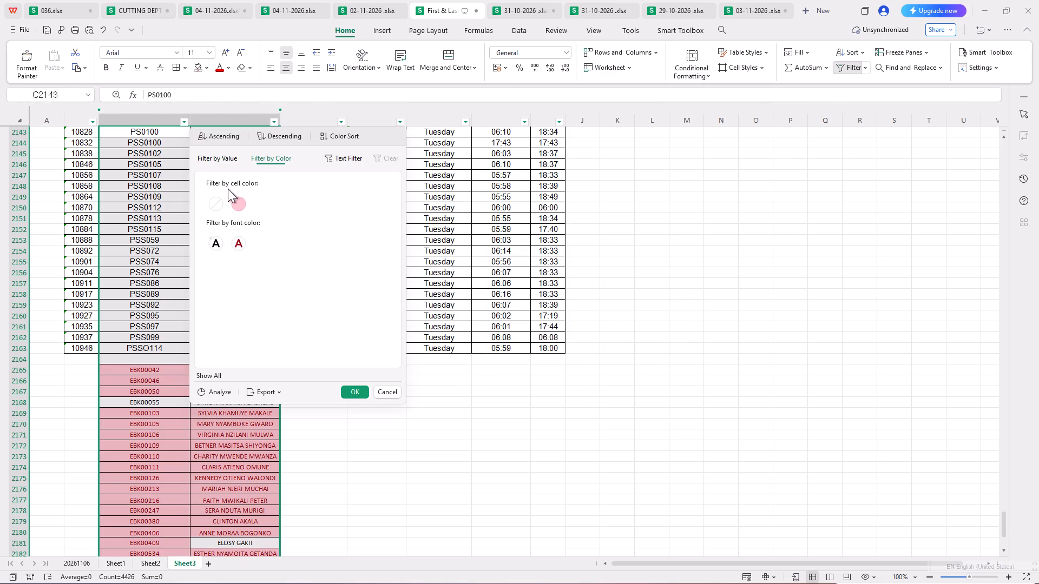
click(234, 197)
click(365, 390)
scroll(365, 383, up, 3)
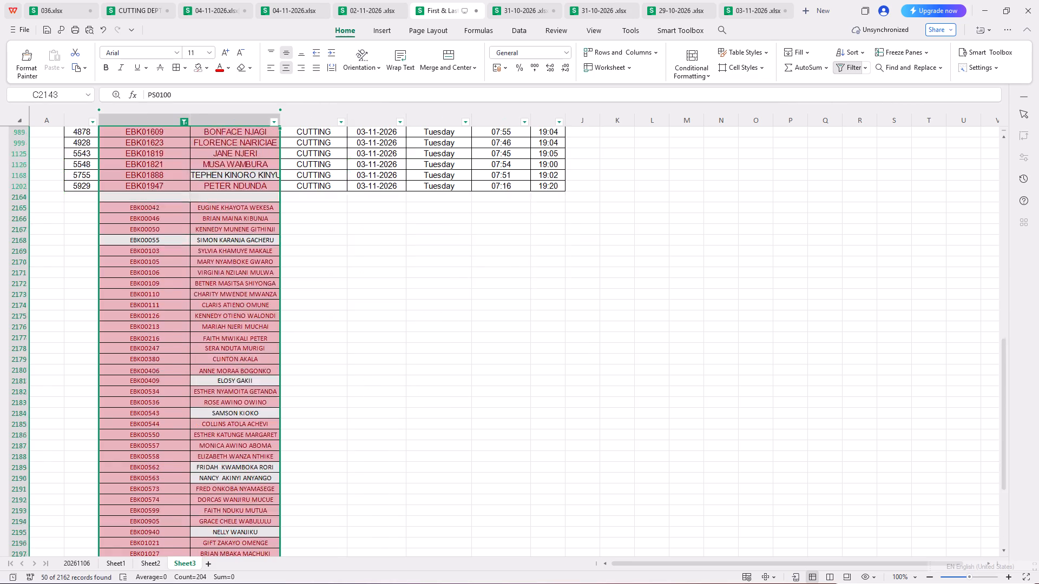
scroll(365, 376, up, 20)
scroll(365, 376, up, 2)
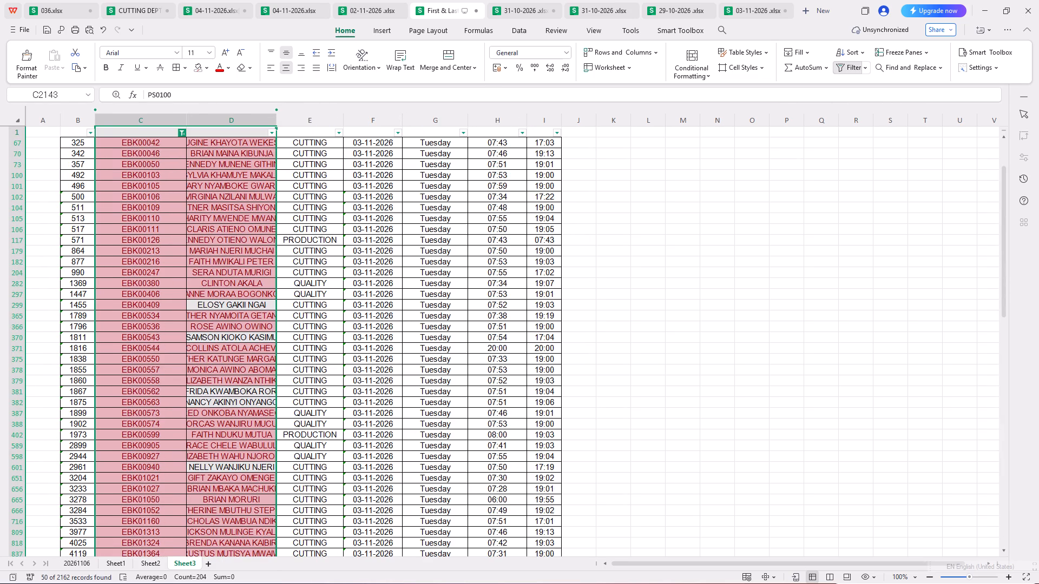
drag(135, 148, 147, 148)
drag(144, 138, 165, 141)
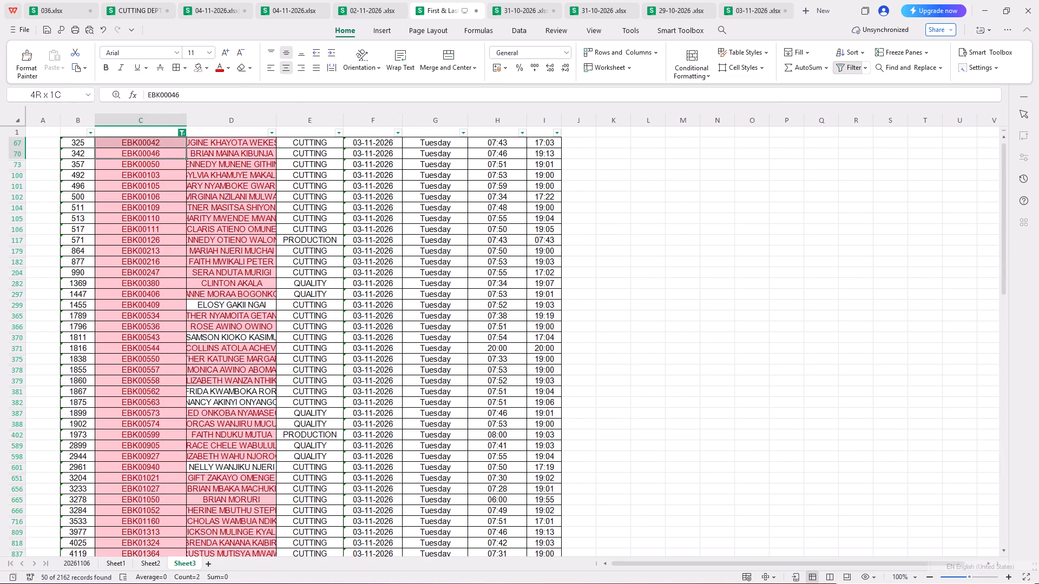
drag(165, 141, 173, 139)
click(663, 242)
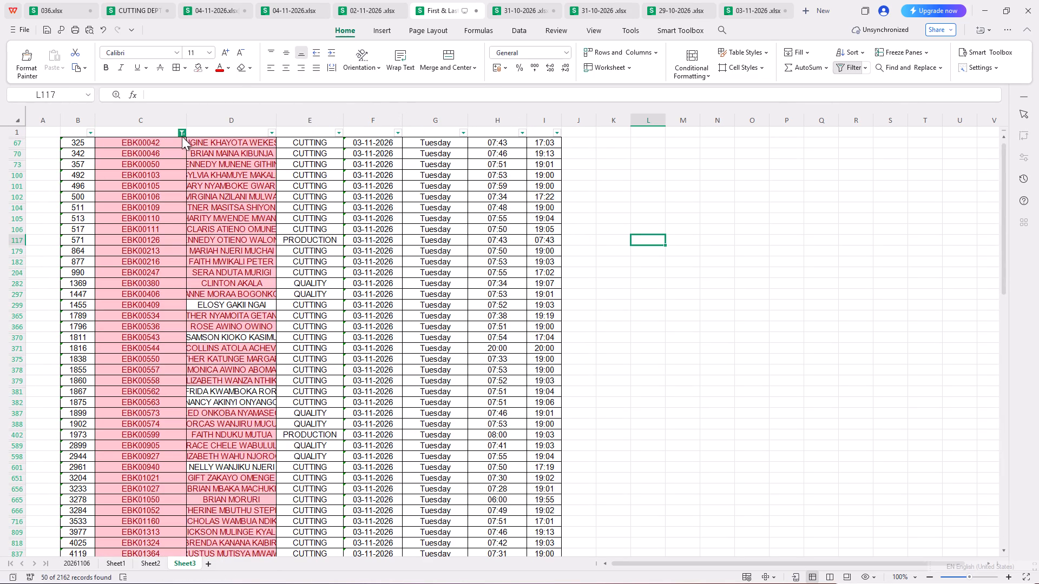
drag(171, 140, 275, 143)
scroll(242, 290, down, 12)
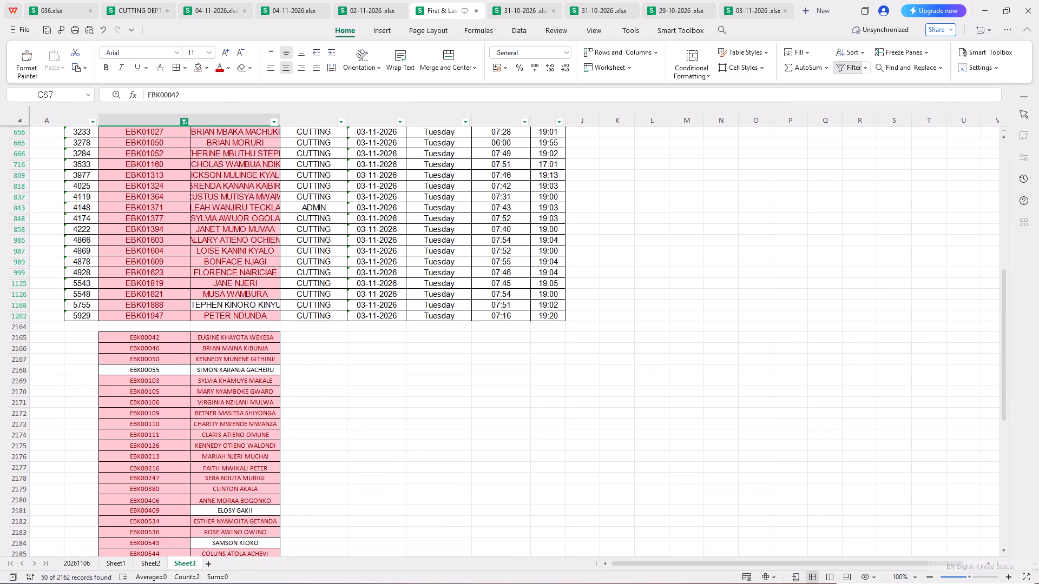
ctrl+shift+drag(151, 316, 240, 320)
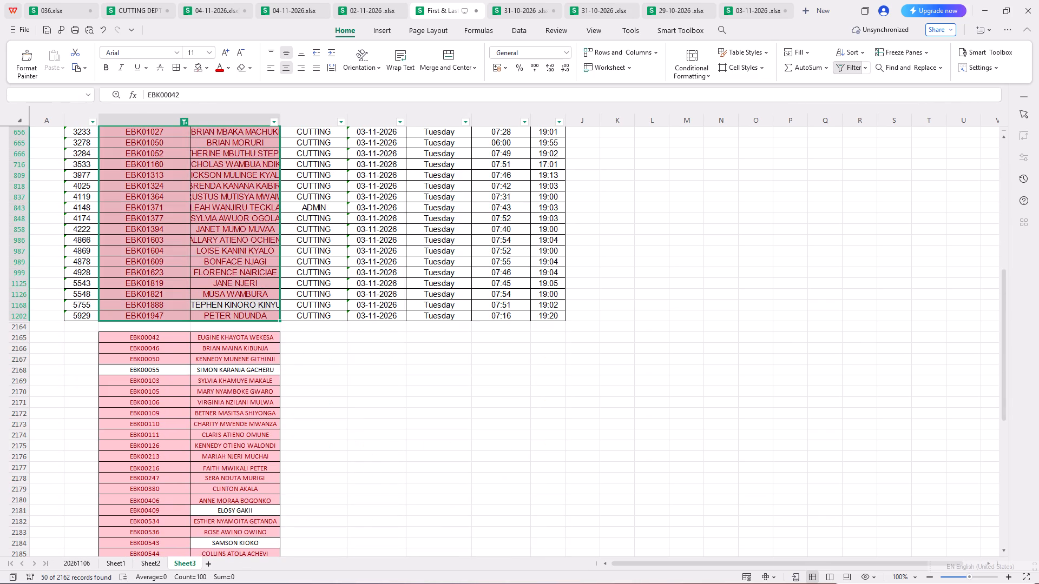
key(ctrl+c)
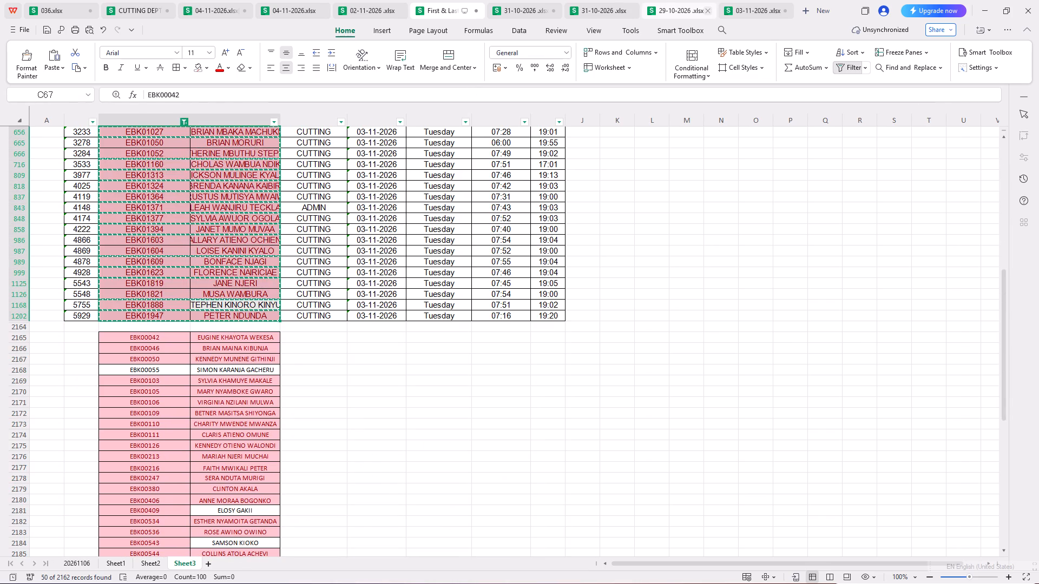
click(744, 3)
scroll(687, 242, up, 20)
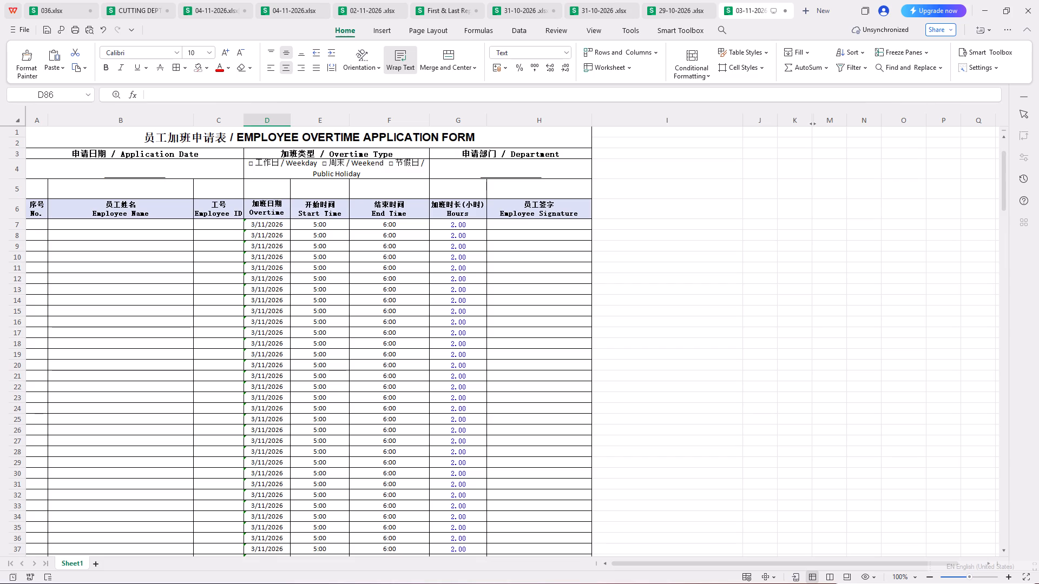
click(661, 209)
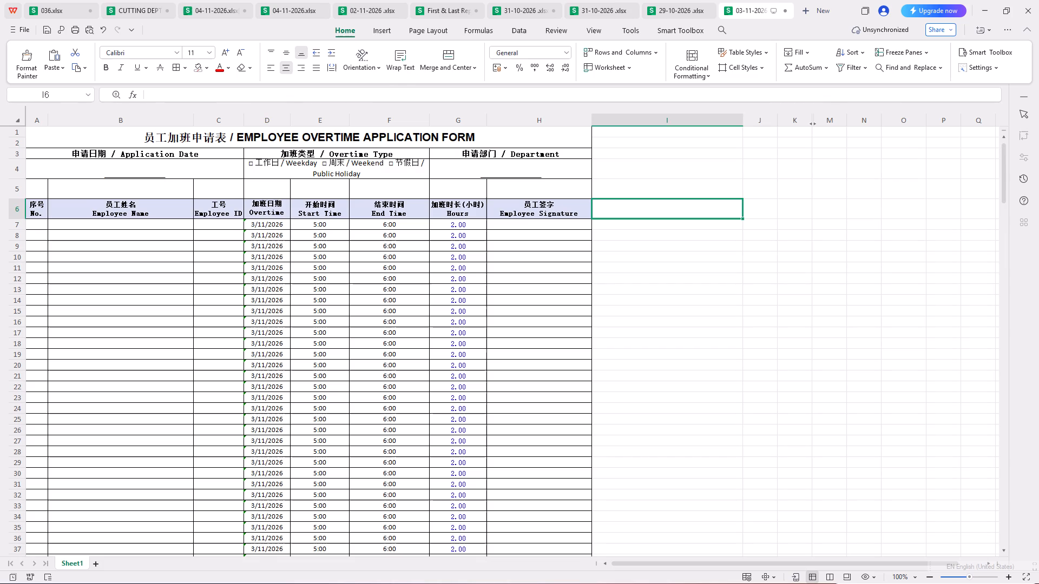
click(702, 218)
click(702, 222)
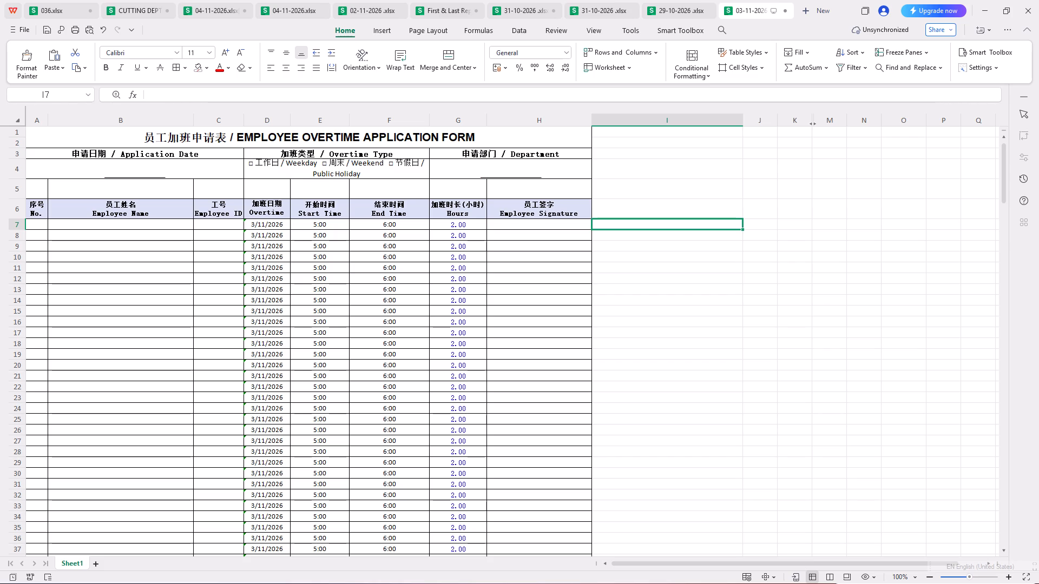
click(658, 238)
right_click(658, 238)
click(721, 247)
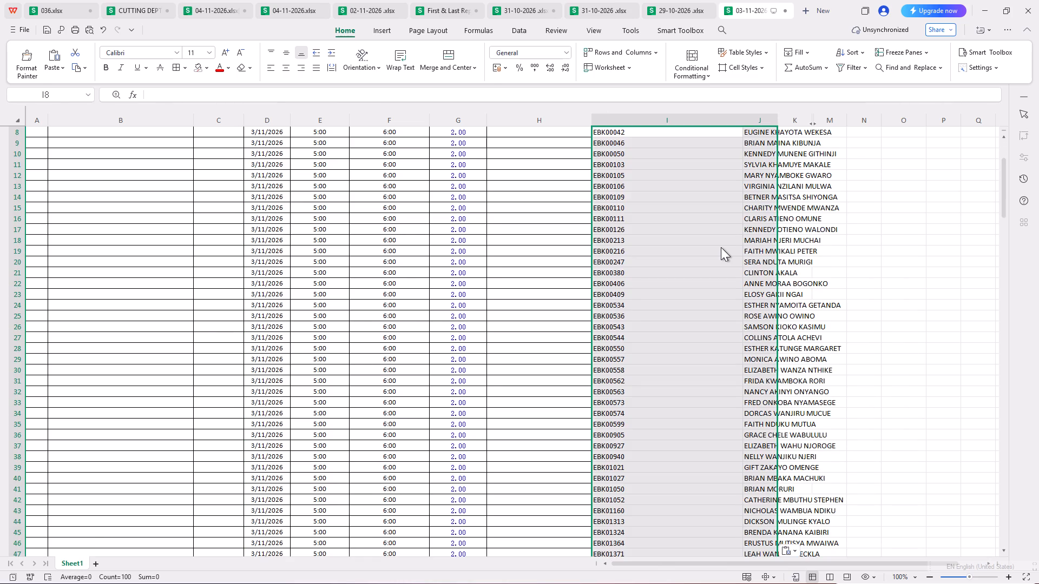
Move the employee IDs in I8:I57 into the form's Employee ID column, starting at C7.
scroll(721, 247, up, 2)
click(650, 195)
scroll(647, 217, down, 15)
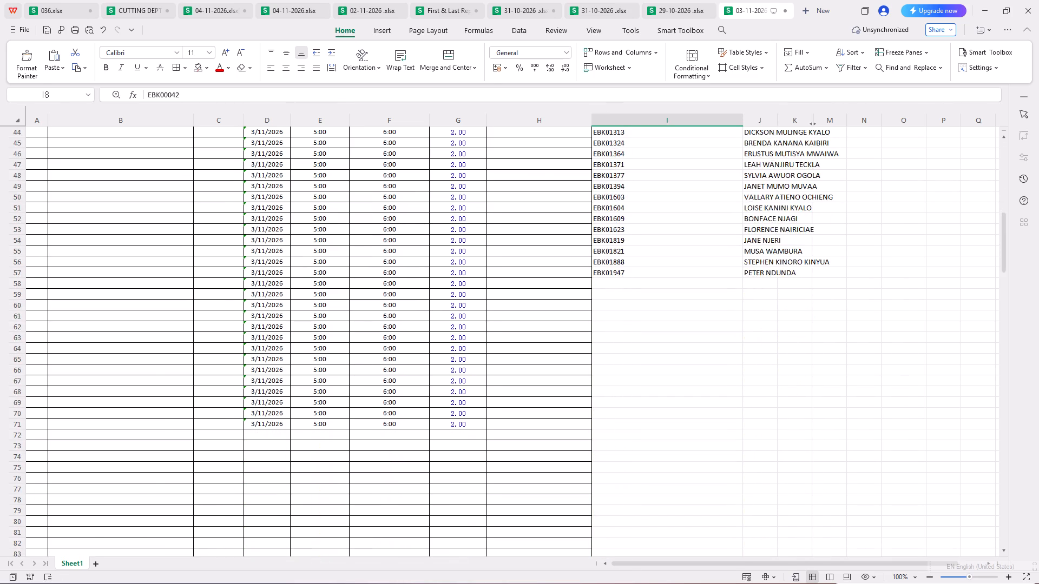
scroll(643, 257, down, 7)
scroll(636, 254, up, 8)
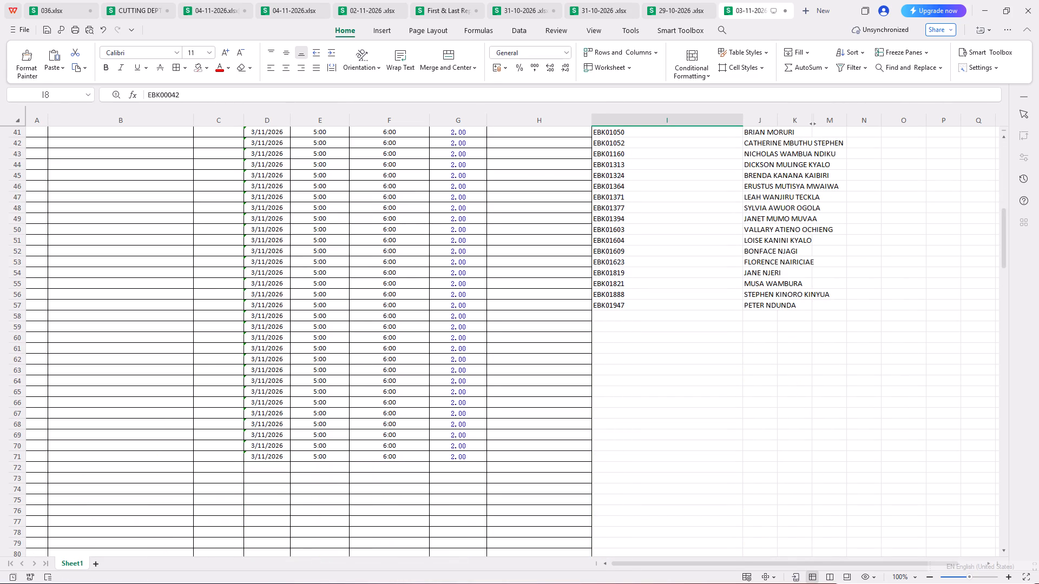
ctrl+shift+click(629, 302)
key(ctrl+x)
scroll(456, 306, up, 3)
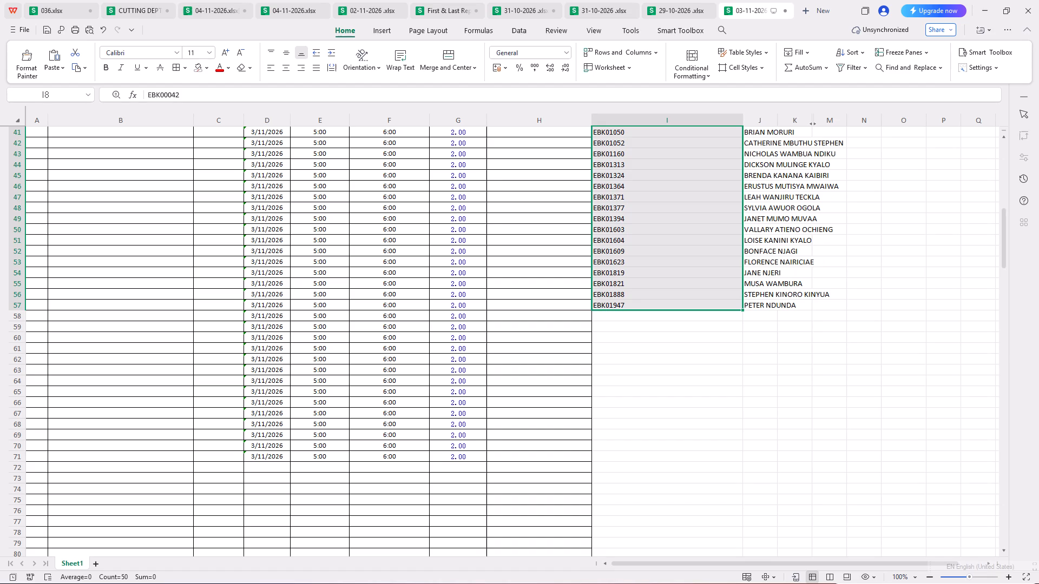
scroll(456, 305, up, 20)
scroll(456, 305, up, 3)
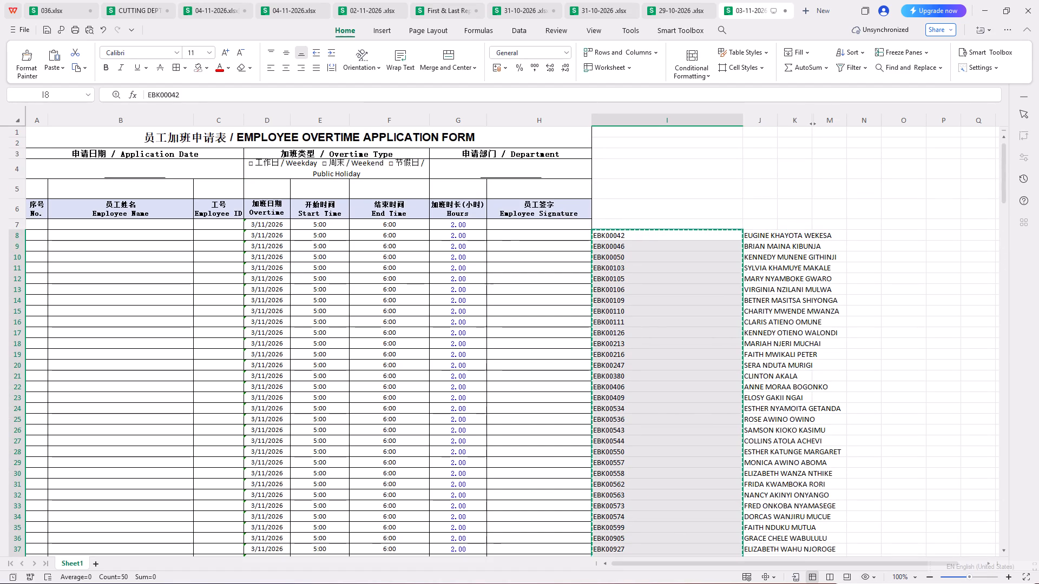
click(213, 225)
key(ctrl+v)
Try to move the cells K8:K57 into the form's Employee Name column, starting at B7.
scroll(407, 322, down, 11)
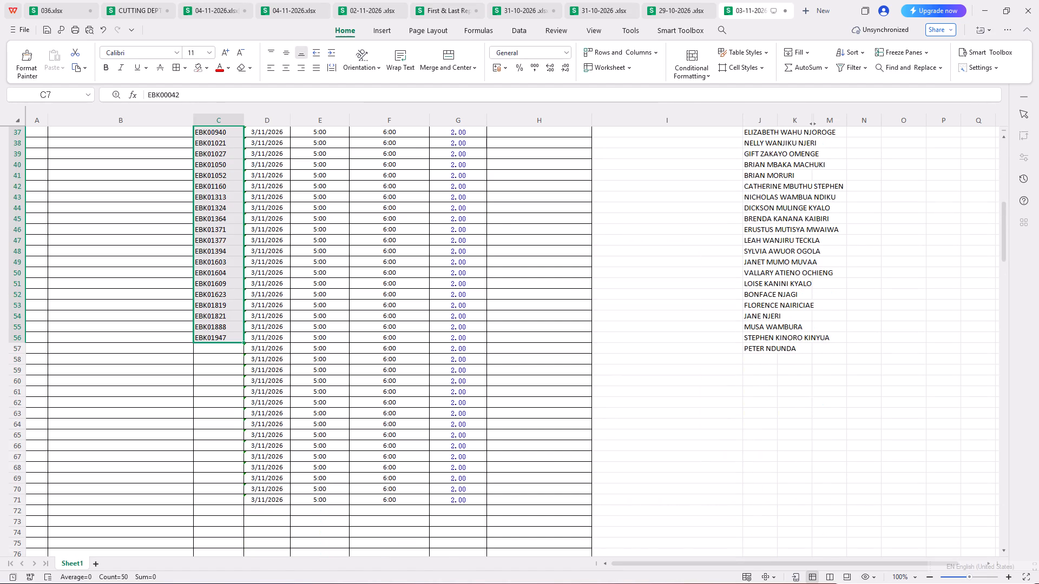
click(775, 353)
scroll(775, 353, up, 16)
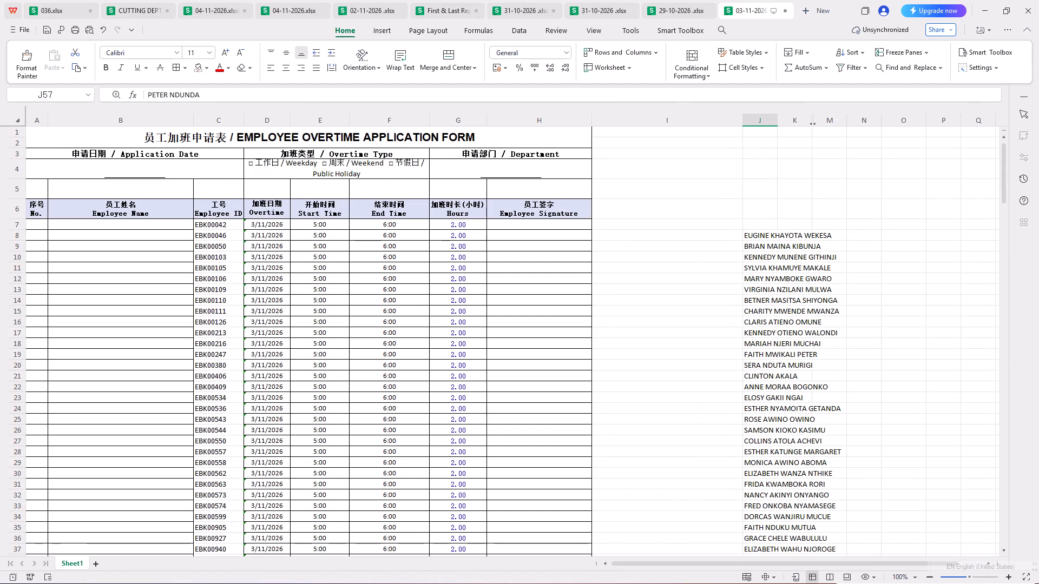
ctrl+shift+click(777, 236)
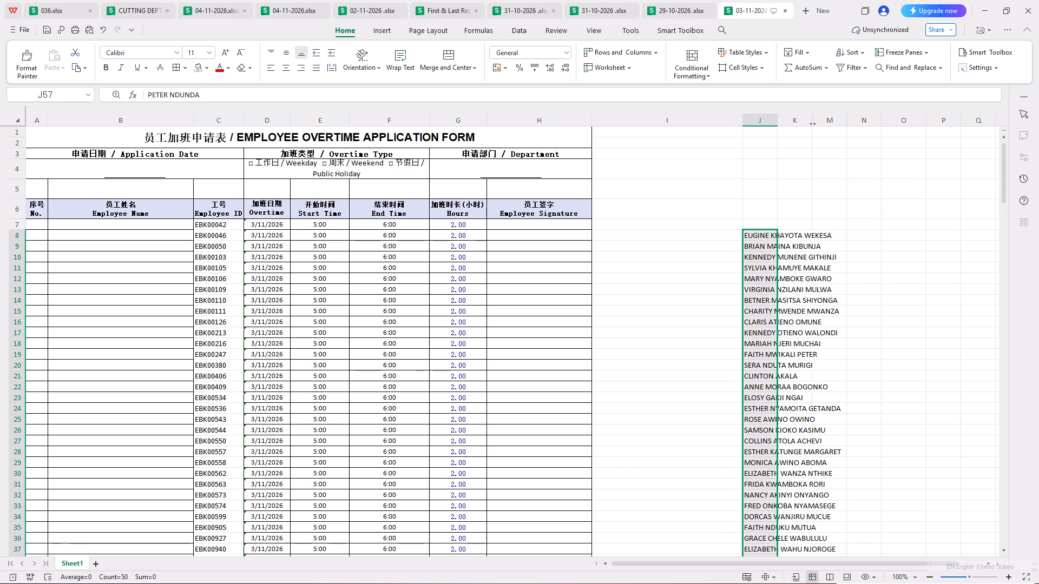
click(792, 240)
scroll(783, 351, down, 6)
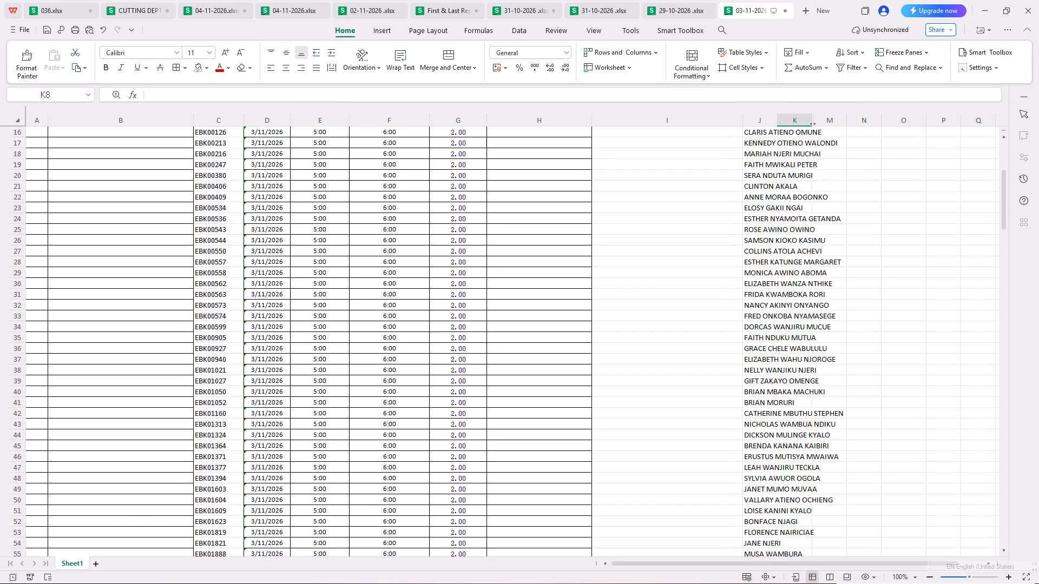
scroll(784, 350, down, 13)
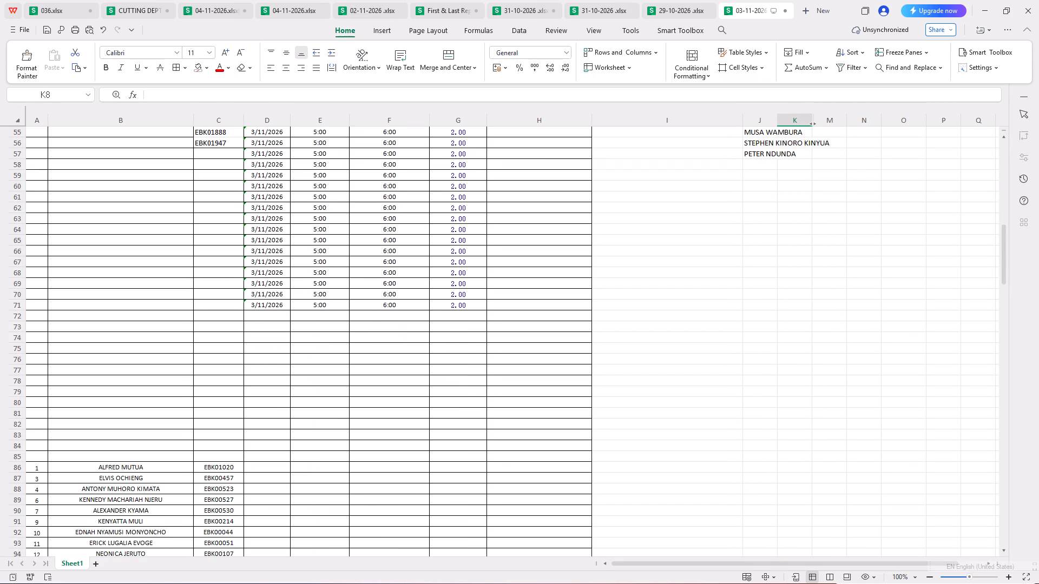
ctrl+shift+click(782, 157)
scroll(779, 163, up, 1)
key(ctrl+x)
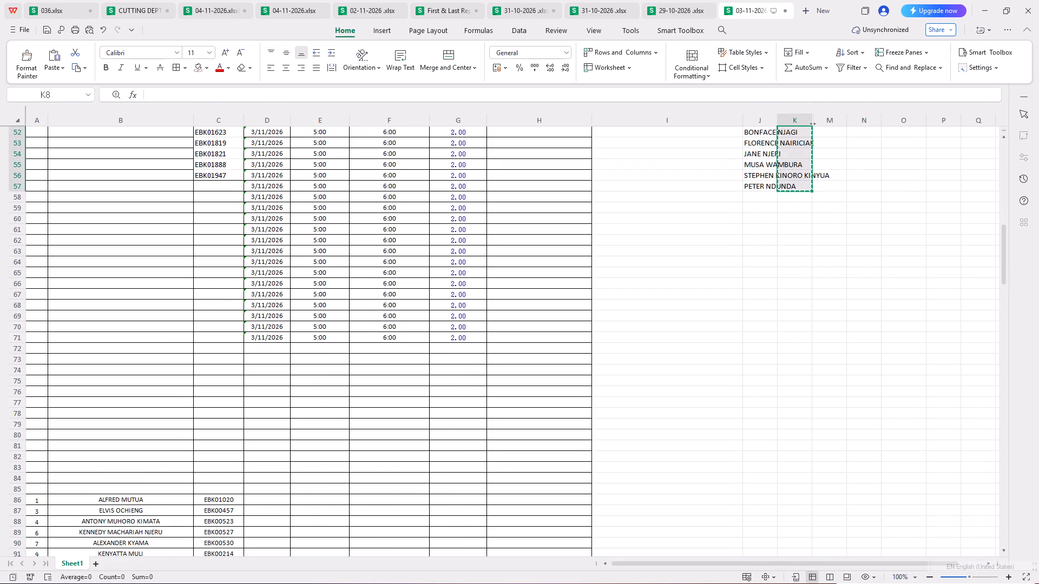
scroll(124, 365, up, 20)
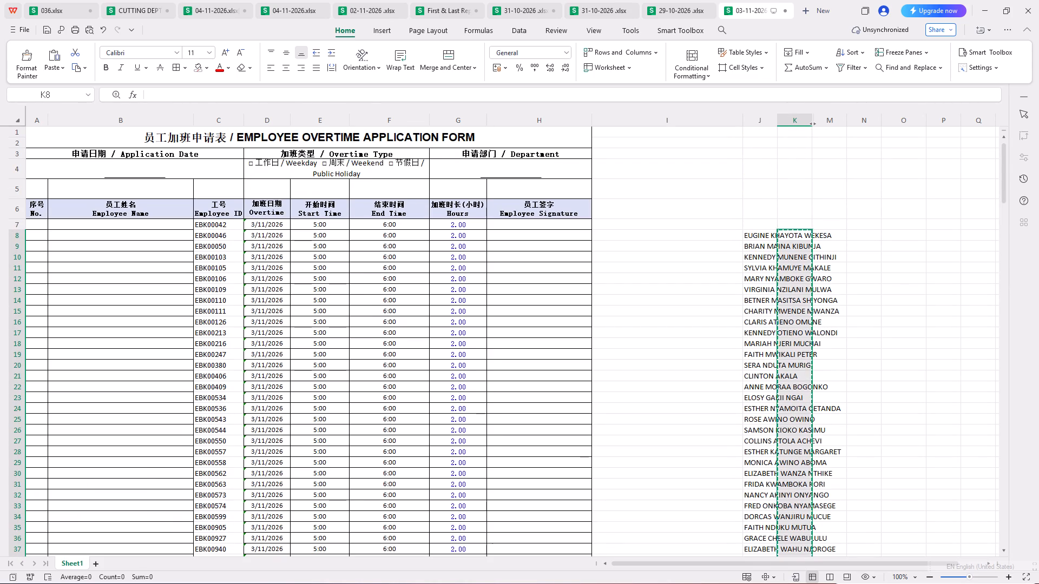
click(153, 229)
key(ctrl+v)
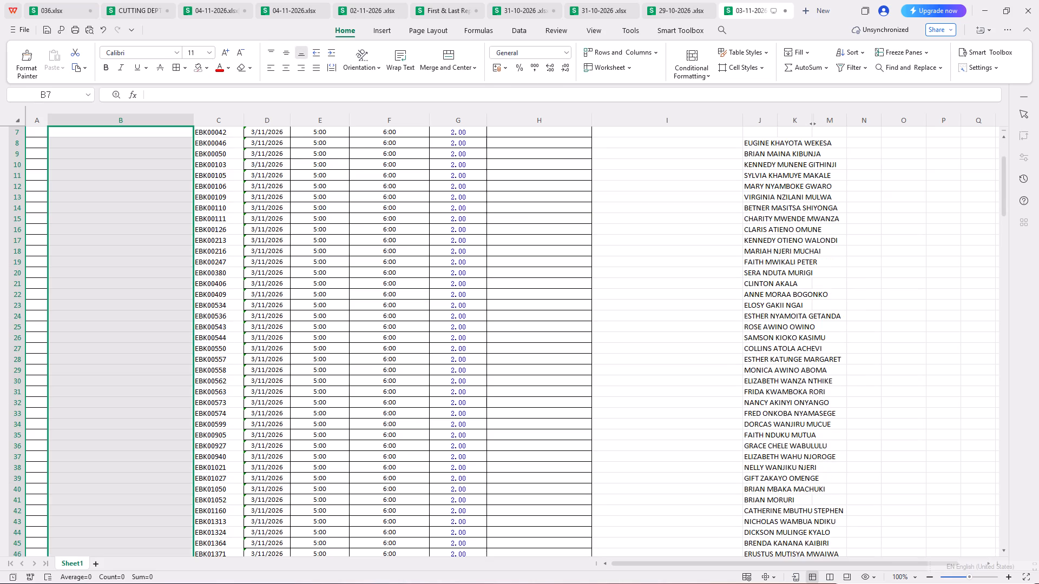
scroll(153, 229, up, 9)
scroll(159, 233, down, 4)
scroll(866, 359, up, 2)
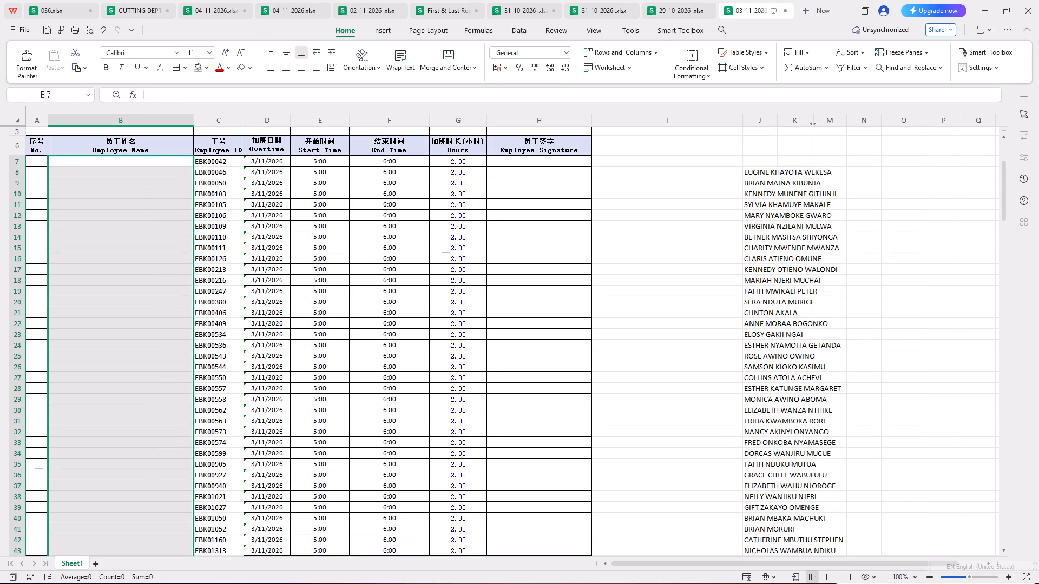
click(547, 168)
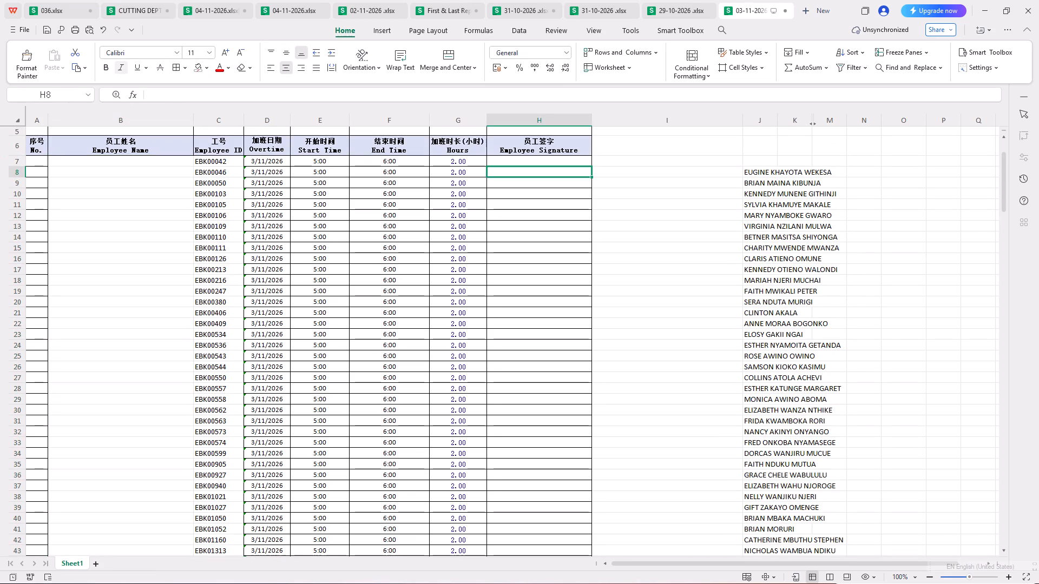
Undo the last paste into the Employee Name column and the earlier move of the IDs into the Employee ID column.
click(105, 29)
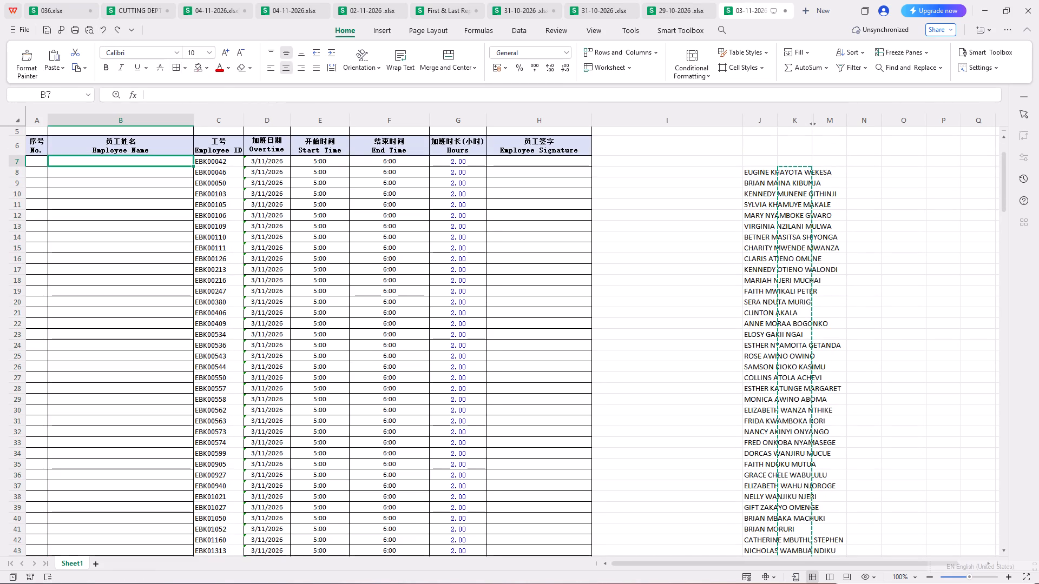
click(105, 32)
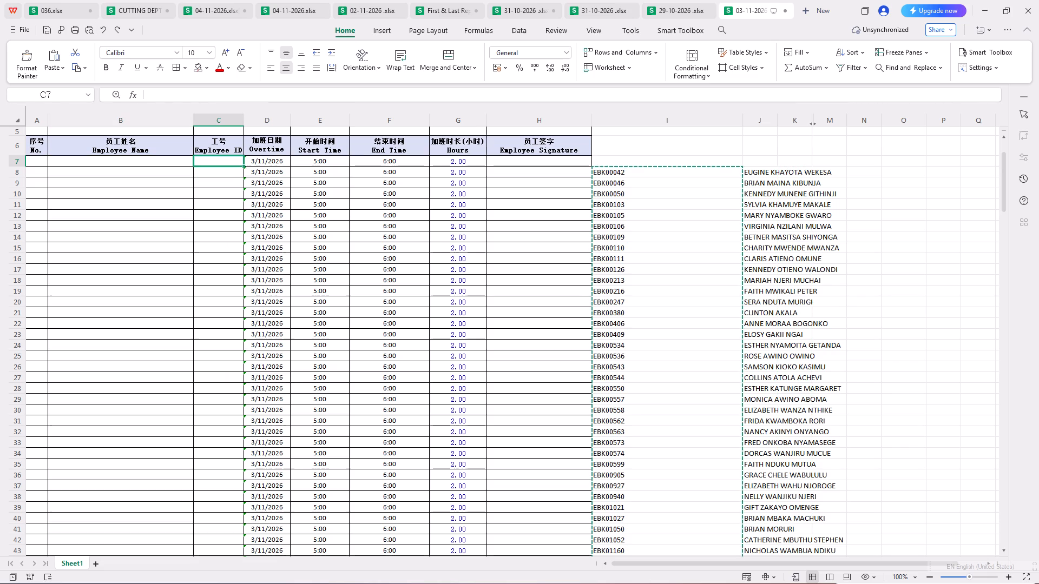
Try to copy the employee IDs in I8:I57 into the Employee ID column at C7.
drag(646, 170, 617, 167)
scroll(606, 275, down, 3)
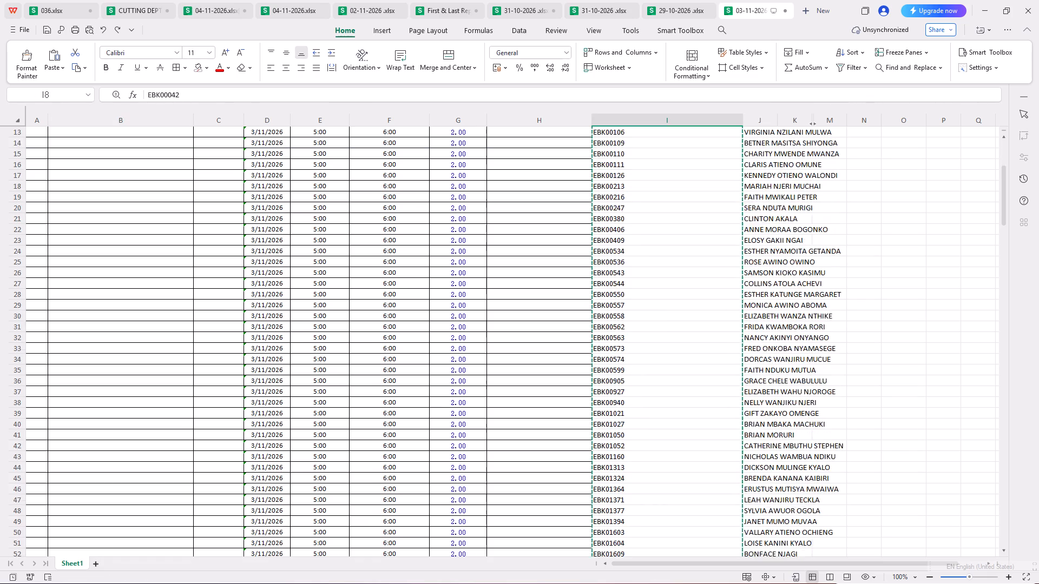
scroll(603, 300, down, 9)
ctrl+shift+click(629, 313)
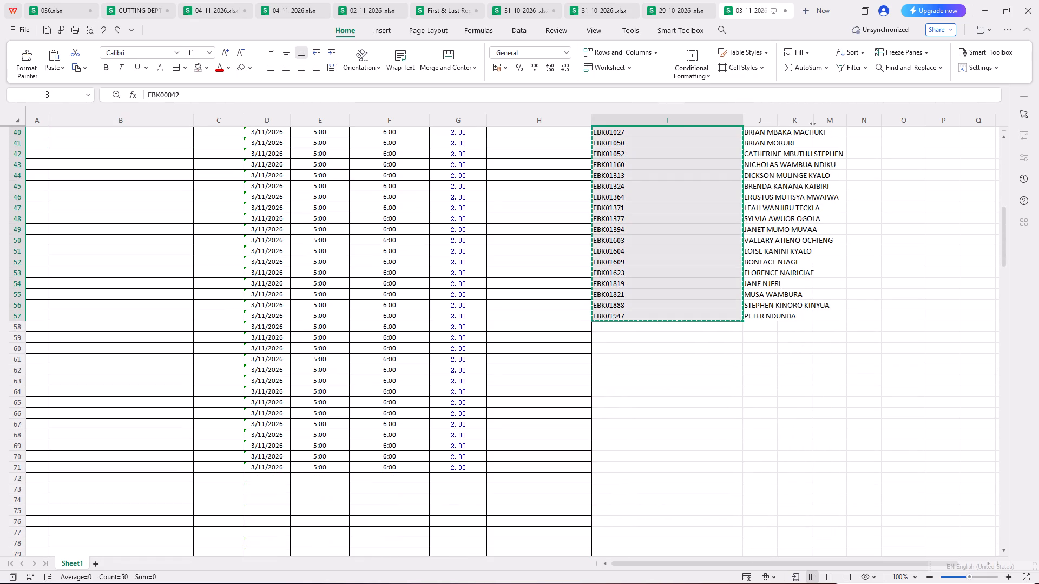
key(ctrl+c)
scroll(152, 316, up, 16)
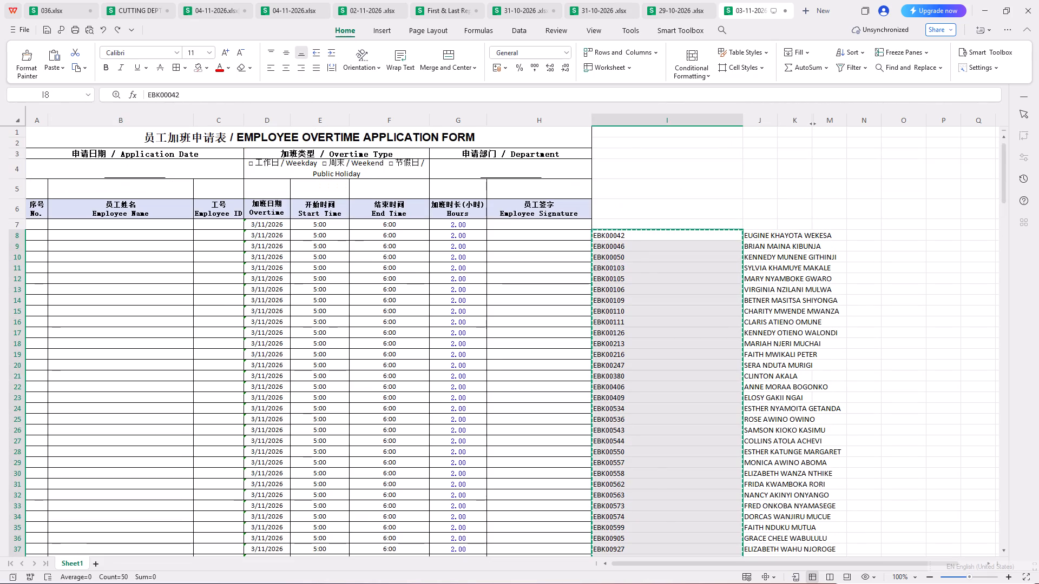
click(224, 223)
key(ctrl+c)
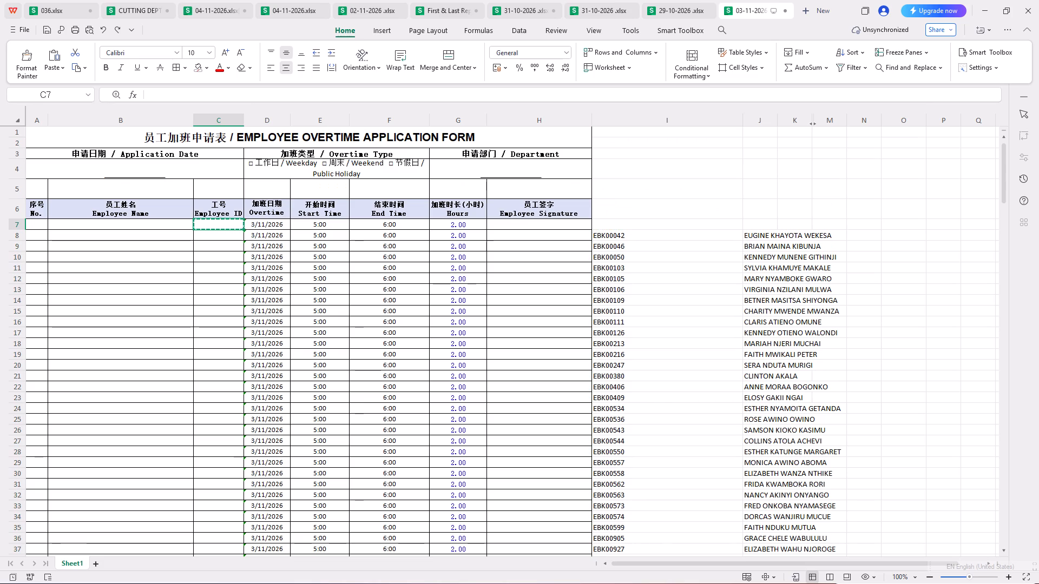
Copy the employee IDs in I8:I57 into the form's Employee ID column, starting at C7.
click(621, 235)
scroll(621, 294, down, 16)
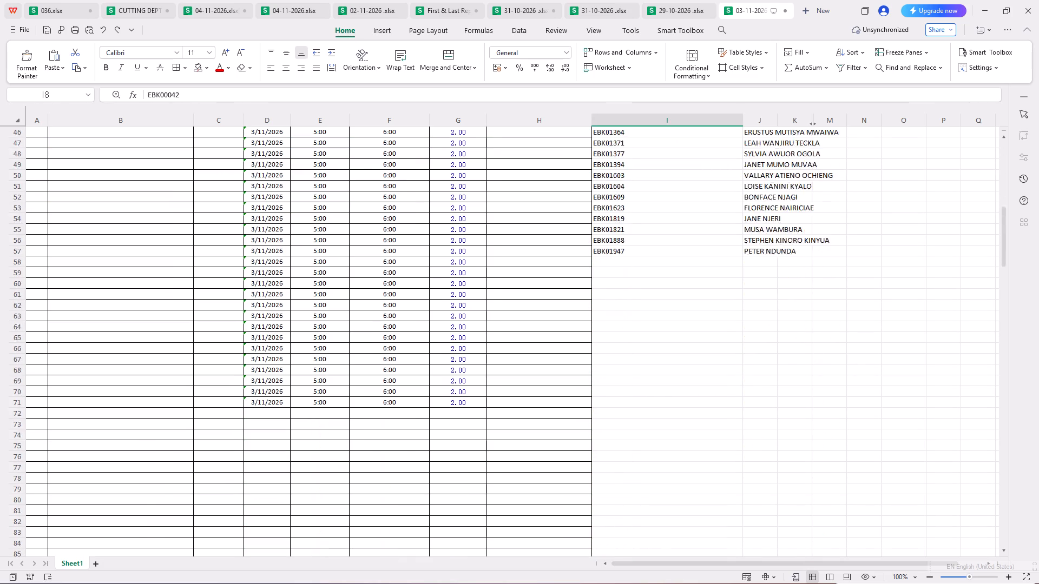
scroll(623, 381, down, 4)
ctrl+scroll(611, 231, up, 5)
ctrl+scroll(601, 305, down, 5)
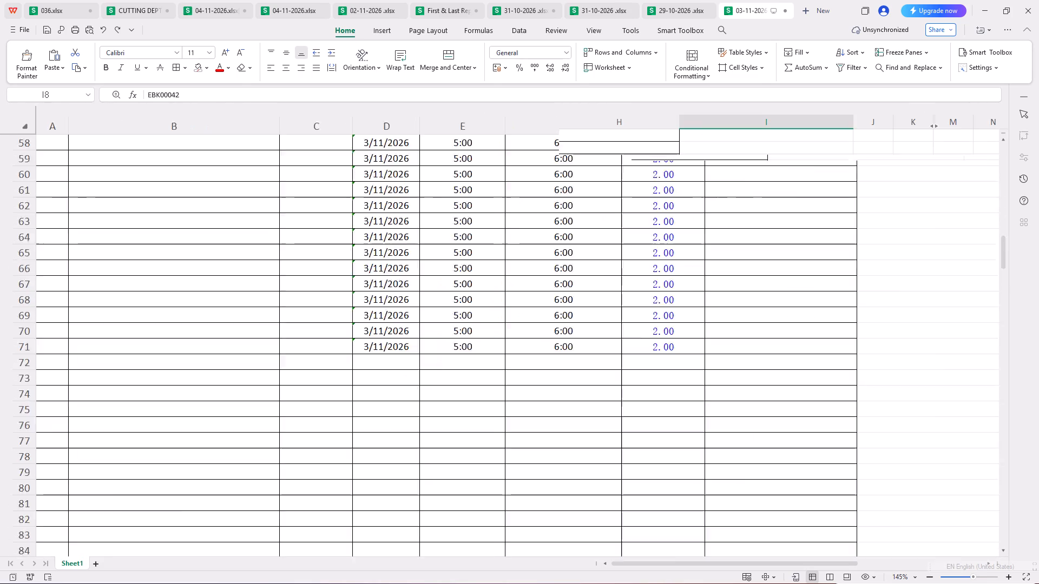
ctrl+scroll(600, 313, down, 4)
scroll(600, 313, up, 5)
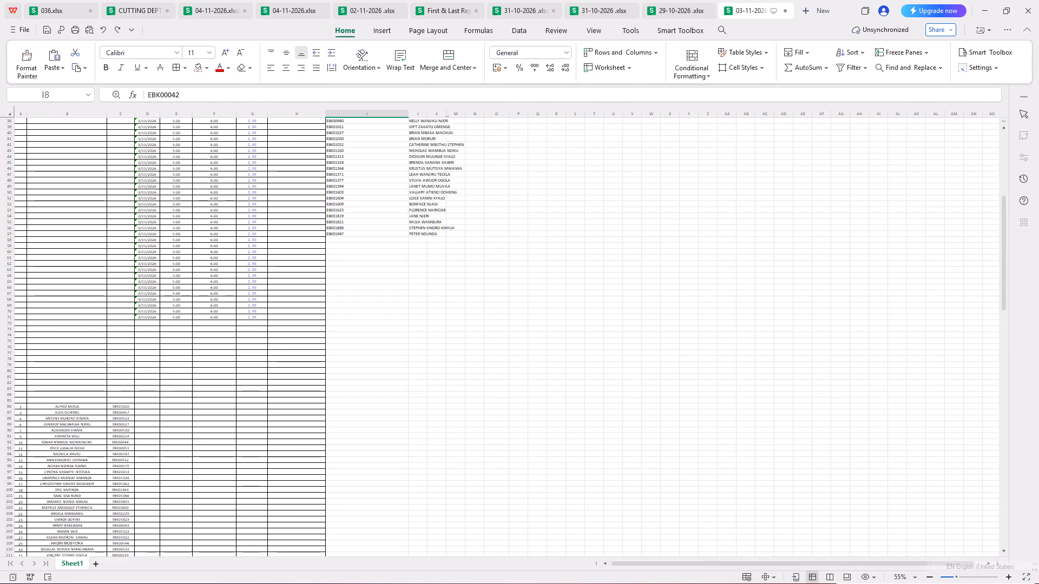
ctrl+scroll(600, 313, up, 3)
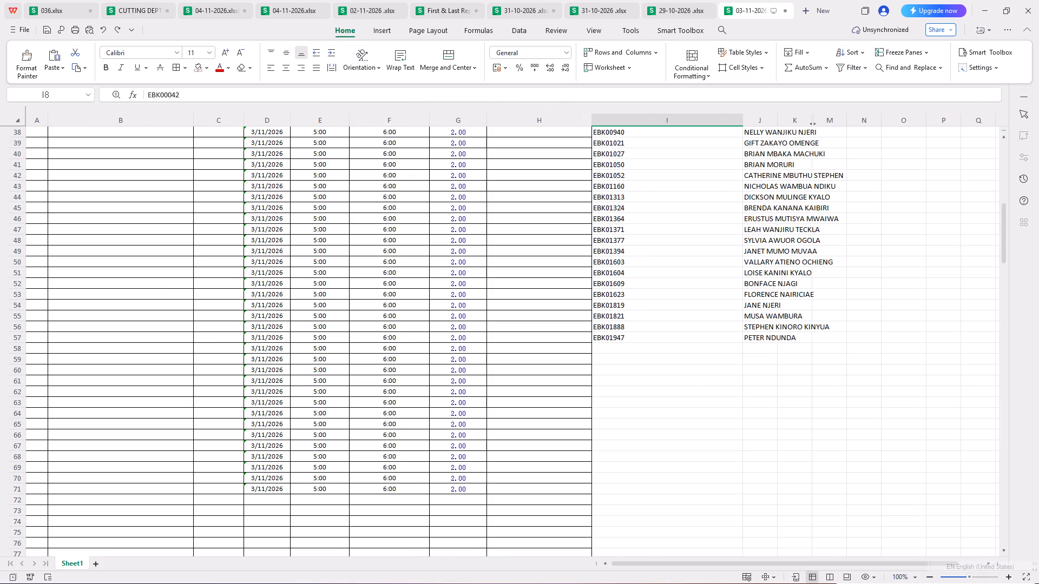
click(614, 336)
scroll(614, 336, up, 14)
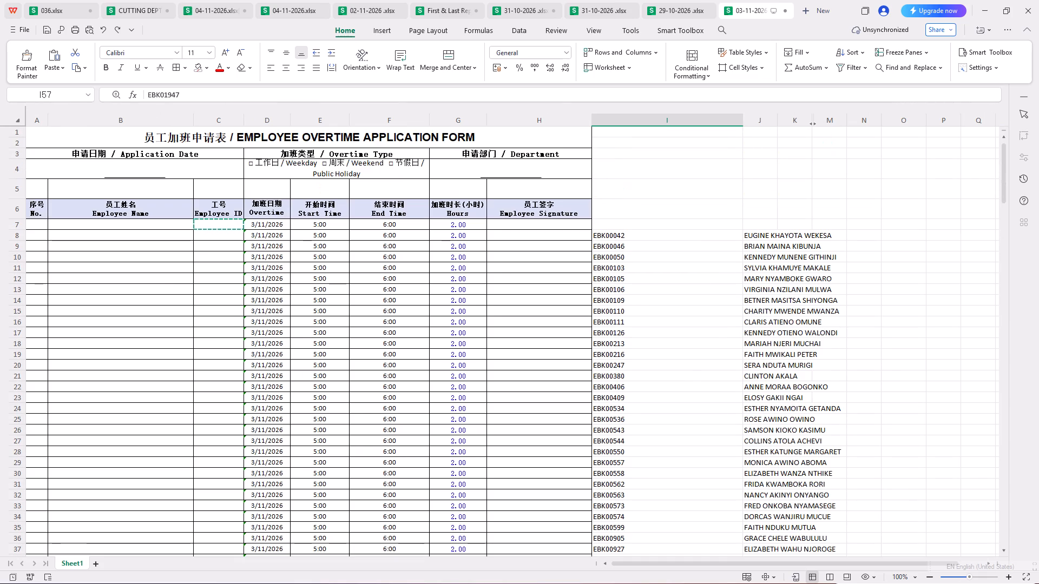
ctrl+shift+click(644, 237)
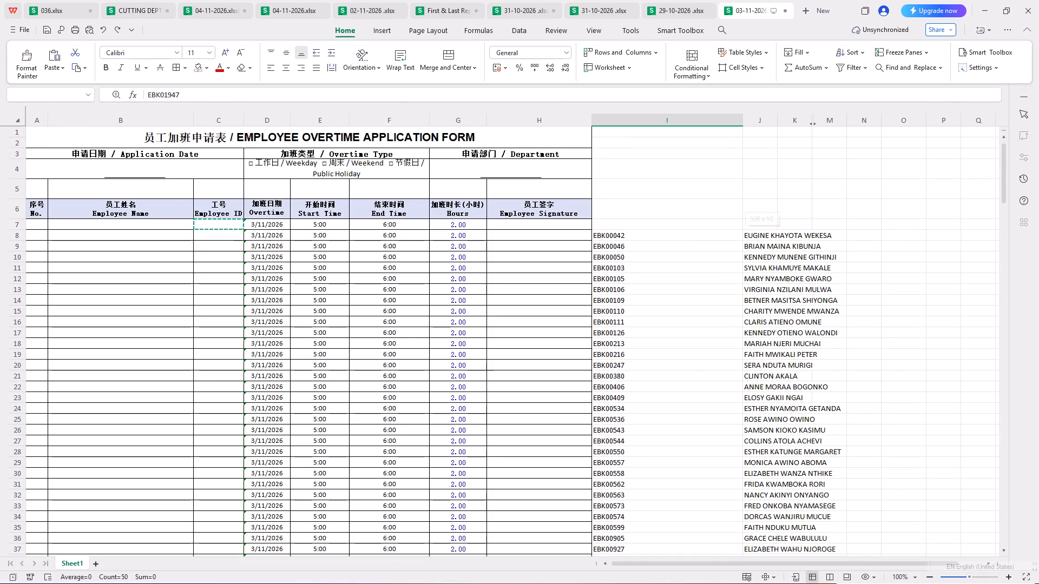
key(ctrl+c)
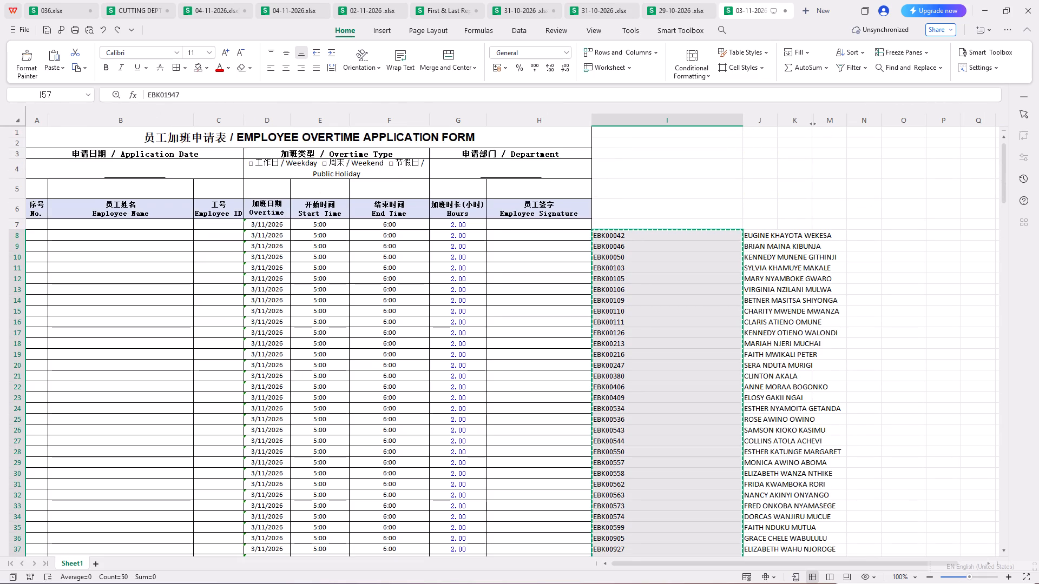
click(215, 229)
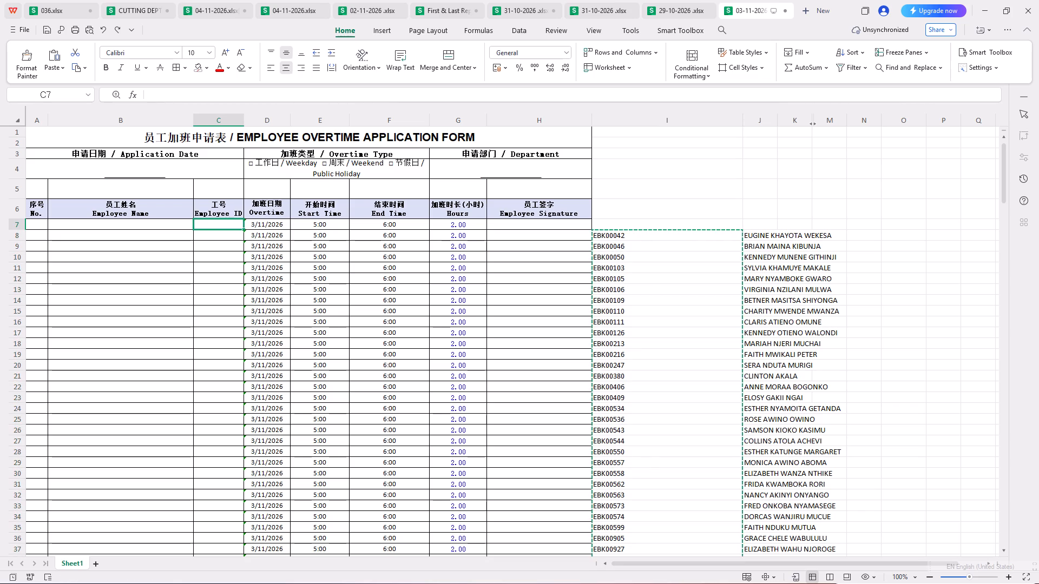
key(ctrl+v)
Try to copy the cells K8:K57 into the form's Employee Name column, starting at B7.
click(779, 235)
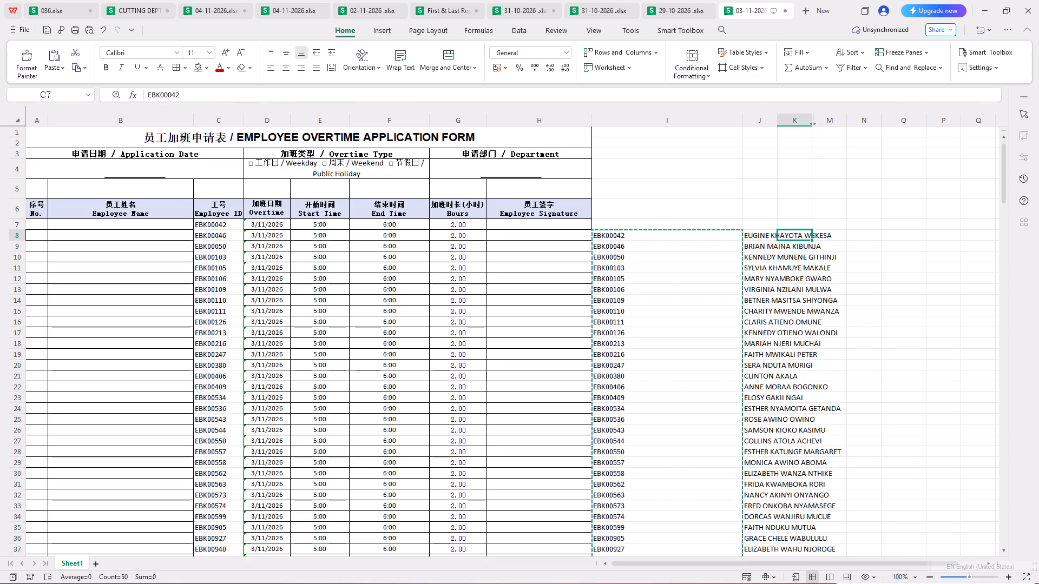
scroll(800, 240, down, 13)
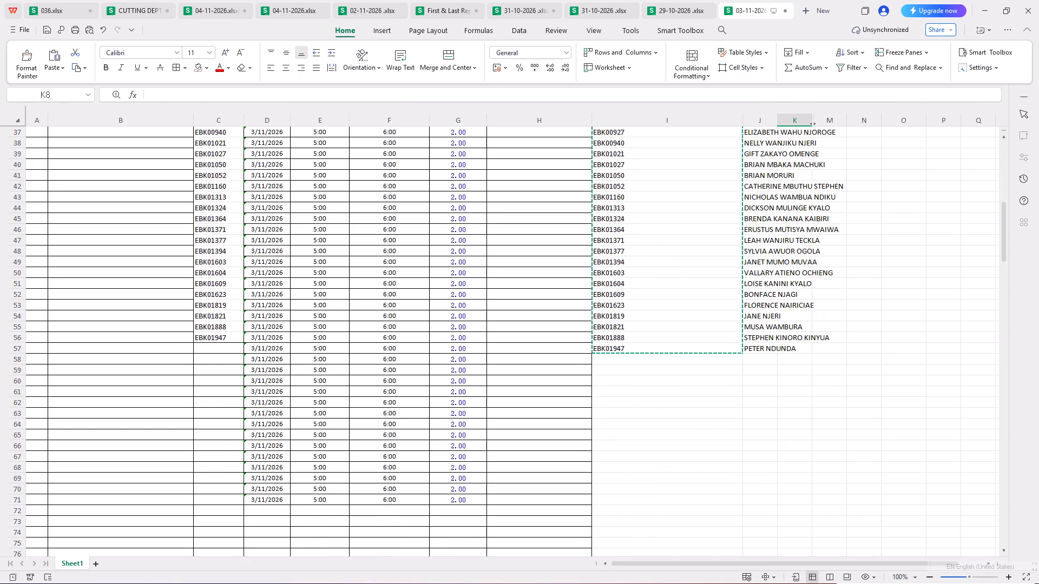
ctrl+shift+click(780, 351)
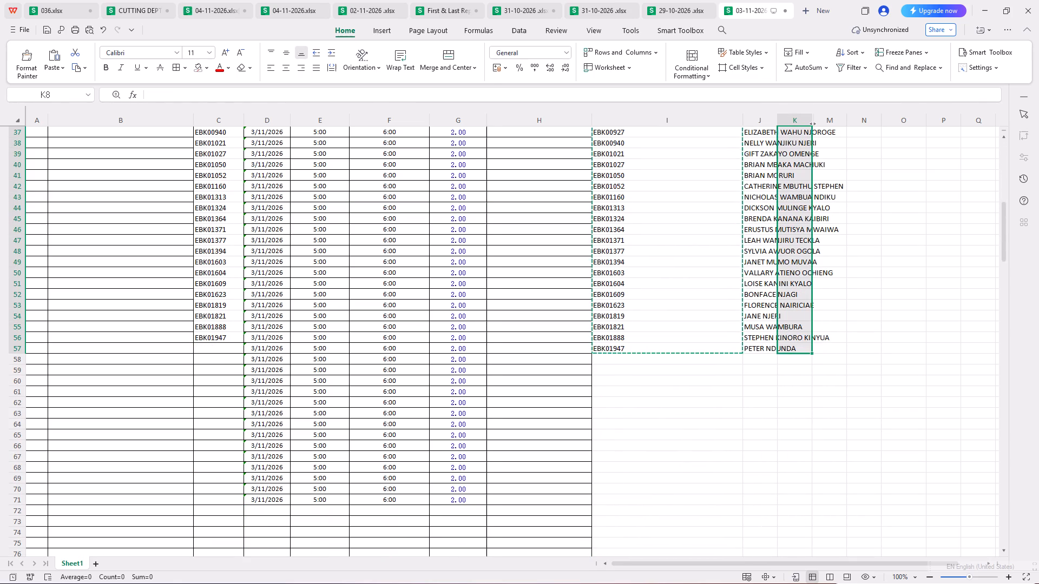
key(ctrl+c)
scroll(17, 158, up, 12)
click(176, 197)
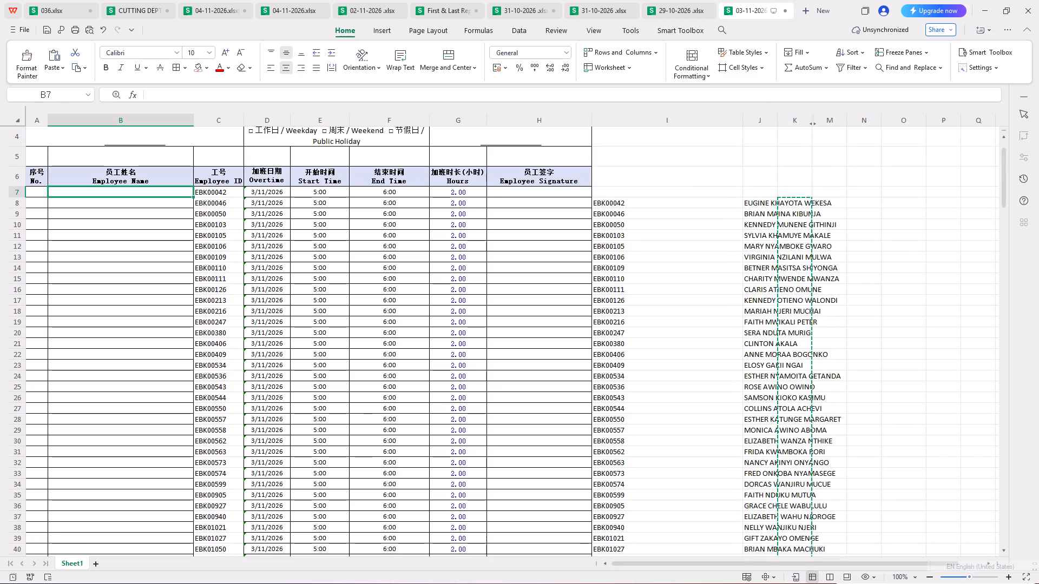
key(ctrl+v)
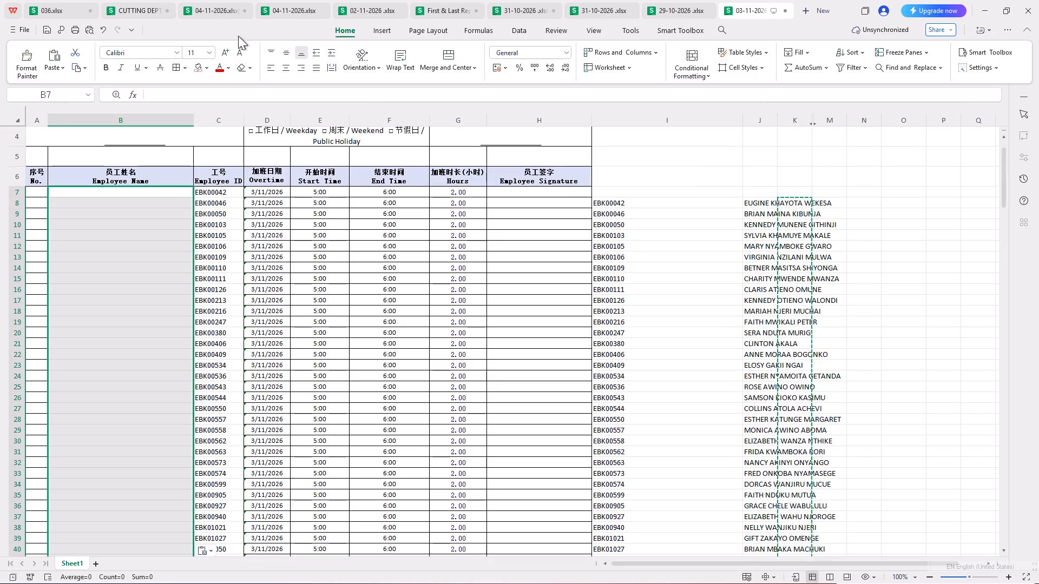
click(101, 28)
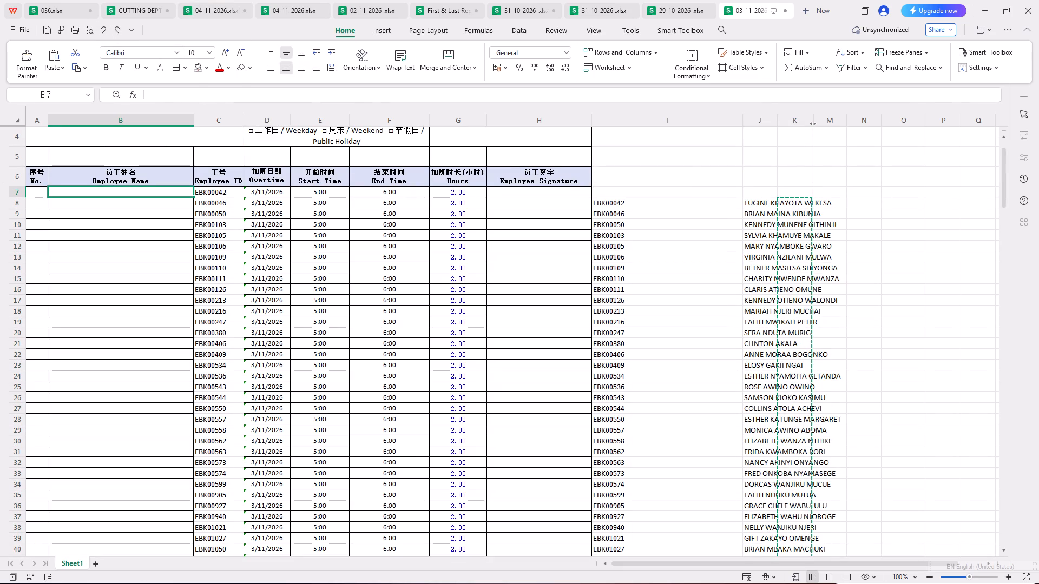
Copy the employee names in J8:J57 into the form's Employee Name column, starting at B7.
click(754, 204)
key(ctrl+c)
scroll(774, 256, down, 4)
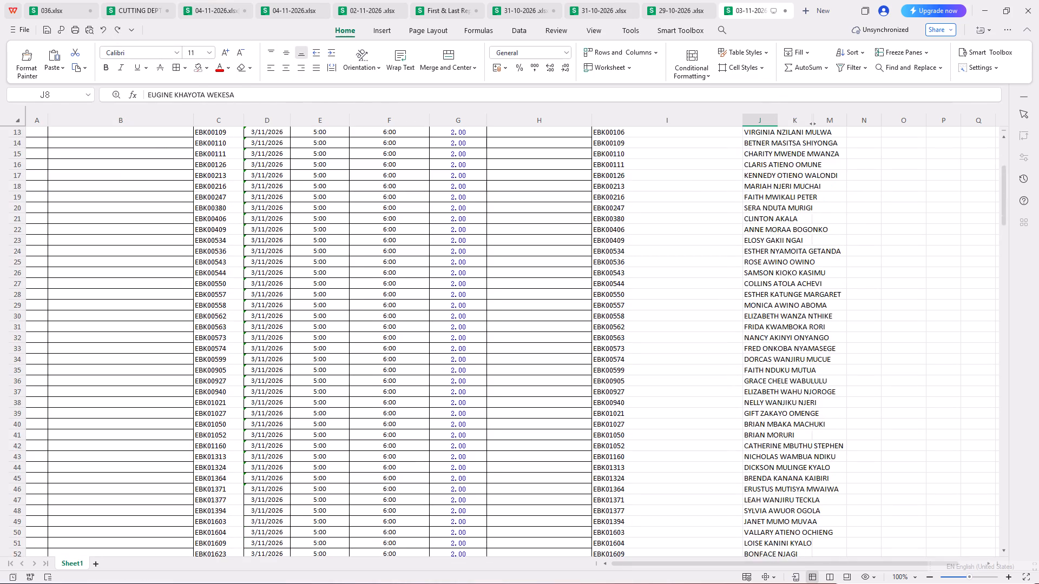
scroll(774, 258, up, 8)
double_click(762, 234)
click(762, 234)
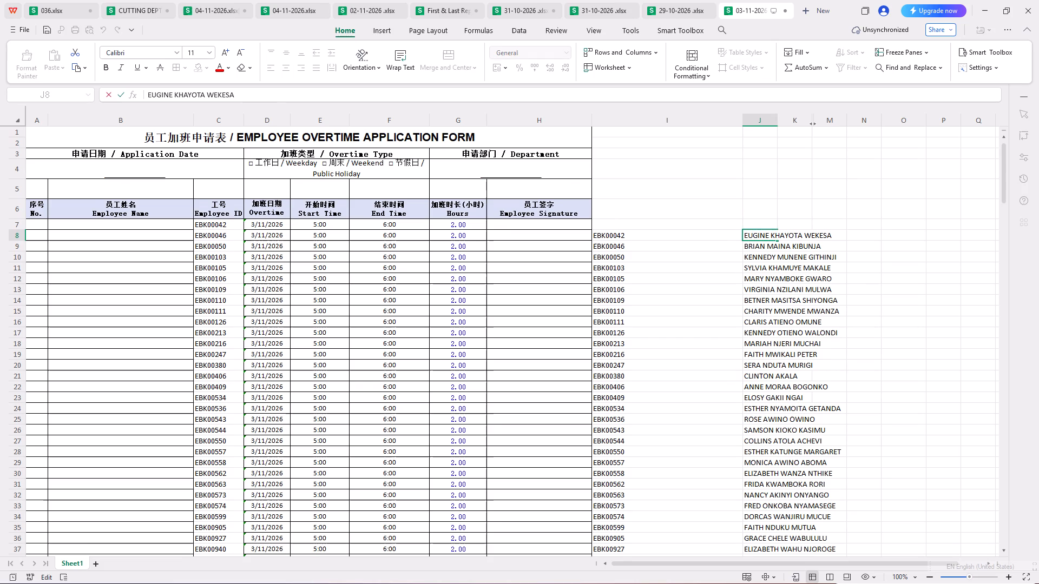
scroll(781, 330, down, 12)
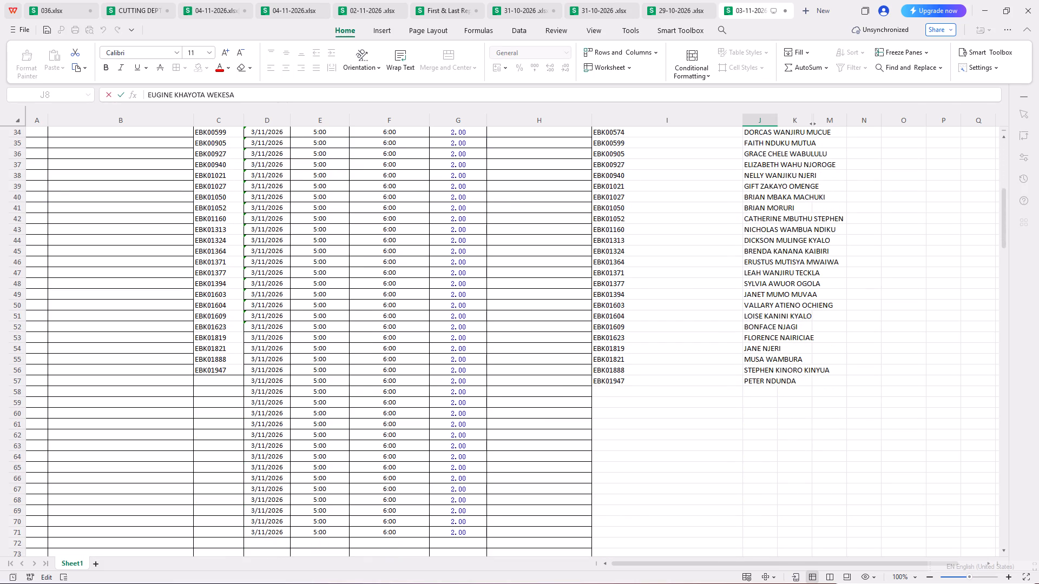
ctrl+shift+click(756, 383)
key(ctrl+c)
scroll(345, 366, up, 5)
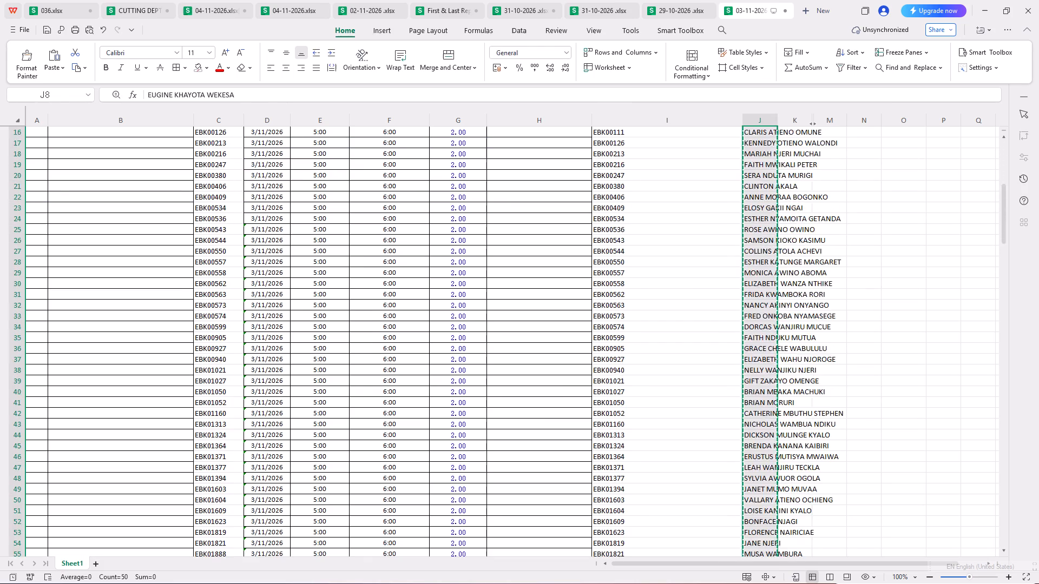
scroll(347, 362, up, 4)
scroll(238, 237, up, 4)
click(168, 224)
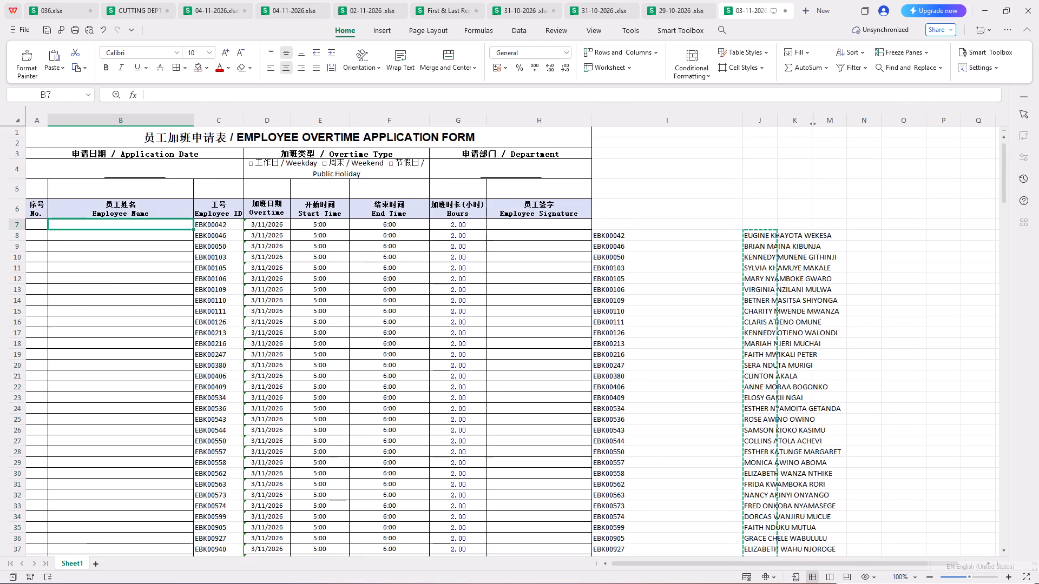
key(ctrl+v)
scroll(271, 274, down, 14)
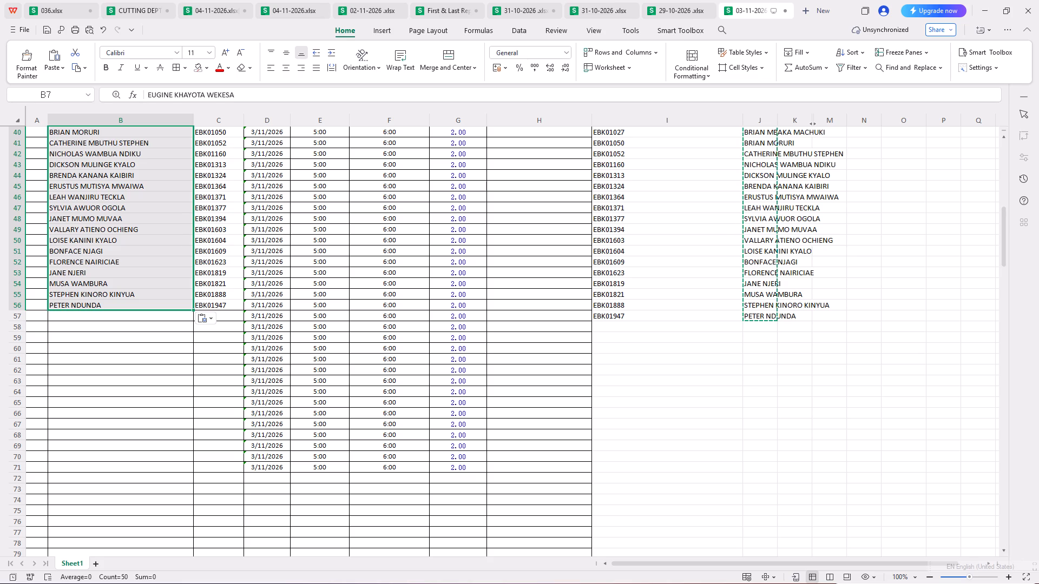
click(836, 492)
Delete the leftover helper IDs and names beside the form, in cells I8:M57.
scroll(740, 502, up, 15)
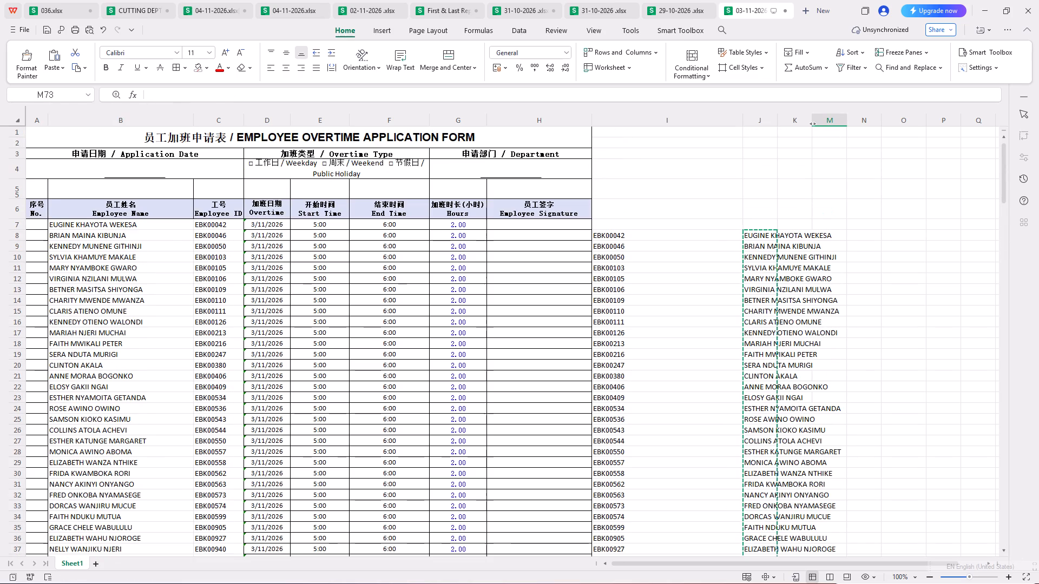
drag(620, 238, 769, 240)
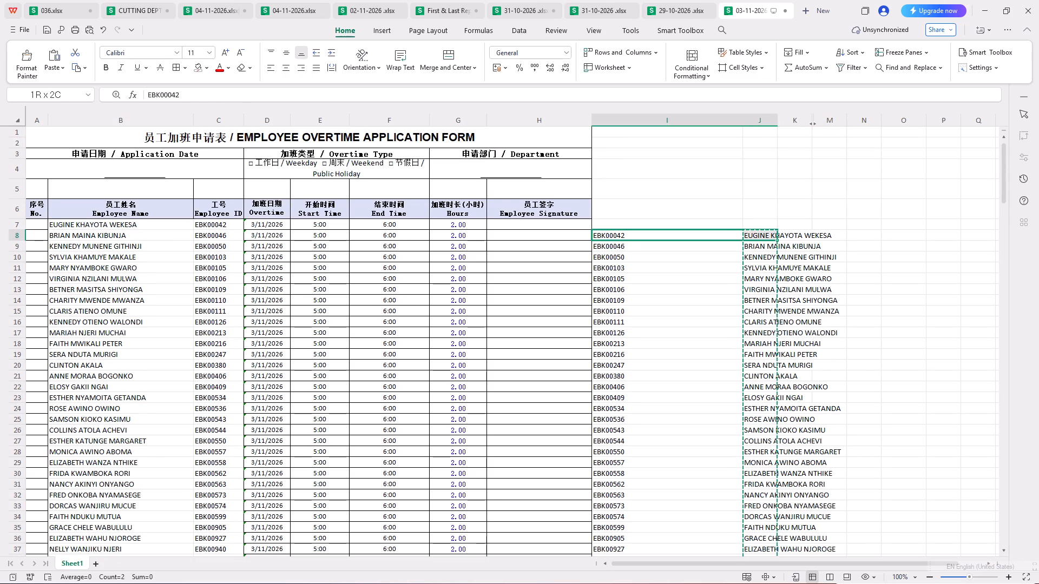
drag(769, 240, 826, 233)
scroll(777, 300, down, 14)
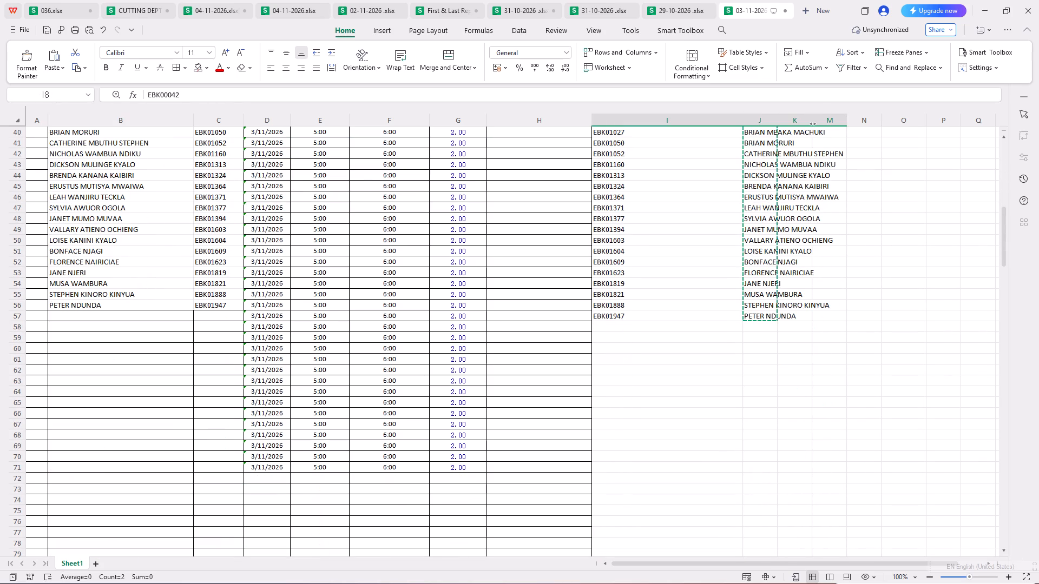
ctrl+shift+drag(638, 316, 818, 315)
right_click(817, 304)
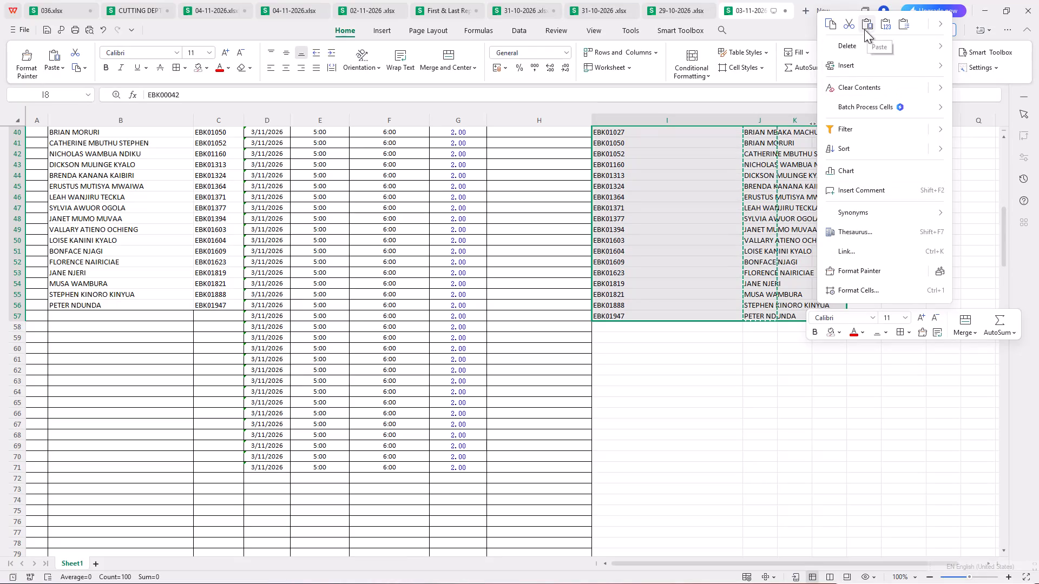
click(987, 48)
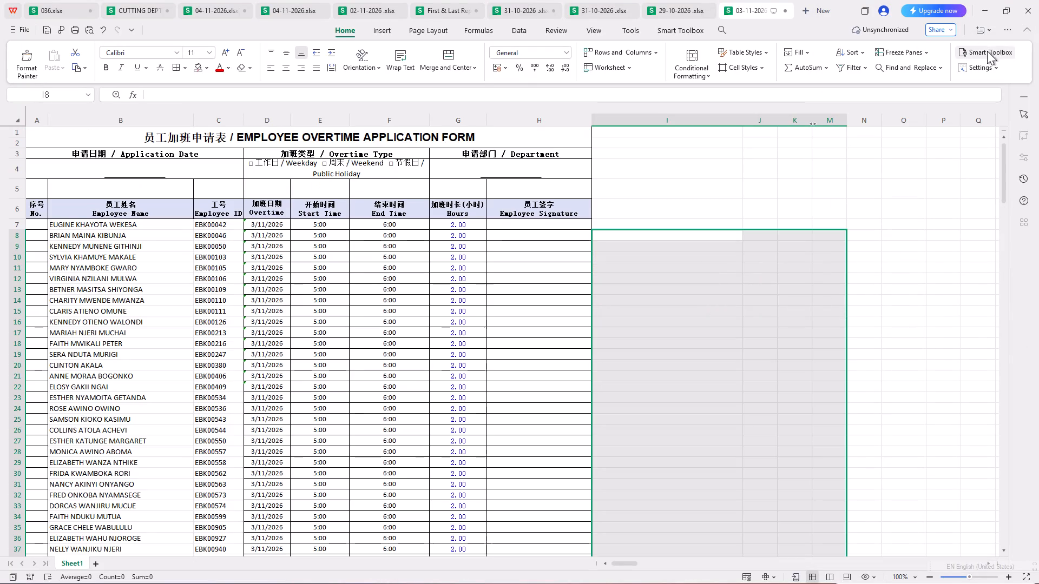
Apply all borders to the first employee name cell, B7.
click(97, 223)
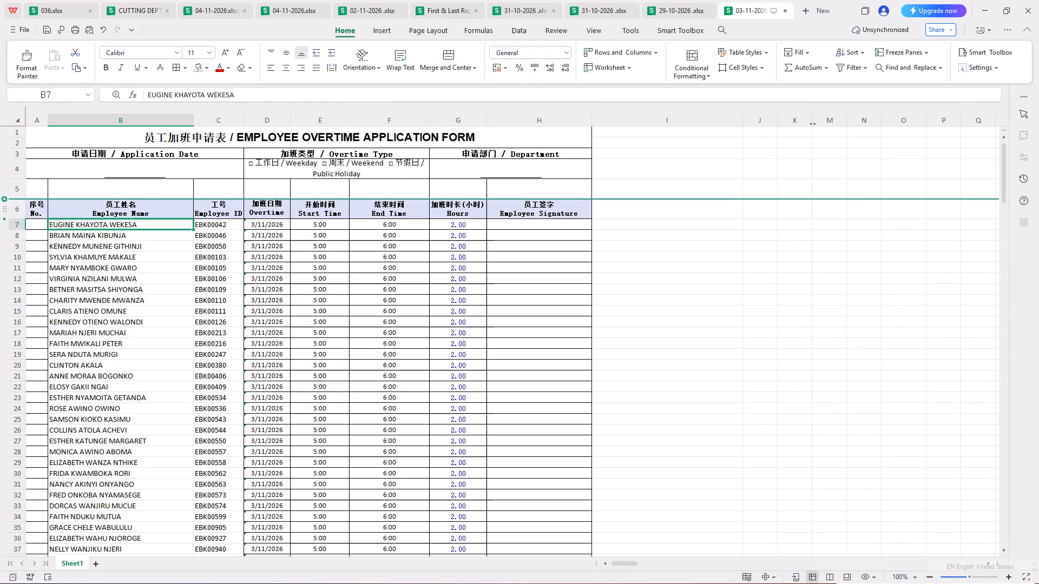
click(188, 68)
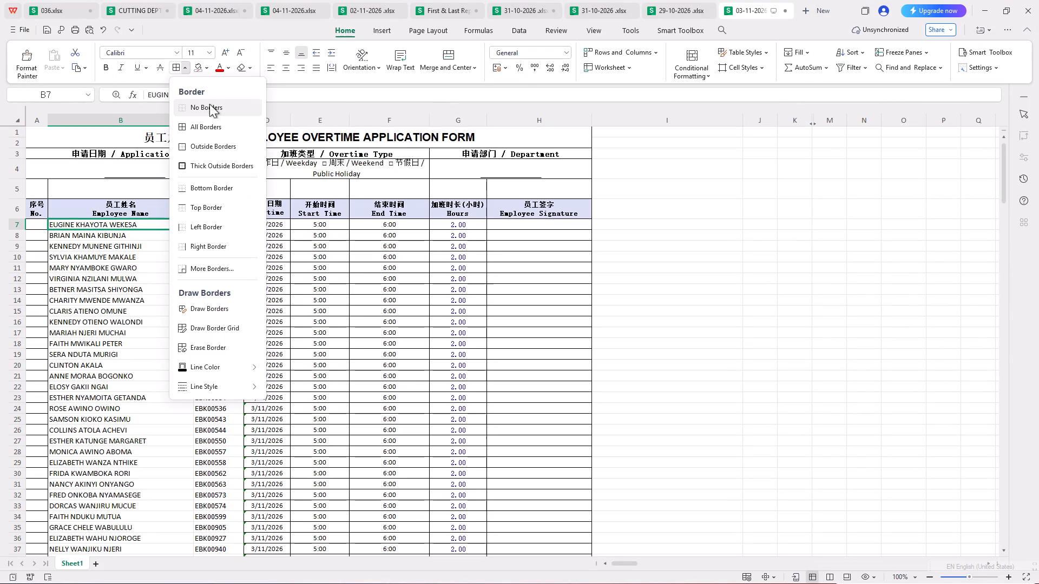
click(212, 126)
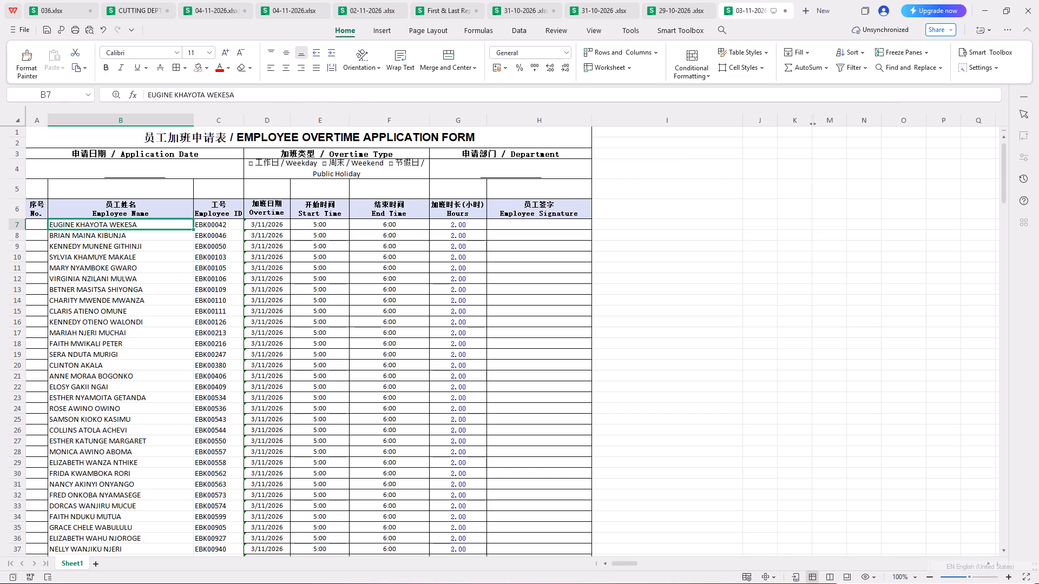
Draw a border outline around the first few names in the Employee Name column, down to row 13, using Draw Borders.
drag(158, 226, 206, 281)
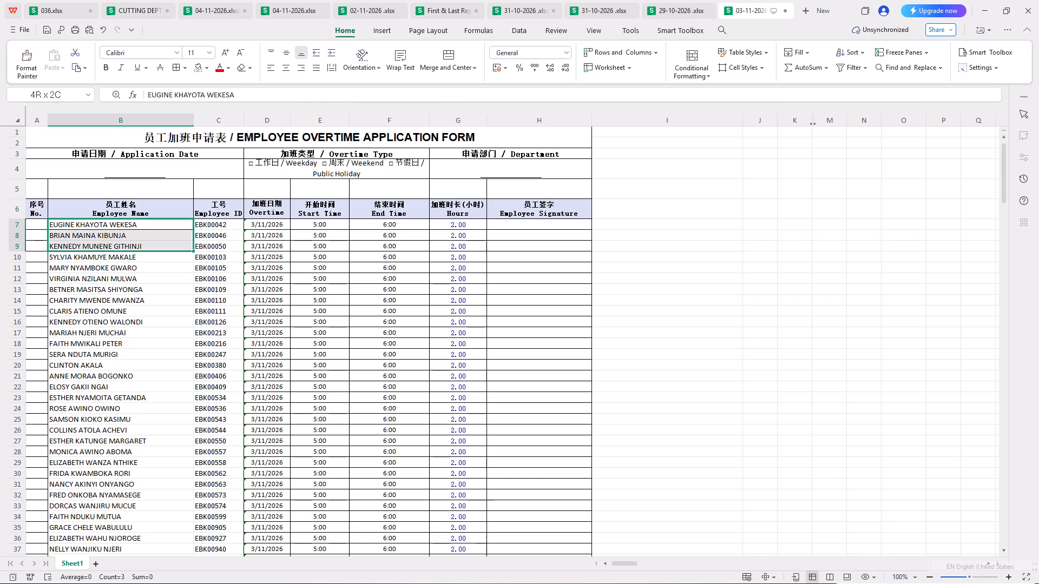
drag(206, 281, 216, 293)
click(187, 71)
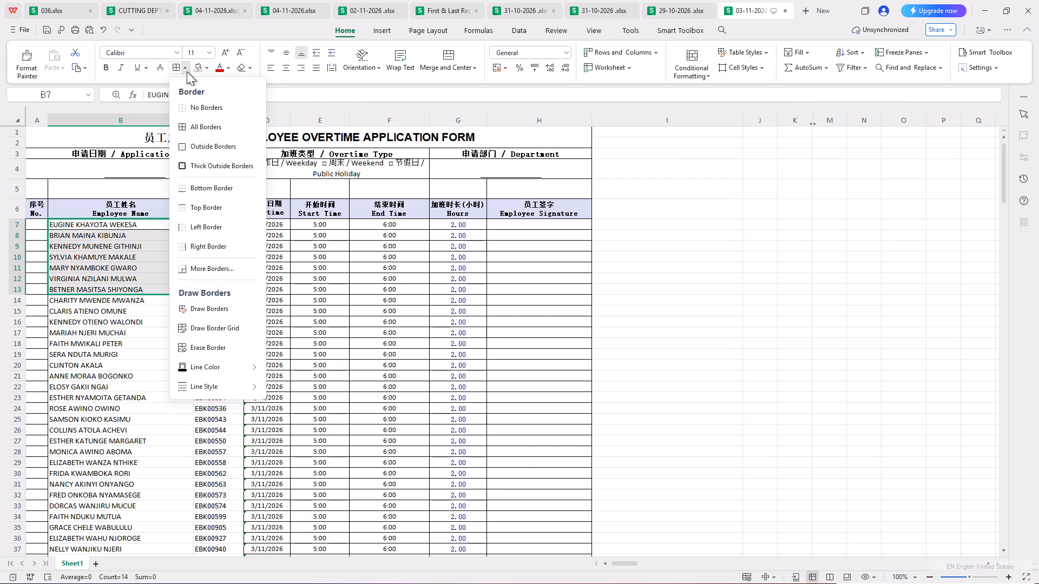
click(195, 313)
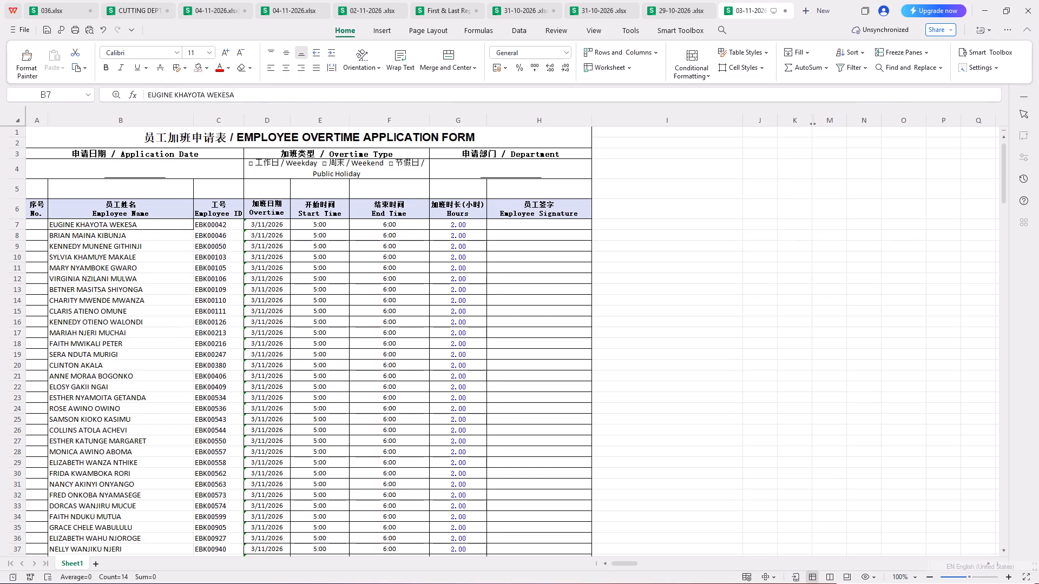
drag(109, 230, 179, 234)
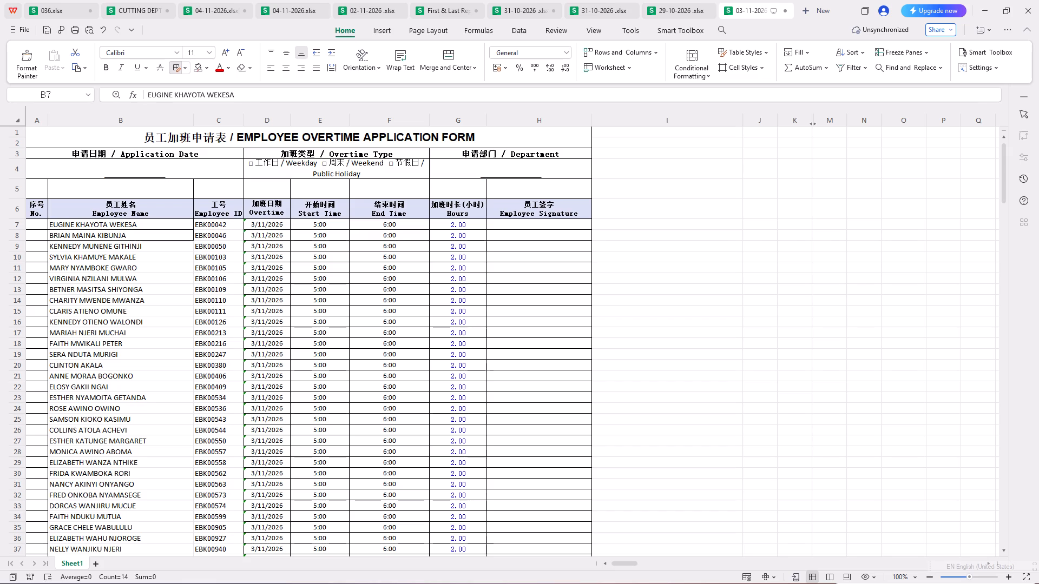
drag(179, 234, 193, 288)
Draw a border grid over the Employee Name and Employee ID columns, from row 7 down past the last filled row.
click(186, 70)
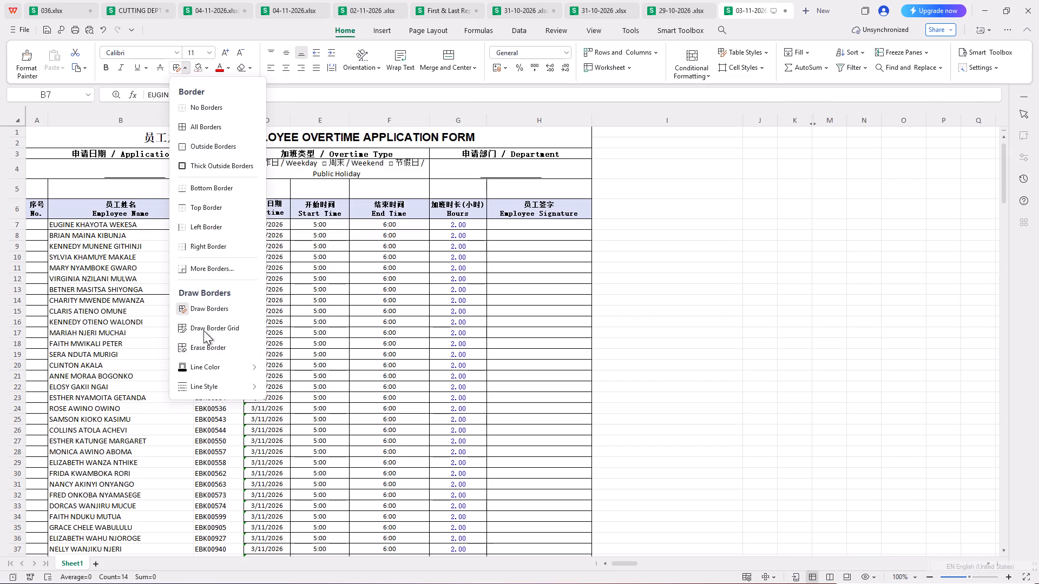
click(203, 330)
drag(91, 222, 165, 479)
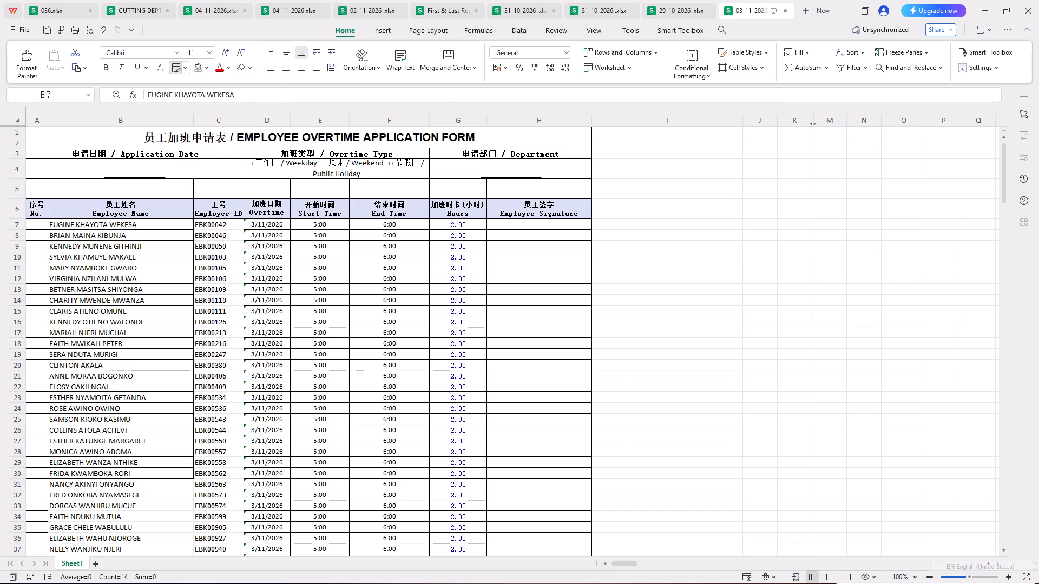
drag(165, 479, 244, 583)
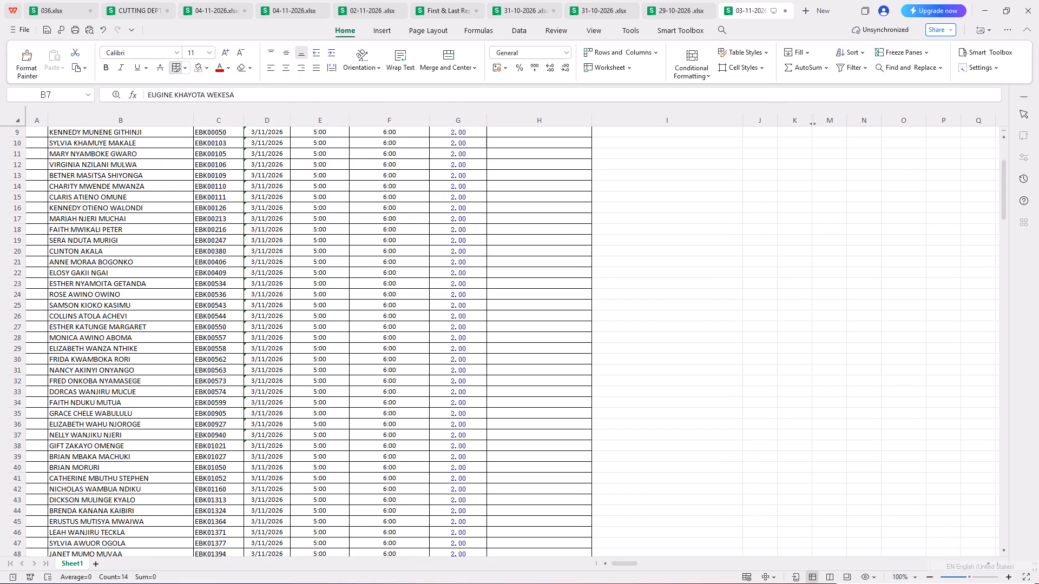
drag(244, 583, 254, 583)
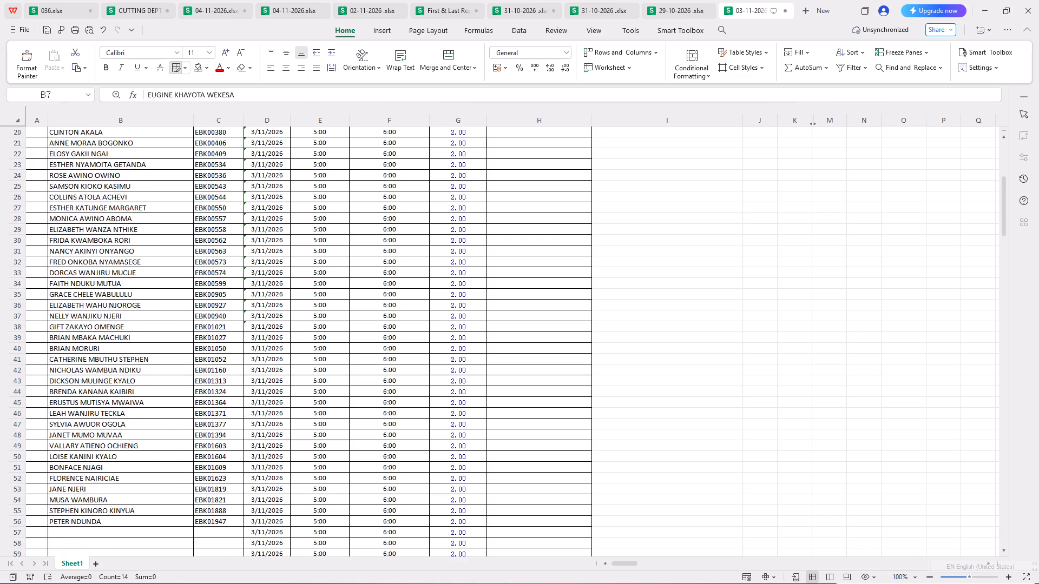
drag(254, 583, 248, 527)
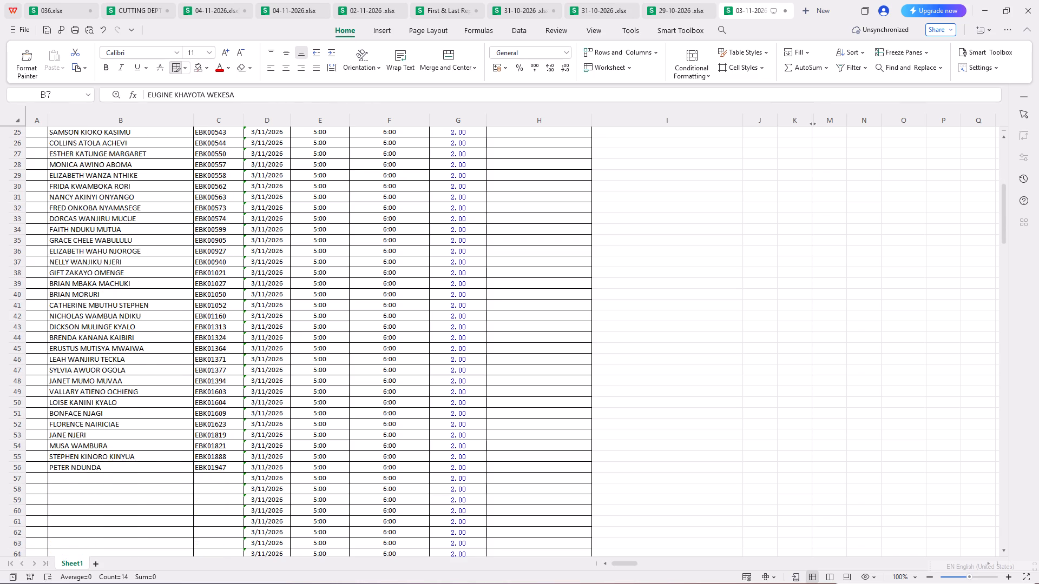
double_click(736, 417)
Enter 1 in A7 and fill the No. column down as a series to 65 in row 71.
scroll(150, 333, up, 8)
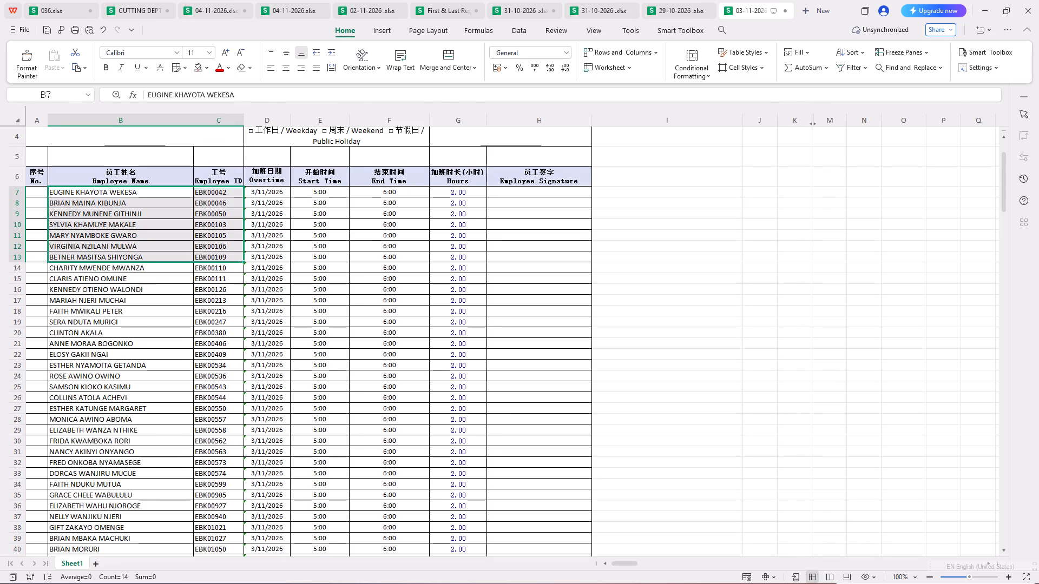
click(33, 195)
key(1)
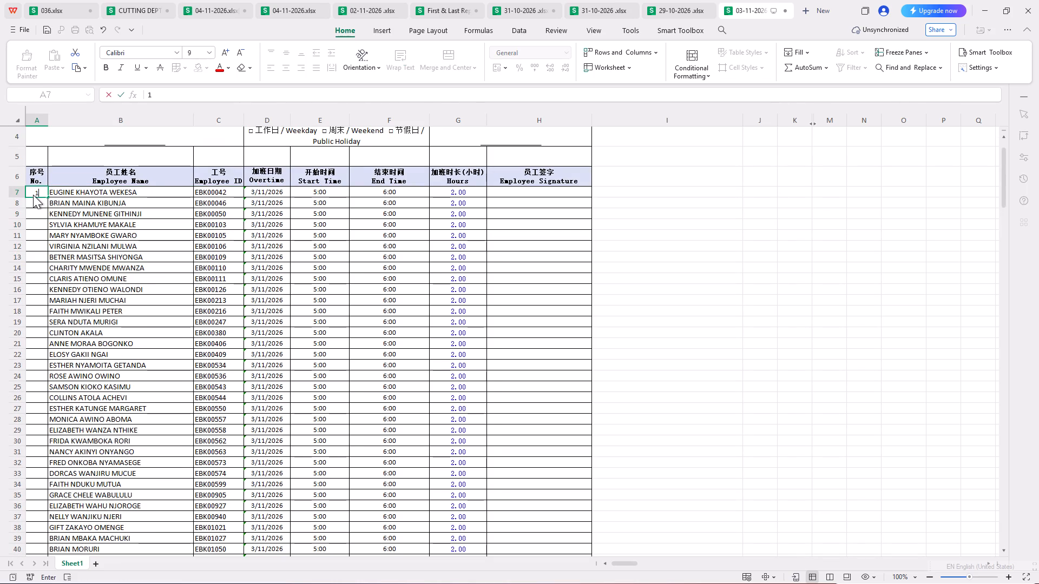
click(47, 220)
click(41, 196)
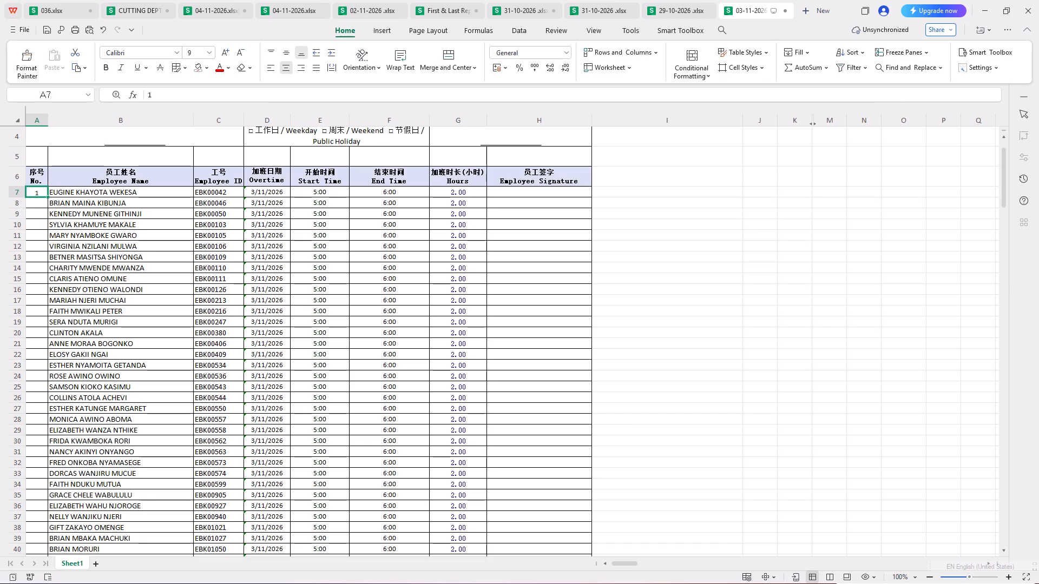
double_click(49, 199)
scroll(49, 199, down, 10)
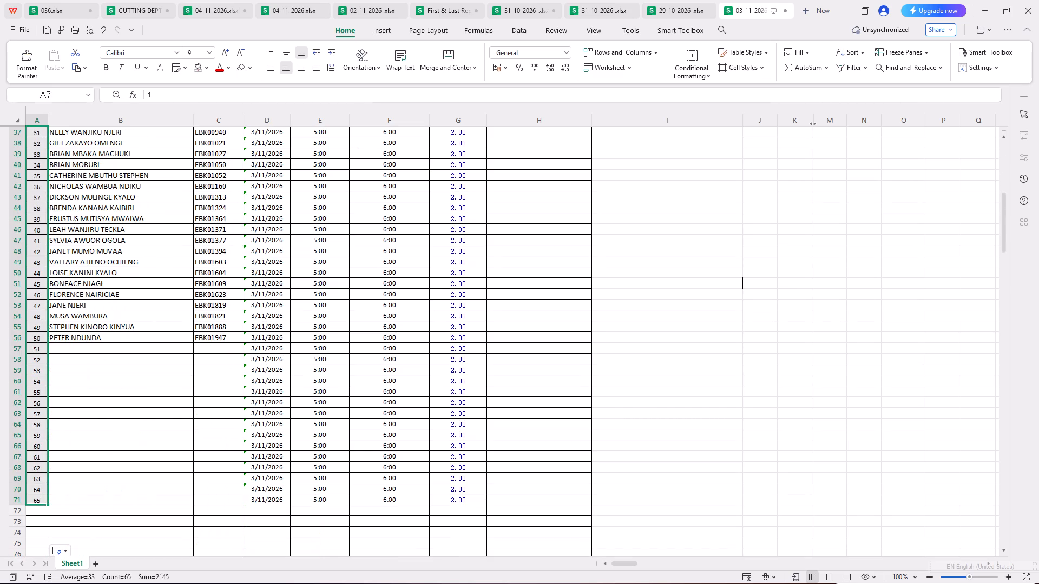
Examine the numbered rows of the form and the older employee list below them.
scroll(49, 205, down, 3)
scroll(57, 234, up, 18)
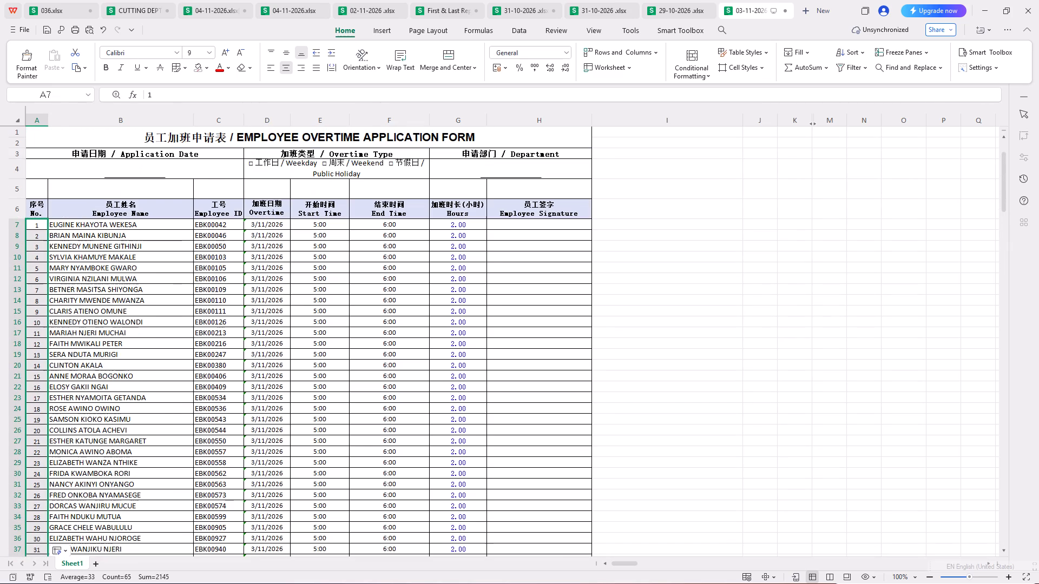
scroll(662, 220, down, 6)
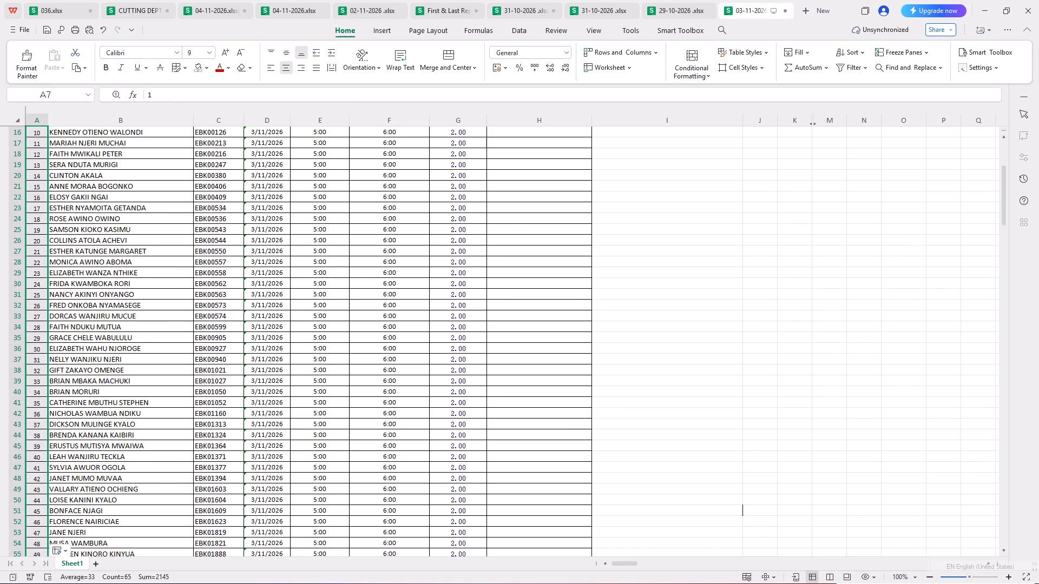
scroll(584, 304, down, 15)
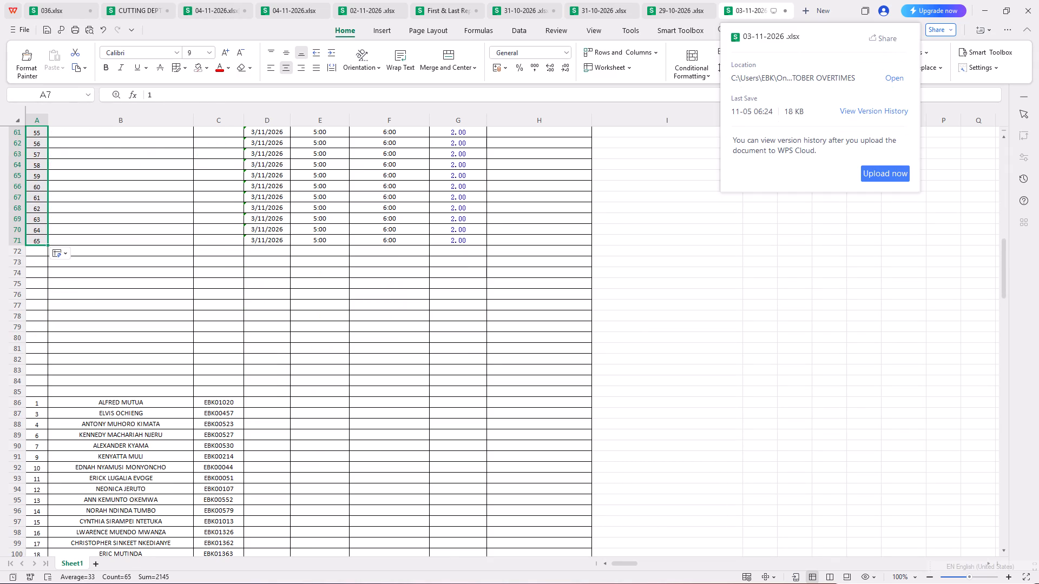
scroll(432, 88, down, 3)
scroll(339, 202, down, 6)
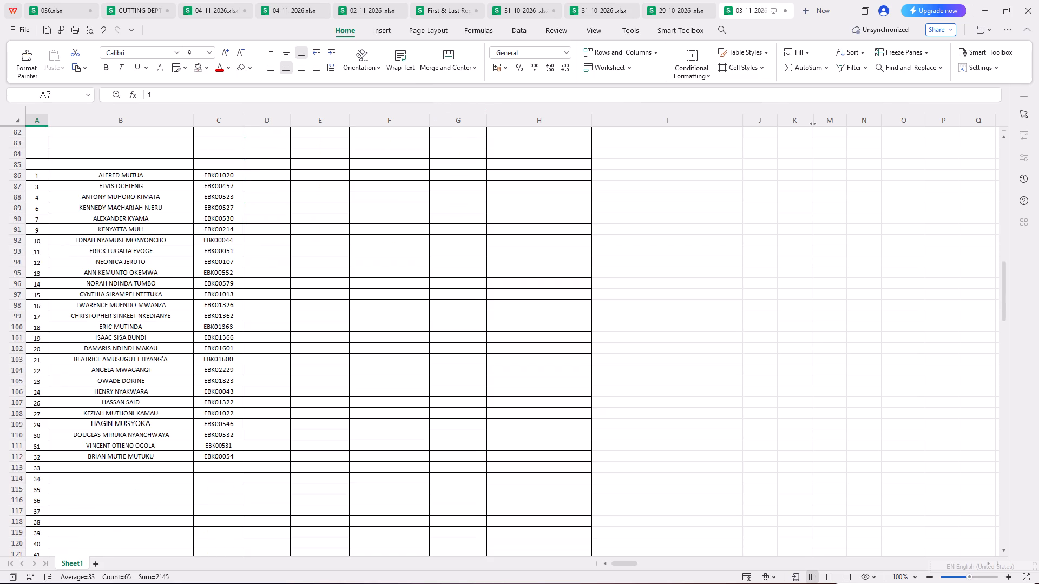
scroll(323, 227, up, 10)
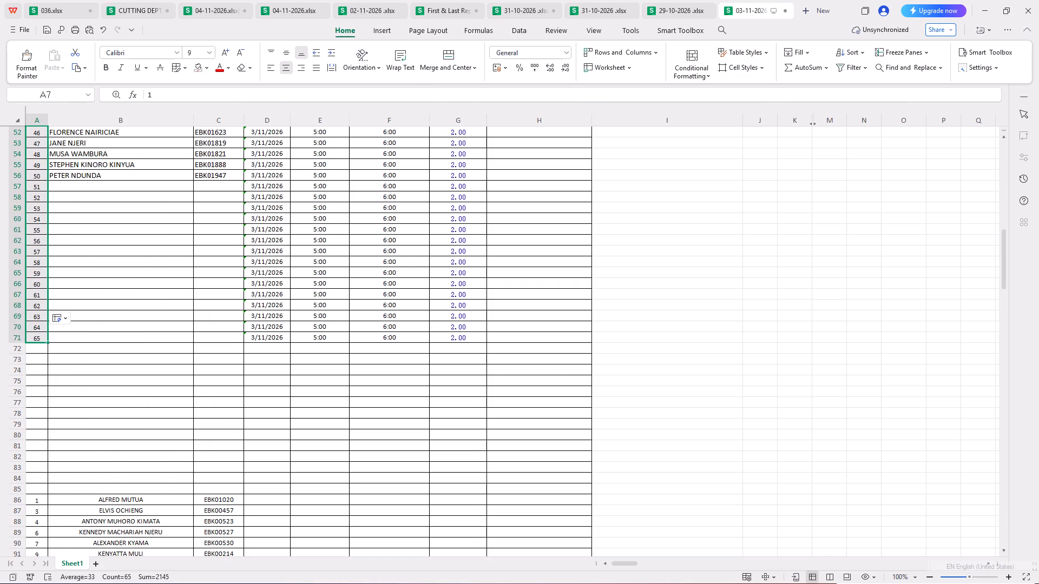
Copy the overtime date, start time, end time and hours cells D49:G71 and paste them beside the older employee list from D86.
click(415, 313)
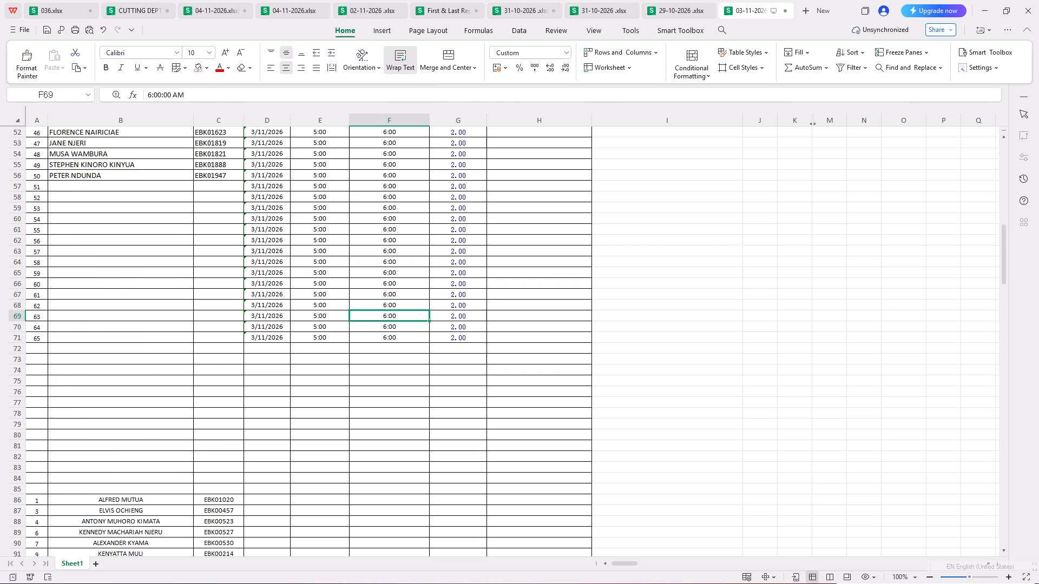
scroll(322, 266, up, 3)
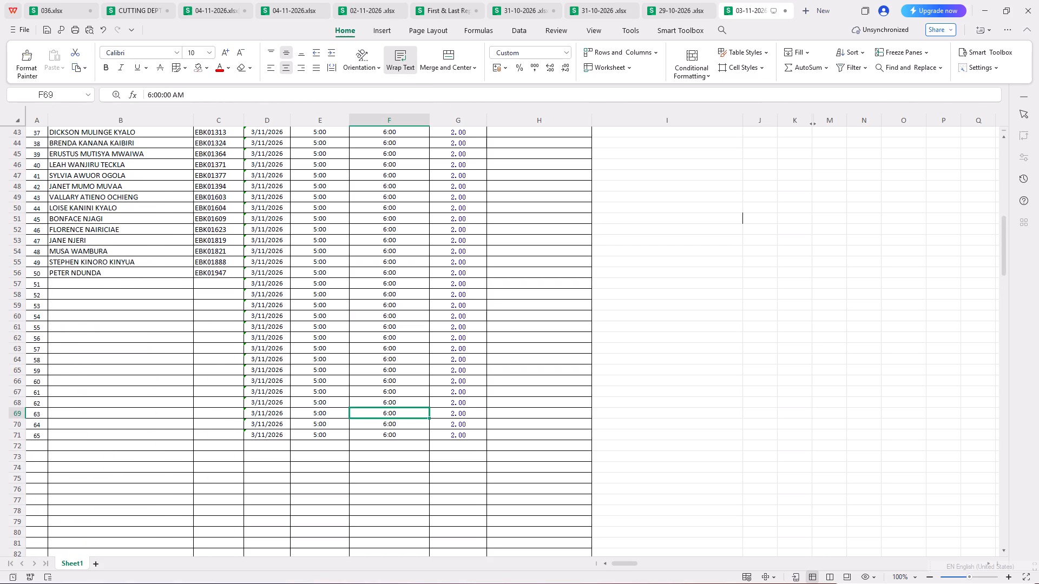
drag(270, 196, 473, 444)
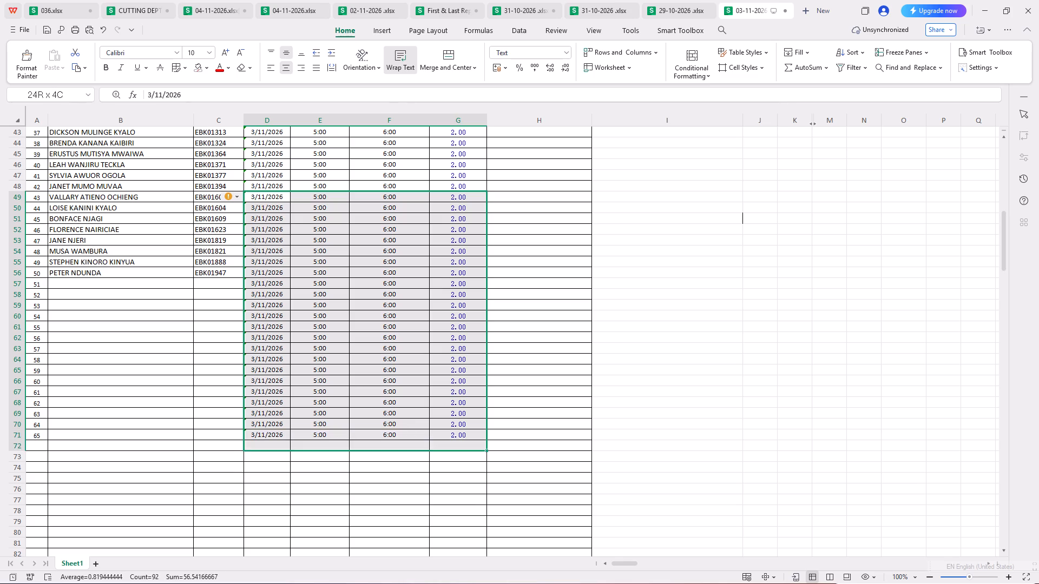
drag(473, 444, 460, 438)
right_click(448, 343)
click(467, 37)
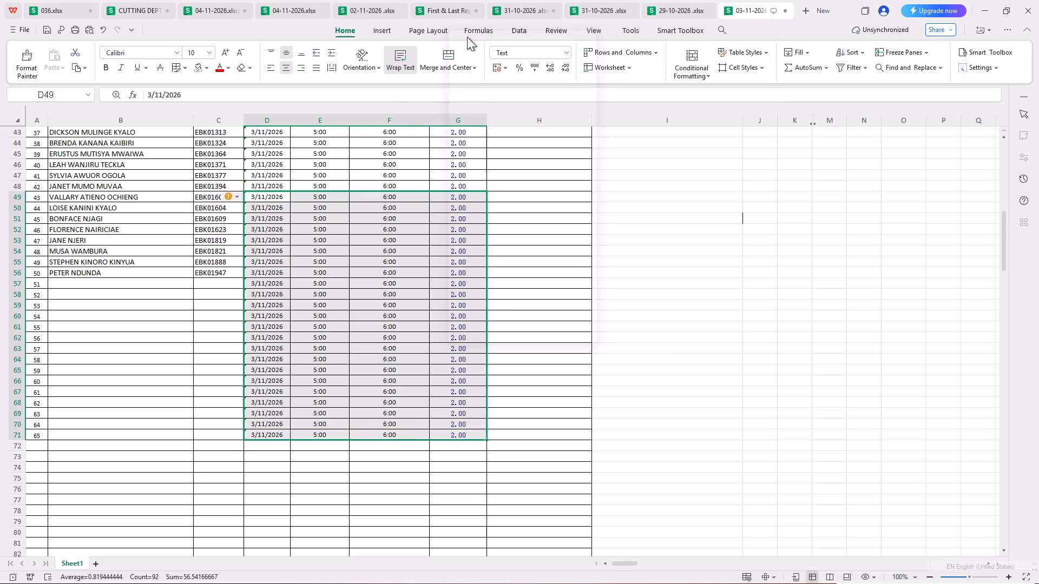
scroll(473, 365, down, 7)
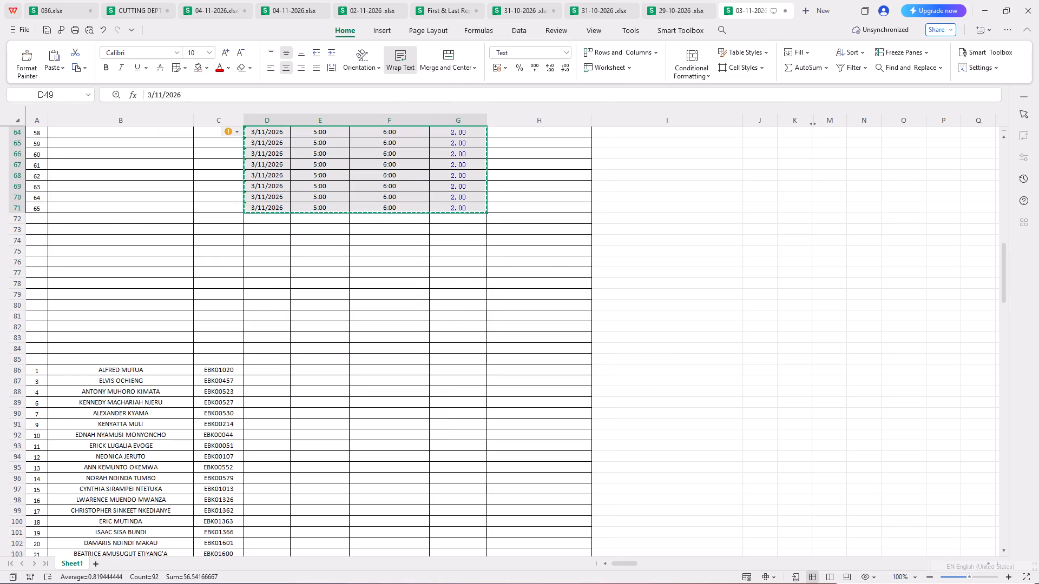
click(273, 369)
right_click(273, 369)
click(324, 59)
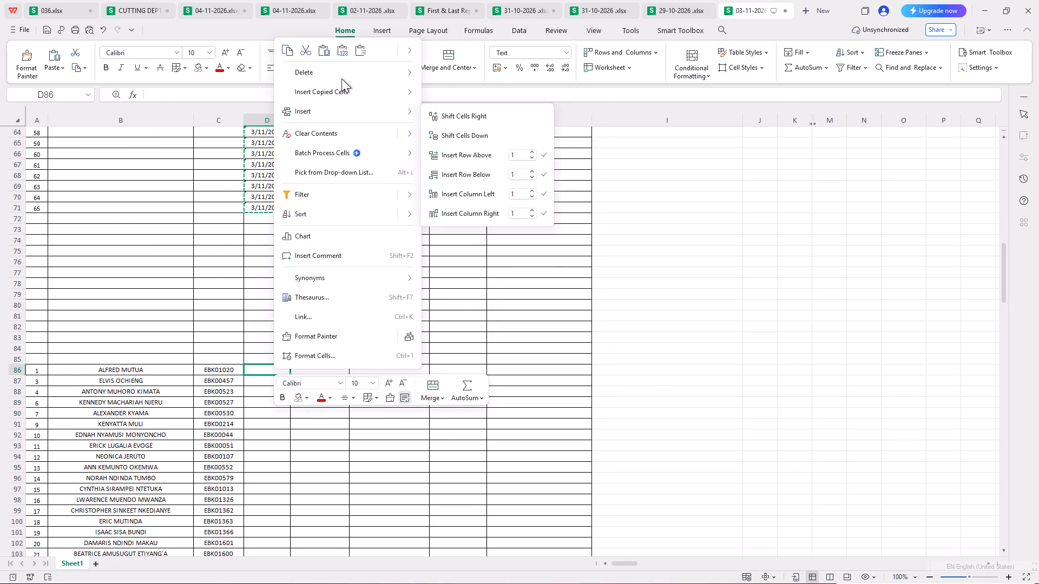
click(330, 57)
scroll(363, 159, down, 9)
click(727, 421)
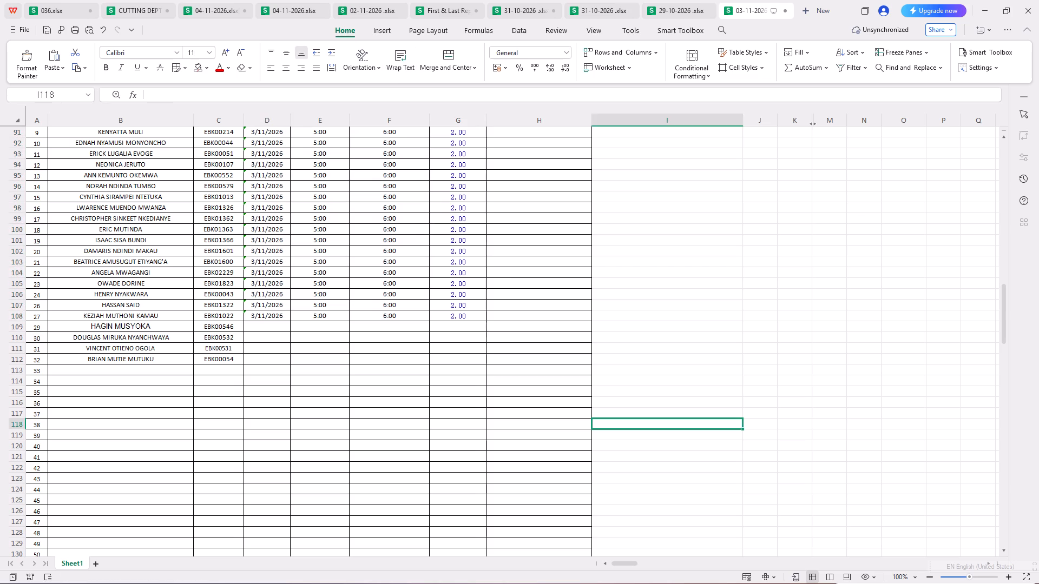
Copy the date, times and hours in D105:G108 into the last four named rows of the older list, from D109.
drag(272, 280, 433, 319)
right_click(425, 309)
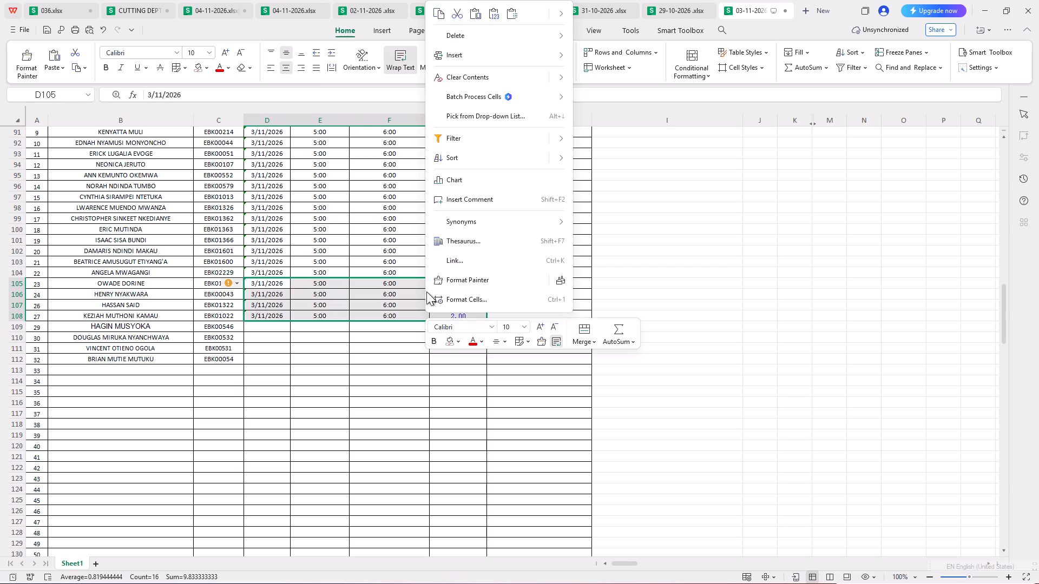
click(438, 18)
click(263, 323)
right_click(263, 323)
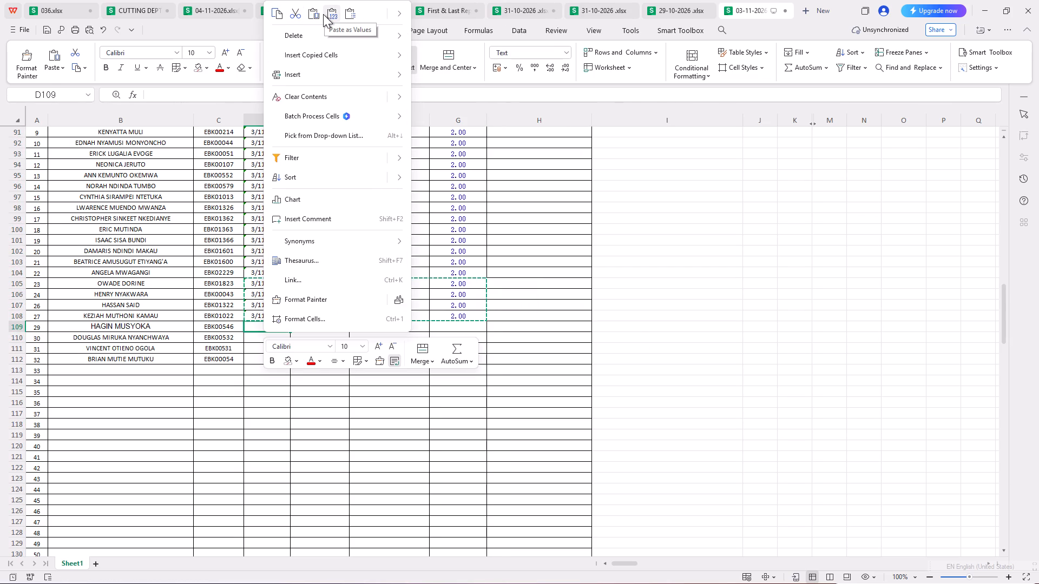
click(323, 14)
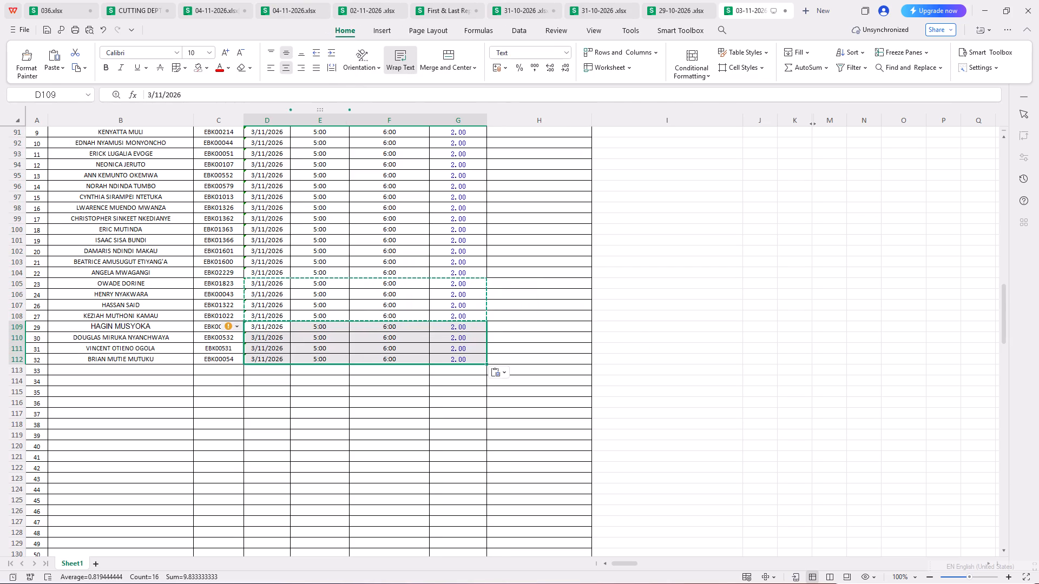
click(790, 402)
Delete rows 58 to 83, the surplus unnamed rows between the two employee lists.
scroll(270, 378, up, 12)
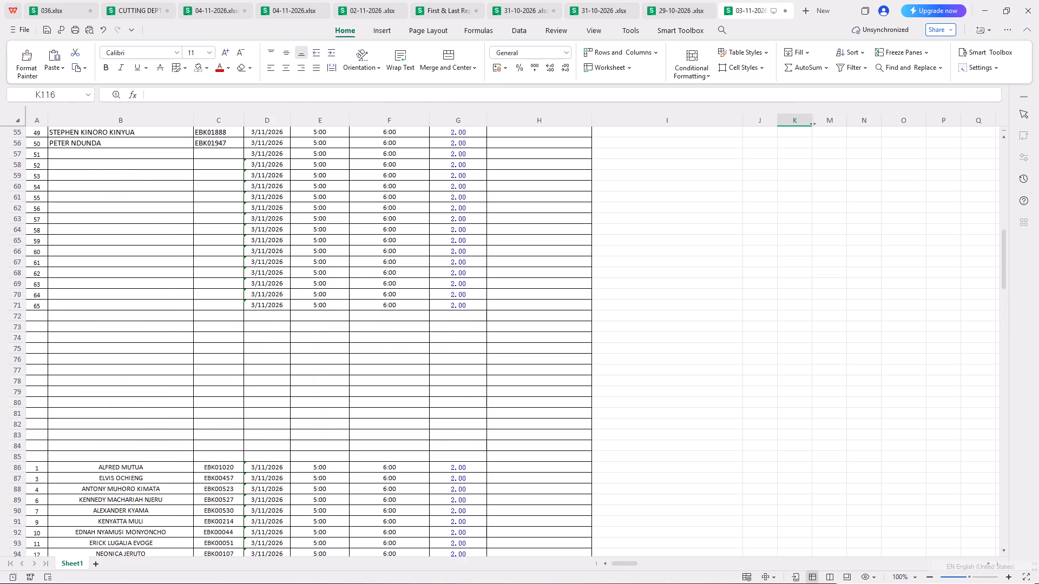
scroll(123, 306, up, 3)
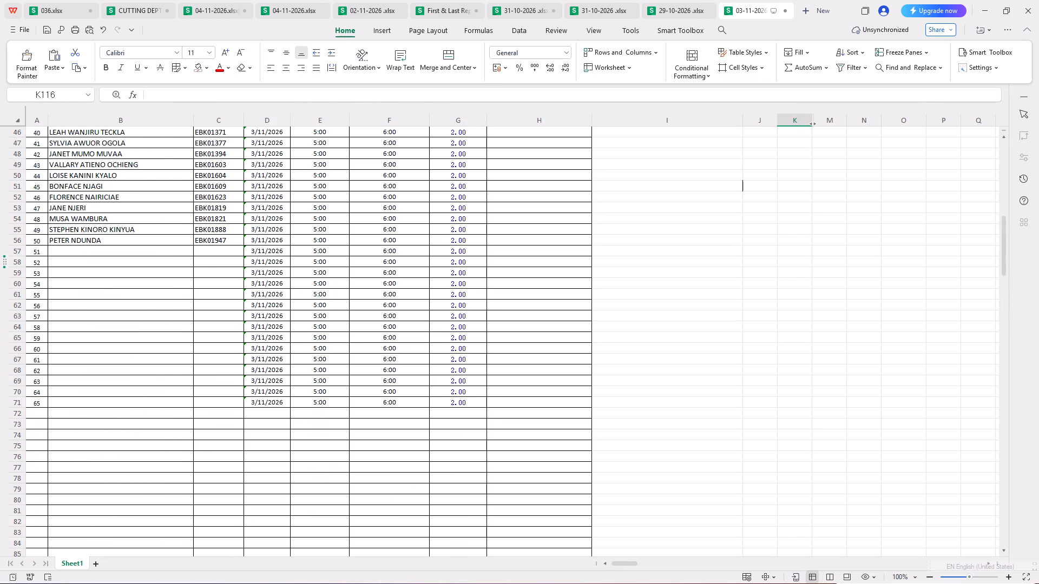
drag(15, 264, 209, 388)
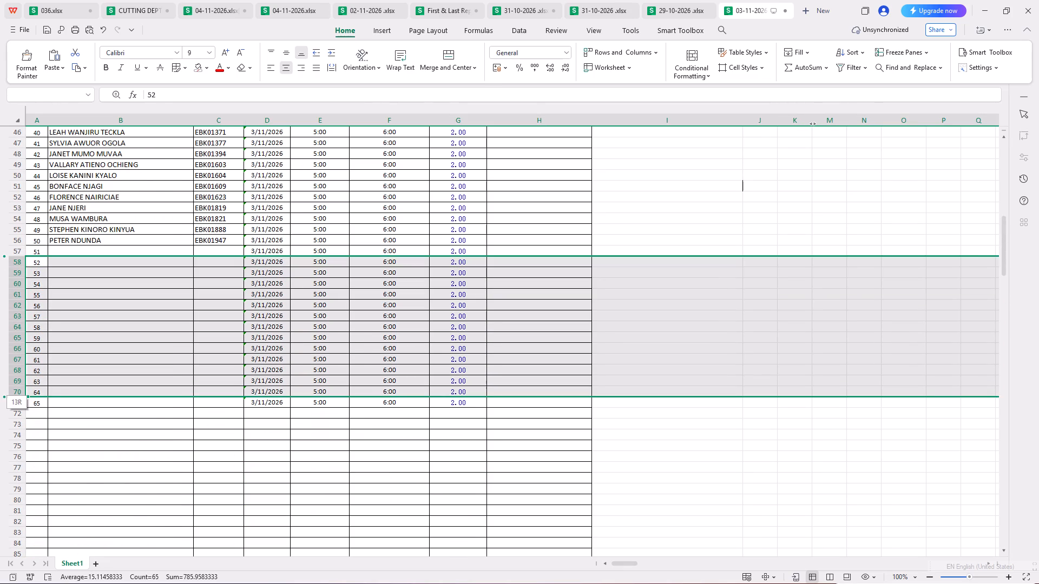
drag(209, 388, 177, 583)
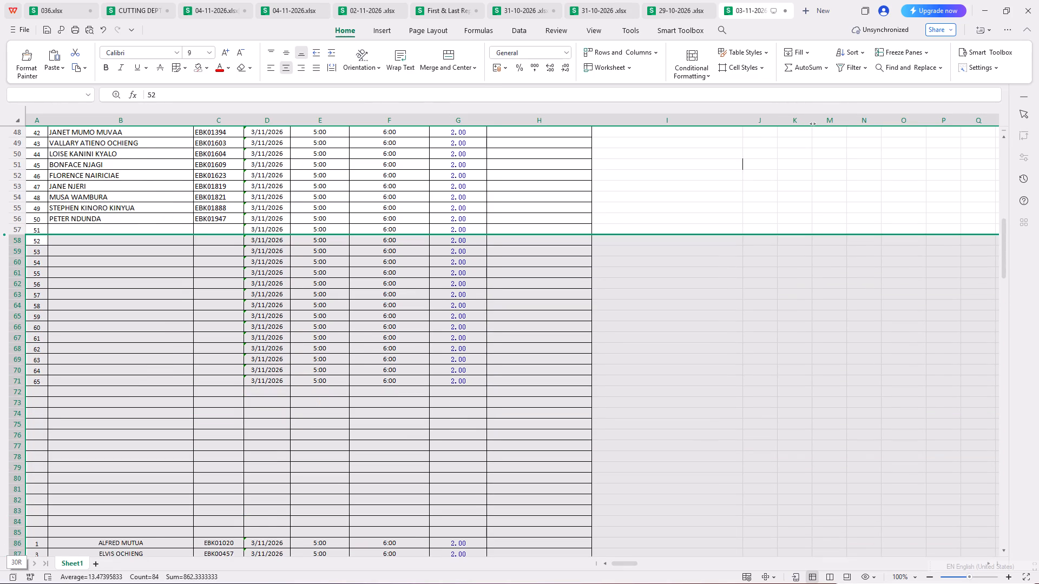
drag(177, 583, 185, 494)
right_click(194, 459)
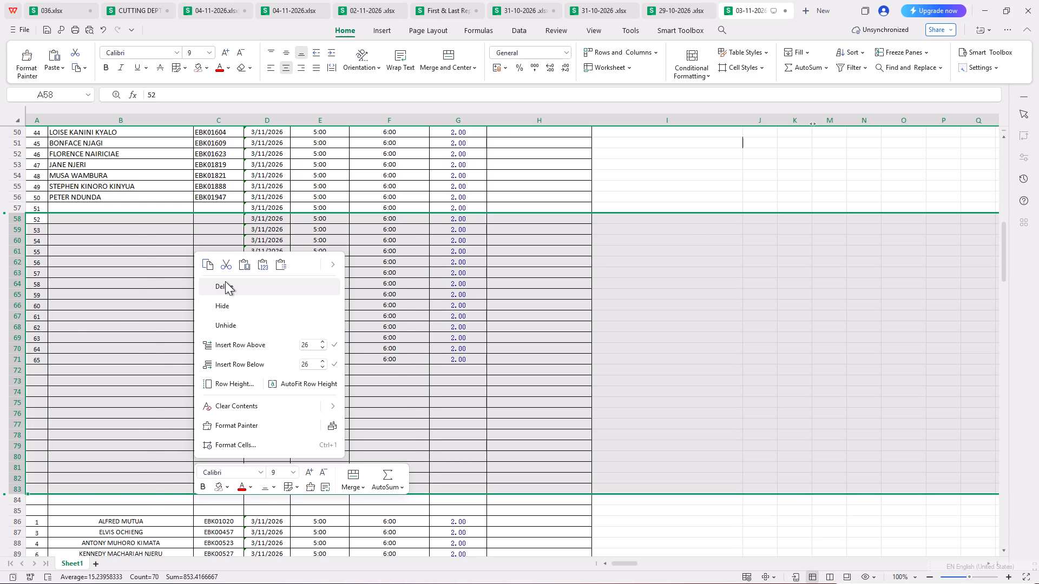
click(225, 281)
click(866, 507)
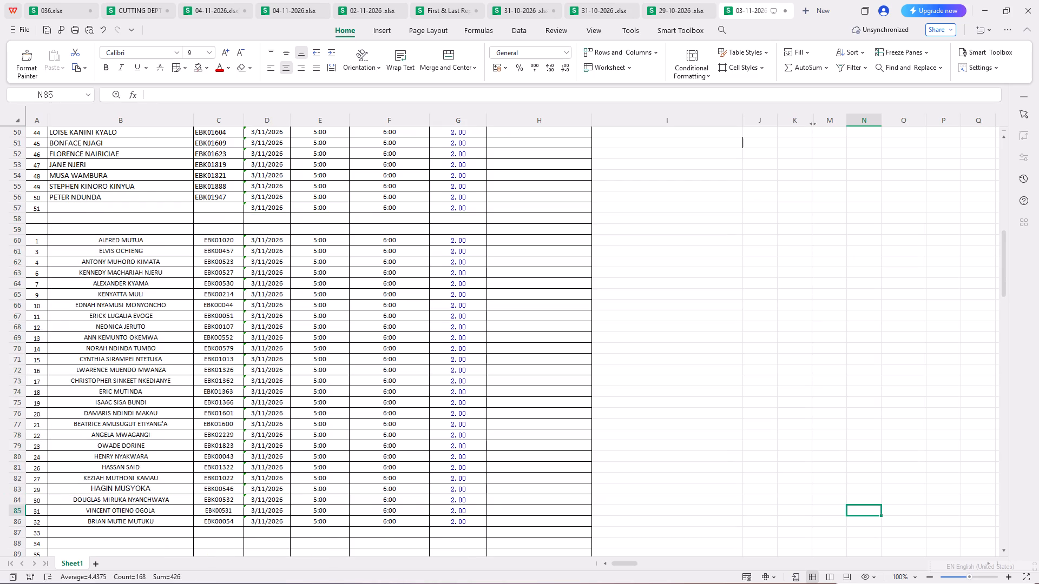
Examine the form from its header through the numbered employees to the older list below.
scroll(781, 442, up, 18)
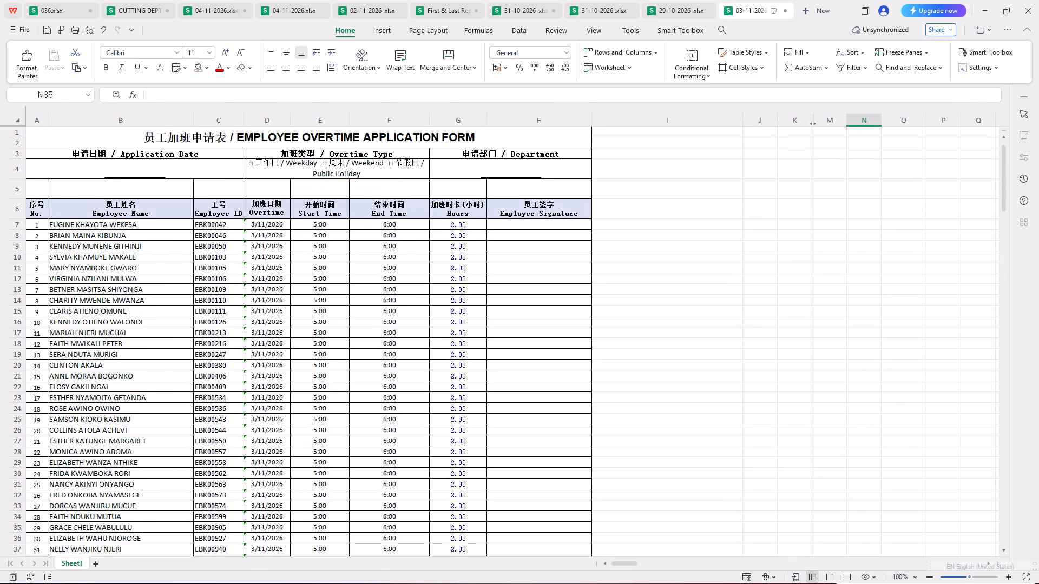
scroll(586, 383, down, 6)
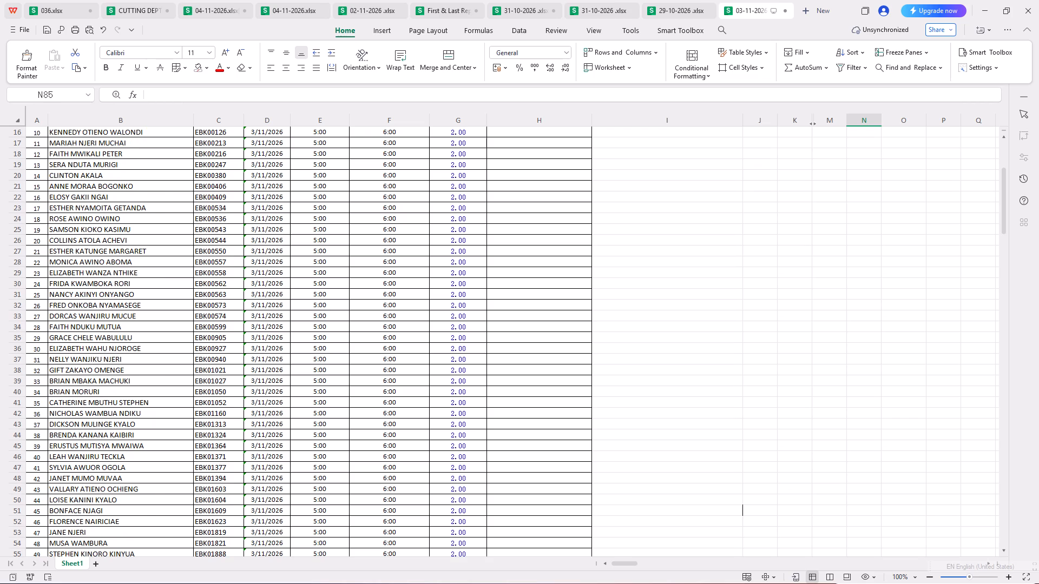
scroll(577, 390, down, 4)
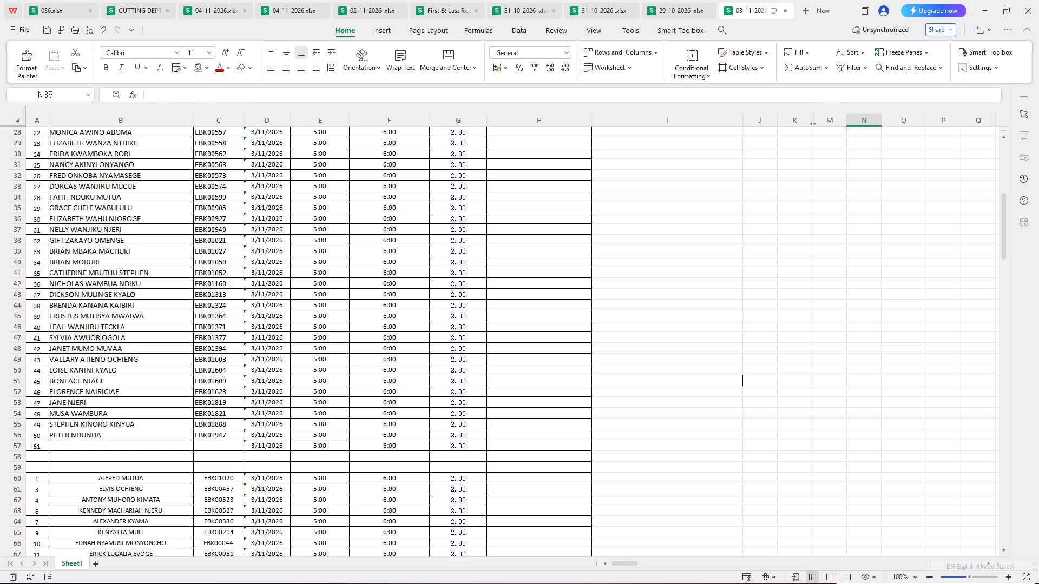
scroll(153, 470, up, 11)
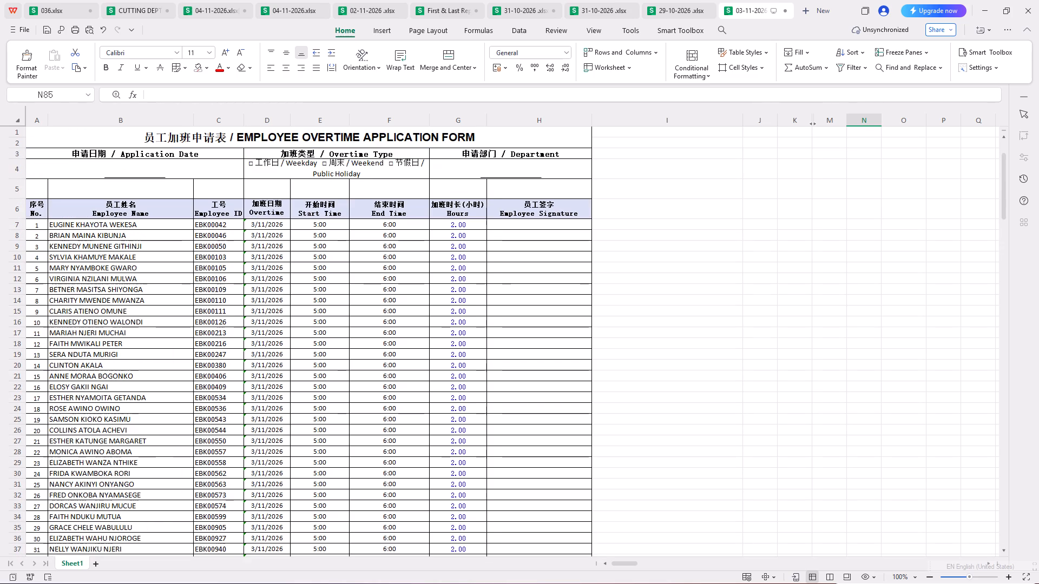
scroll(153, 467, down, 6)
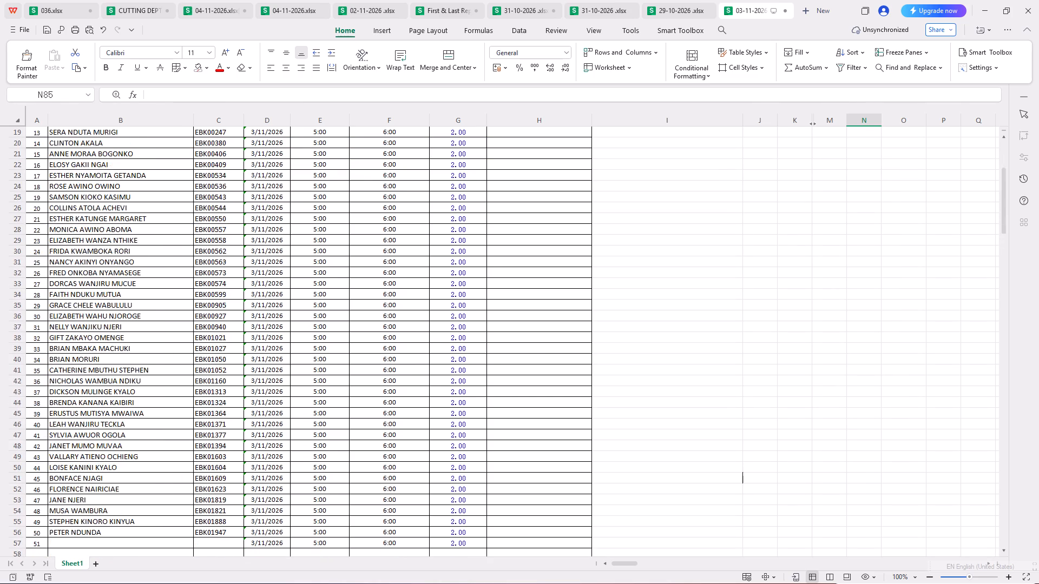
scroll(152, 480, down, 6)
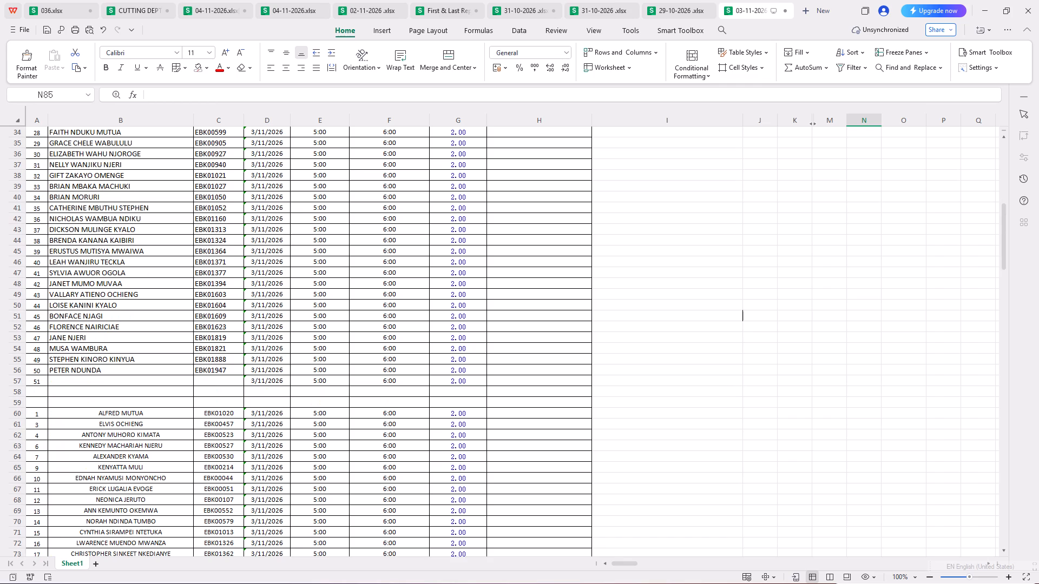
Save the 03-11-2026 overtime form.
click(49, 32)
Check the current date in the system calendar and return to the form.
click(992, 570)
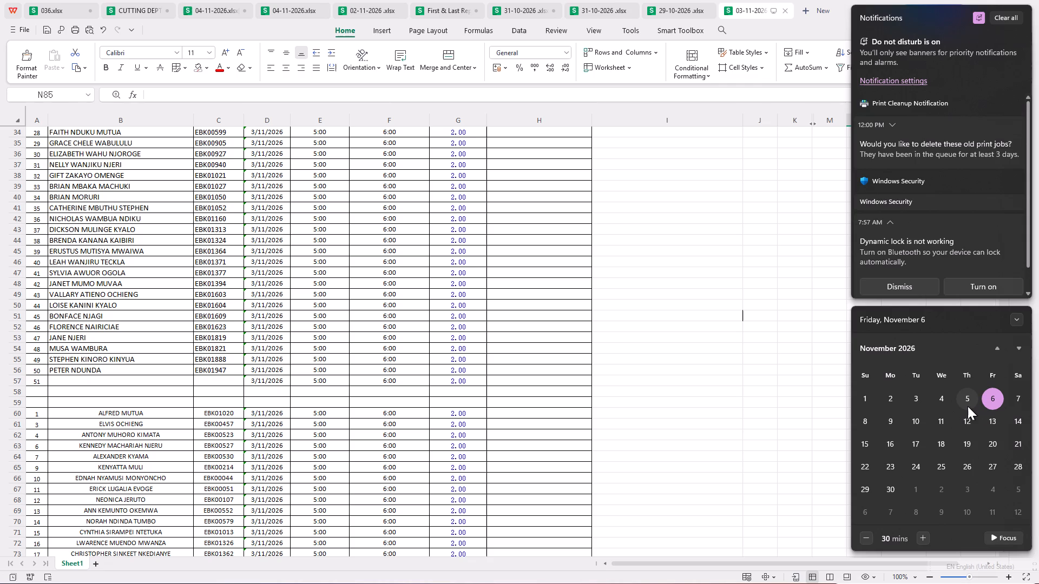
click(708, 270)
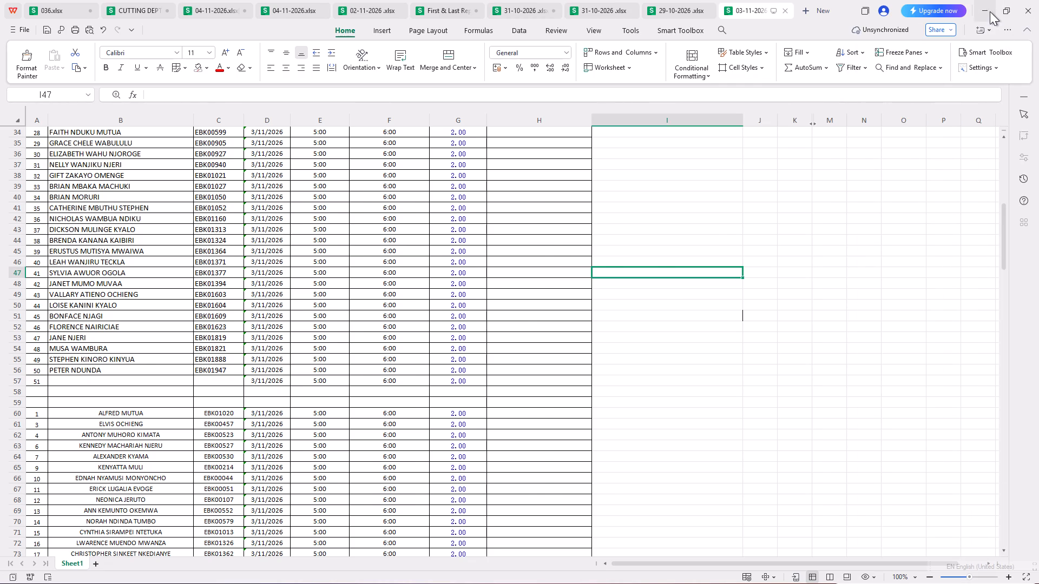
Minimize the spreadsheet, the picture viewer and the OCTOBER OVERTIMES folder window to reach the desktop.
click(990, 11)
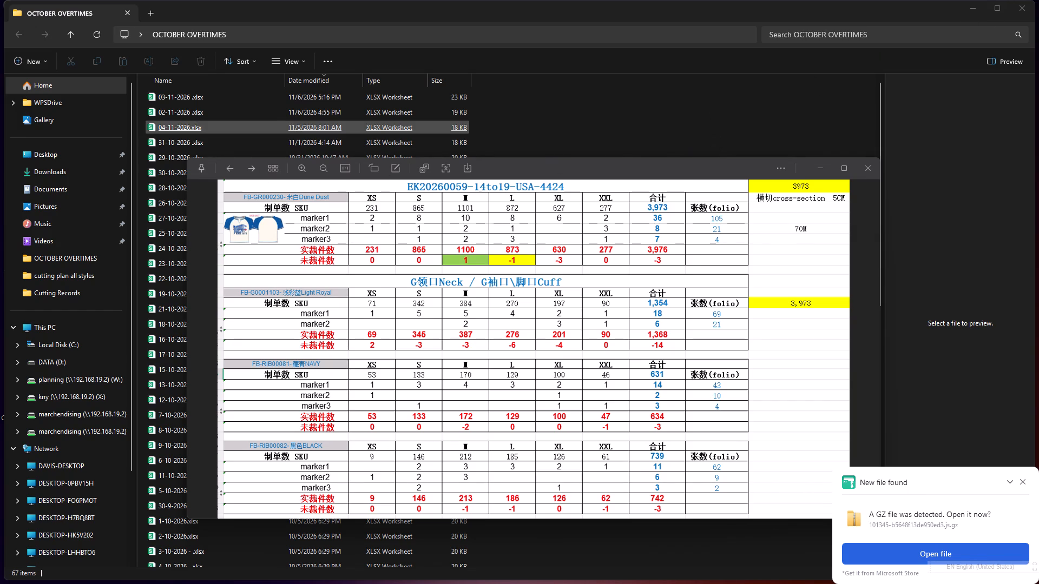
click(820, 167)
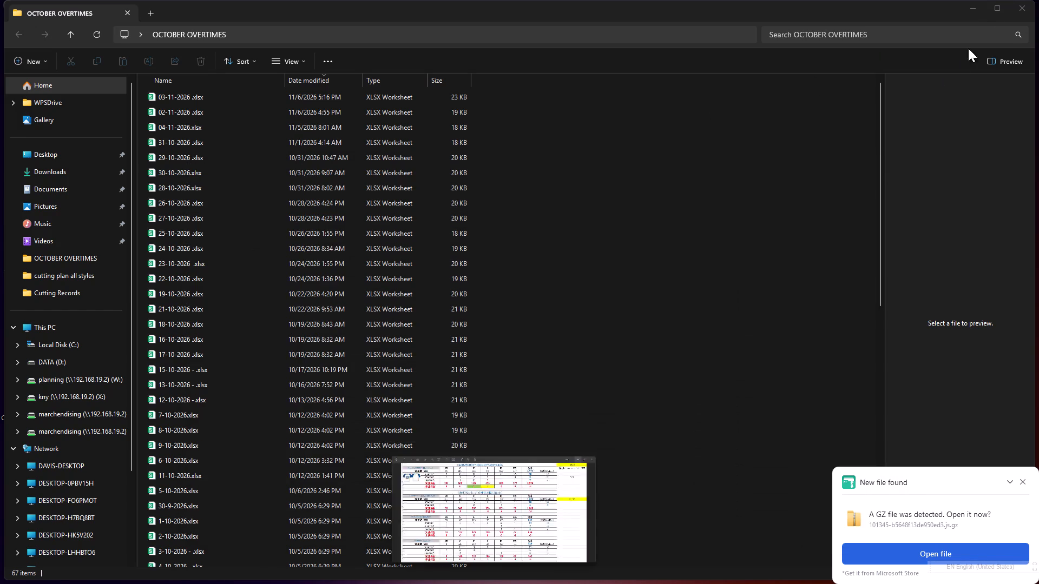
click(977, 13)
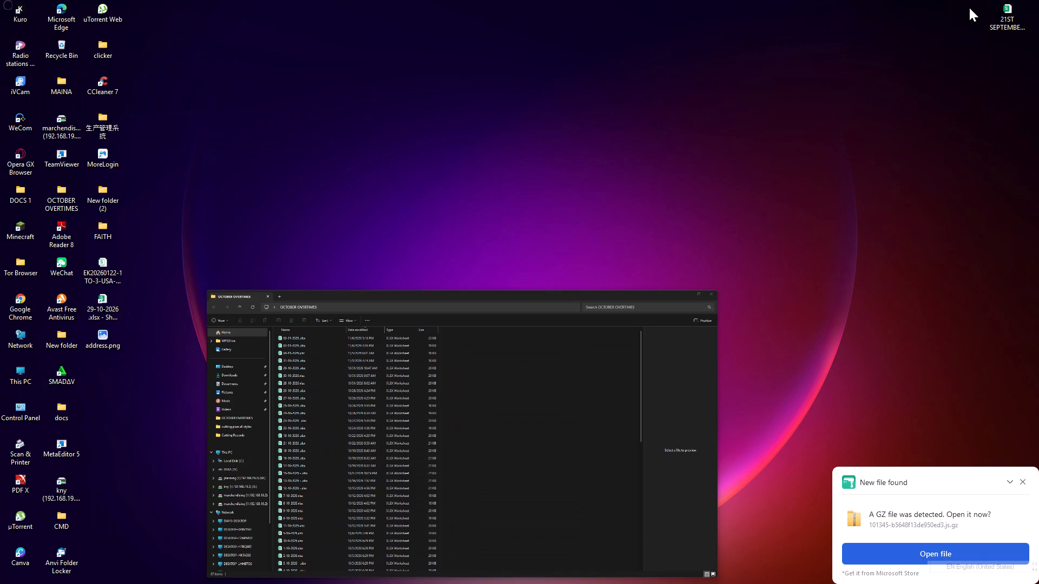
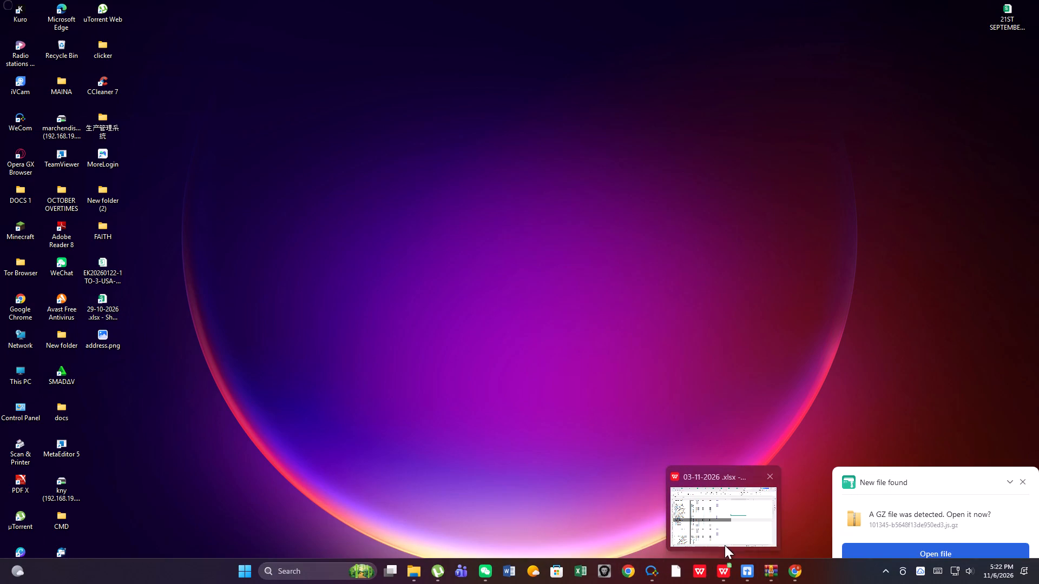
Return to the 03-11-2026 overtime form, check its rows up to the header, and save the file.
click(725, 545)
scroll(53, 473, up, 3)
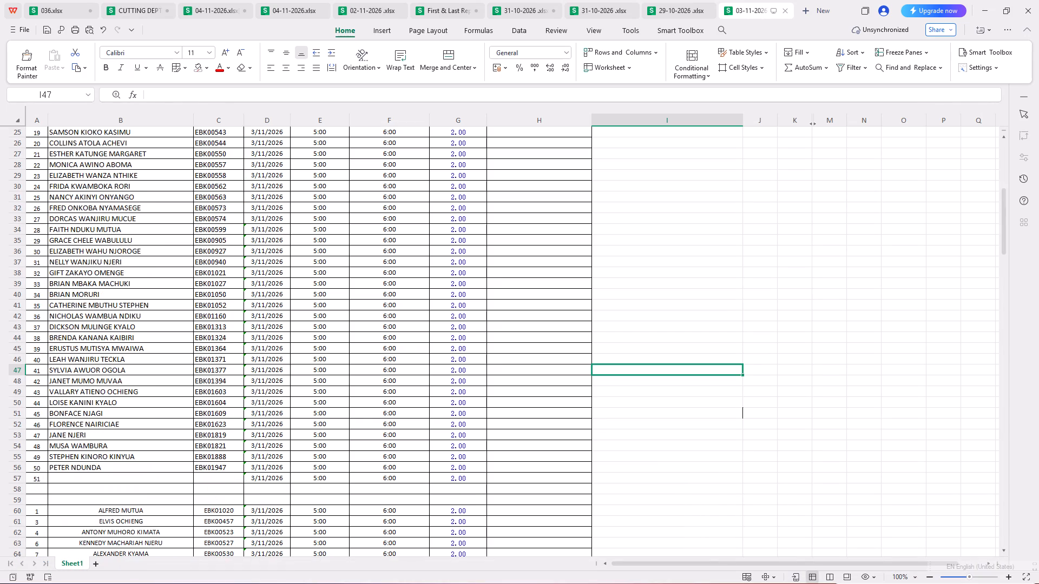
scroll(68, 446, up, 12)
scroll(68, 446, down, 6)
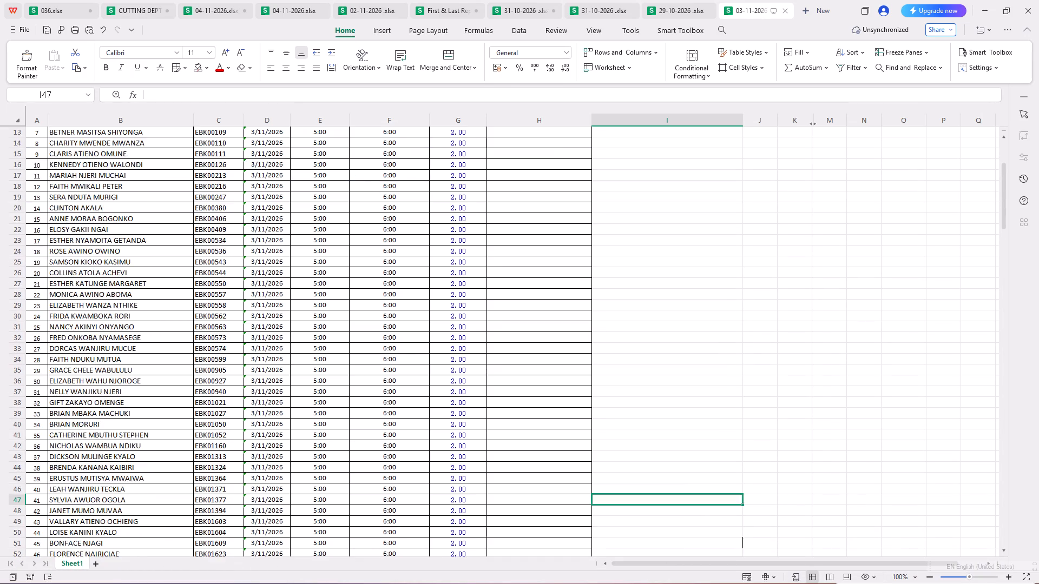
scroll(68, 446, up, 11)
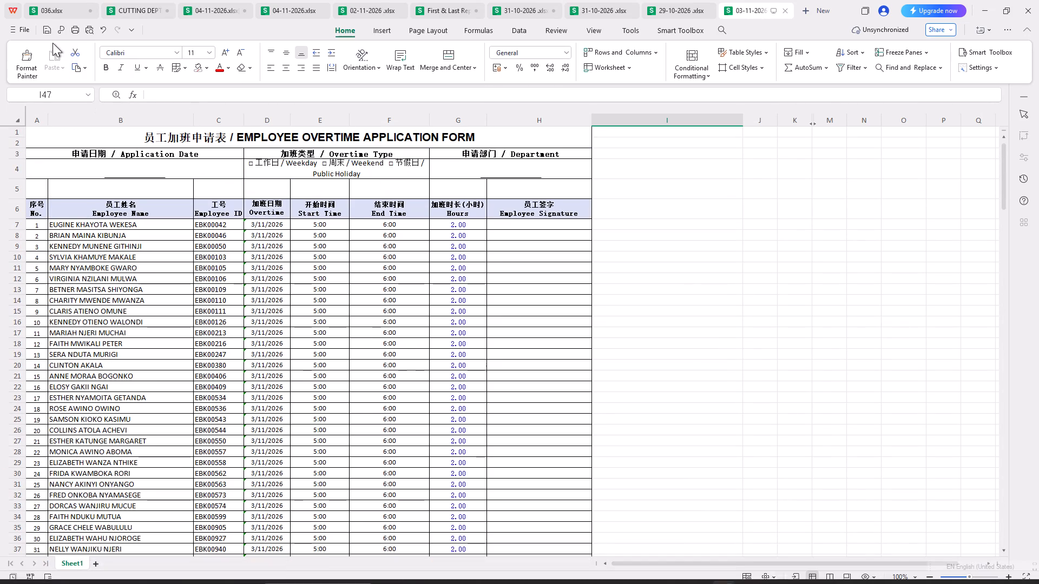
click(47, 30)
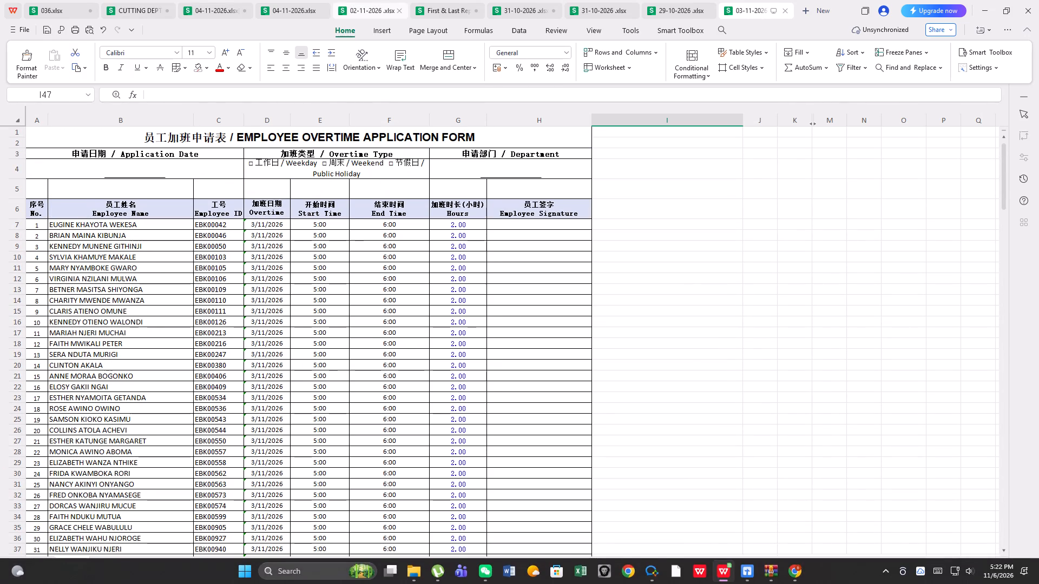
Switch to the 04-11-2026 overtime form that has no unsaved changes.
click(288, 9)
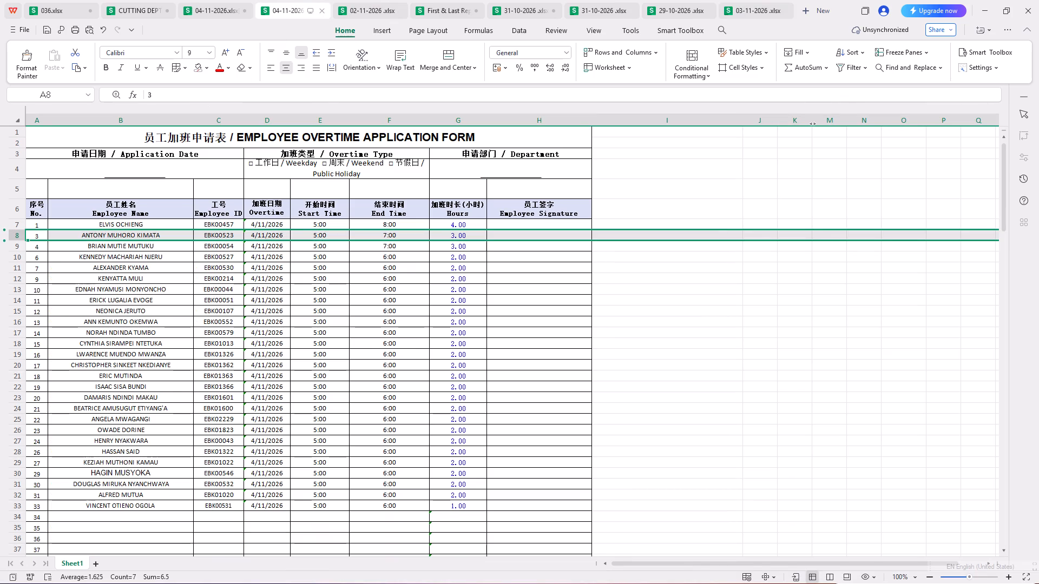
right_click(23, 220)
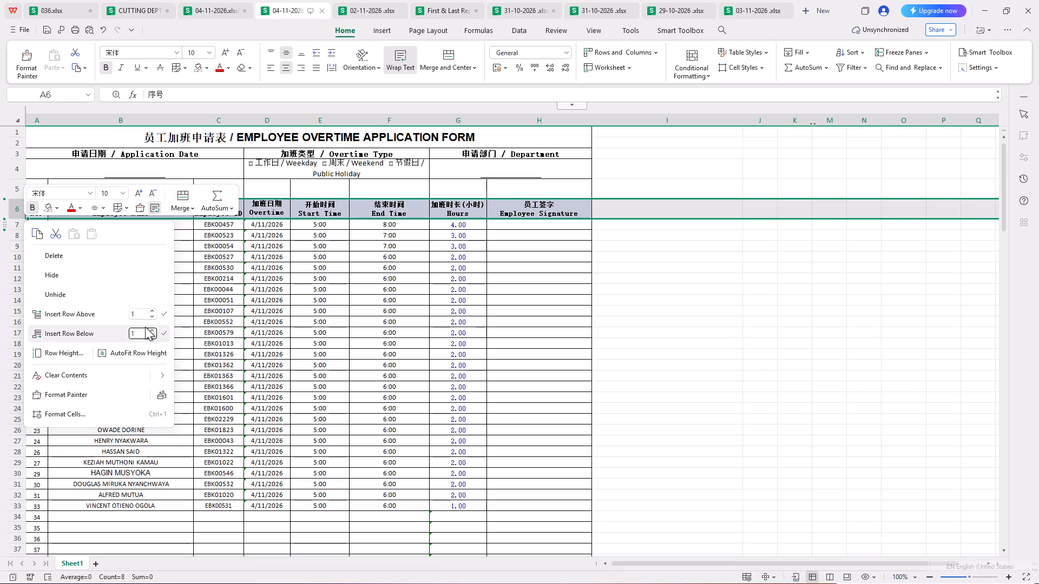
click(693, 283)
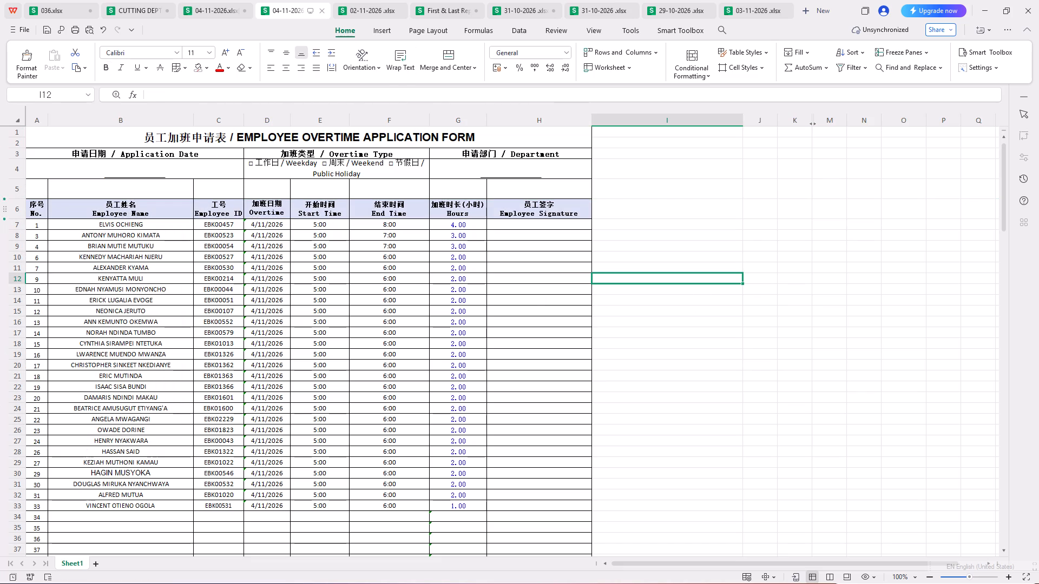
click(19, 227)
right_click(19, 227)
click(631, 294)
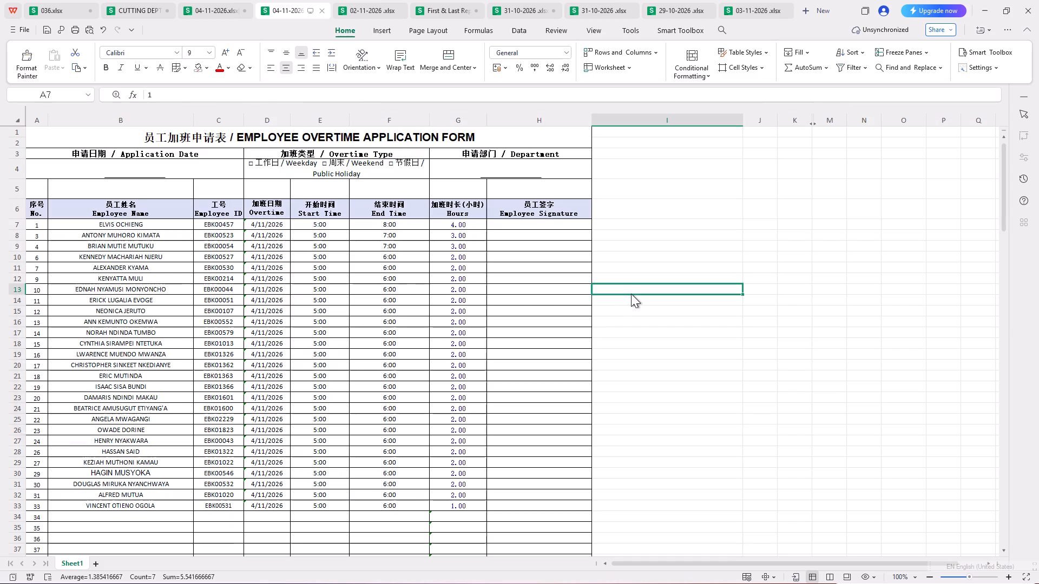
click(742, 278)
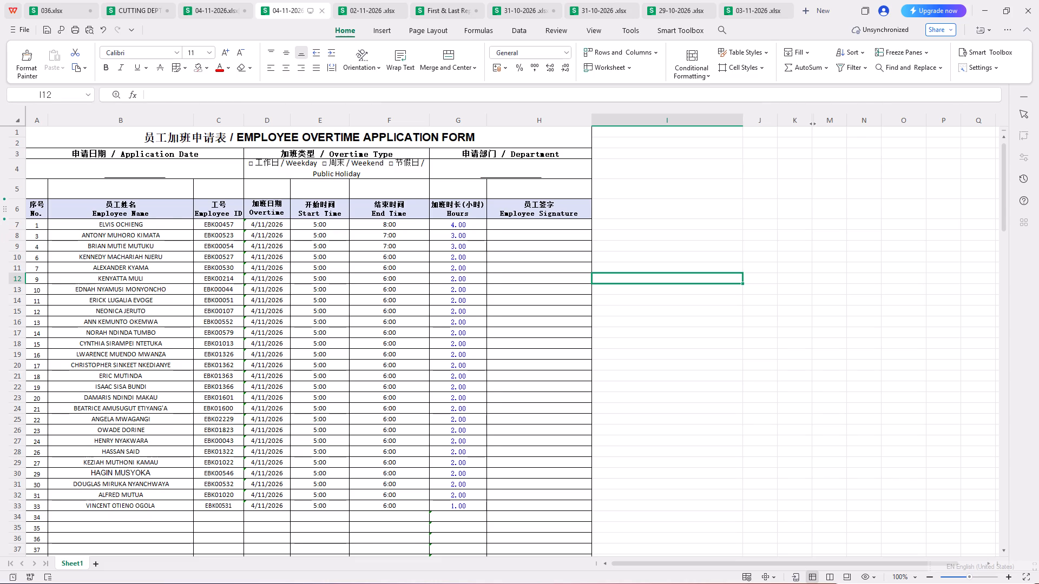
Insert 80 blank rows directly below the column header row in the 04-11-2026 overtime form.
right_click(25, 218)
double_click(140, 328)
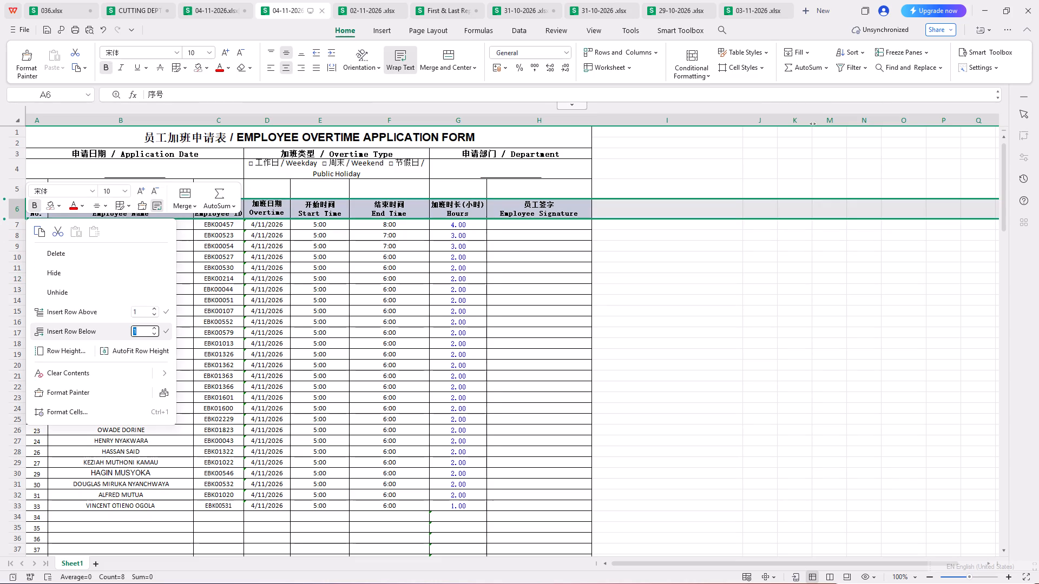
key(BackSpace)
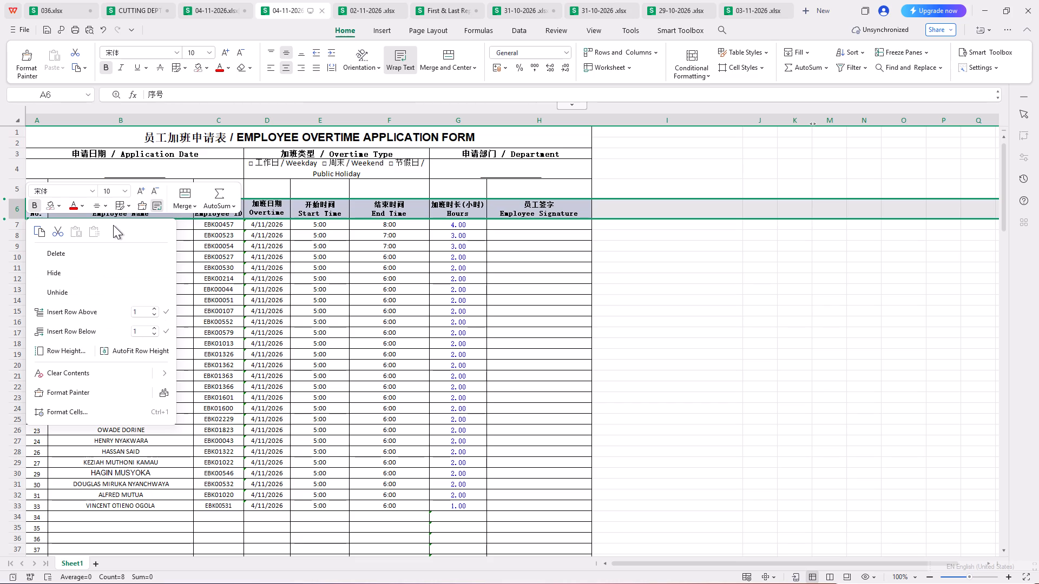
double_click(140, 328)
key(BackSpace)
key(BackSpace)
key(BackSpace)
key(8)
key(0)
key(Return)
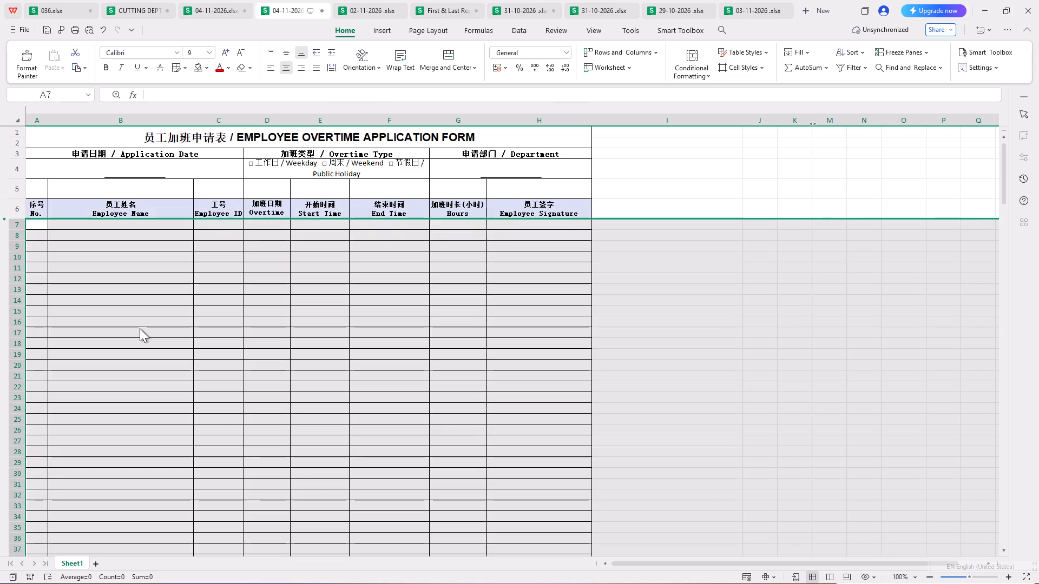
click(685, 291)
Examine the inserted blank rows and the existing employee list below them in the 04-11-2026 form.
scroll(682, 305, down, 20)
scroll(682, 305, down, 4)
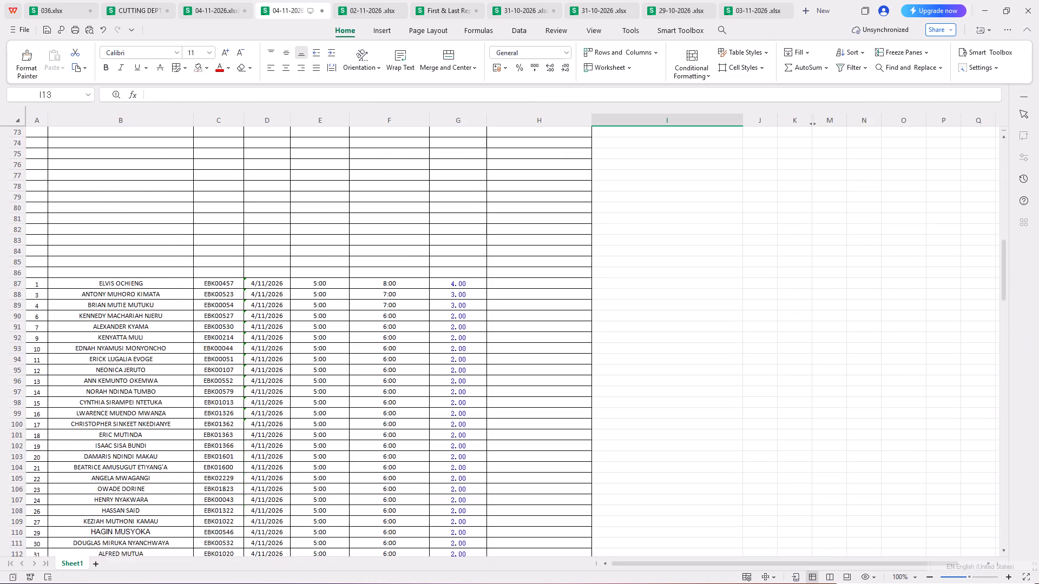
scroll(681, 322, down, 7)
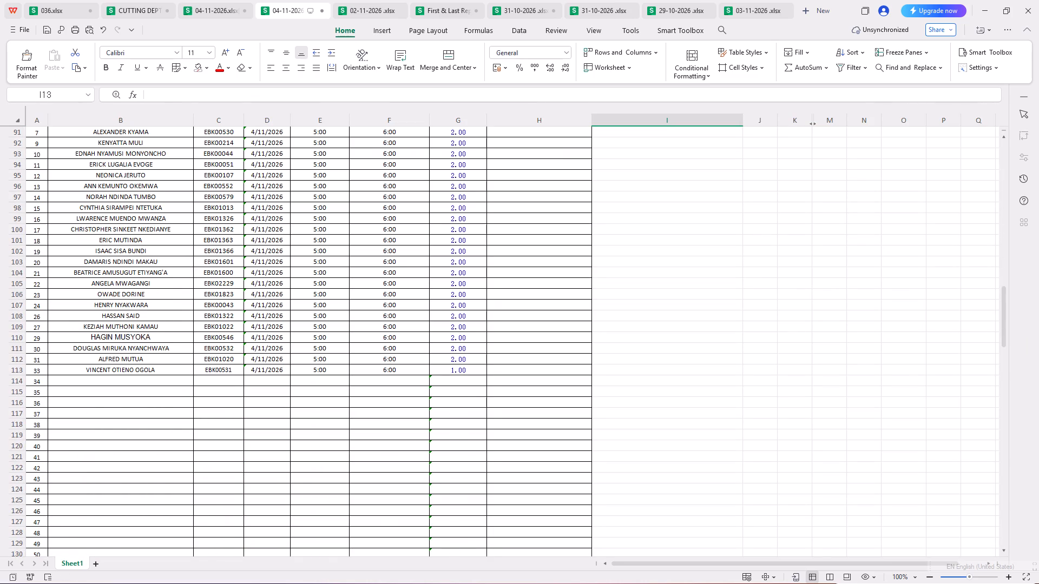
scroll(681, 322, up, 13)
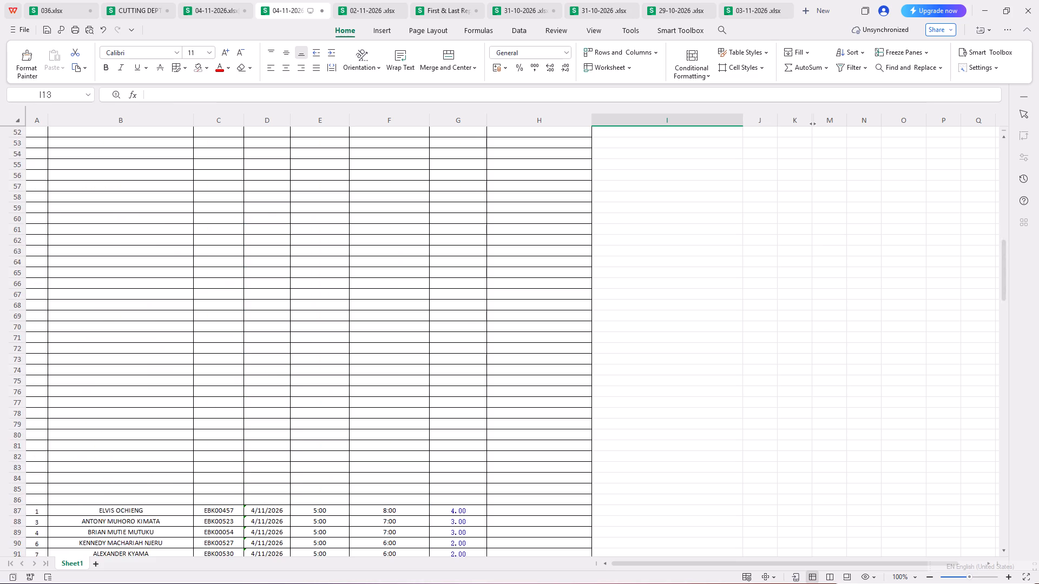
scroll(681, 322, up, 20)
scroll(681, 322, down, 5)
scroll(672, 307, up, 4)
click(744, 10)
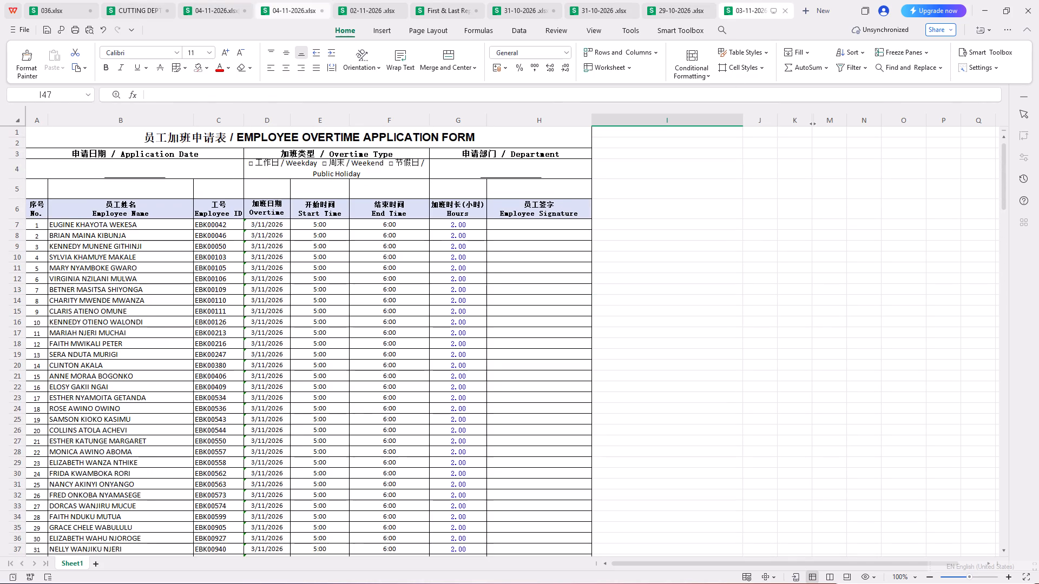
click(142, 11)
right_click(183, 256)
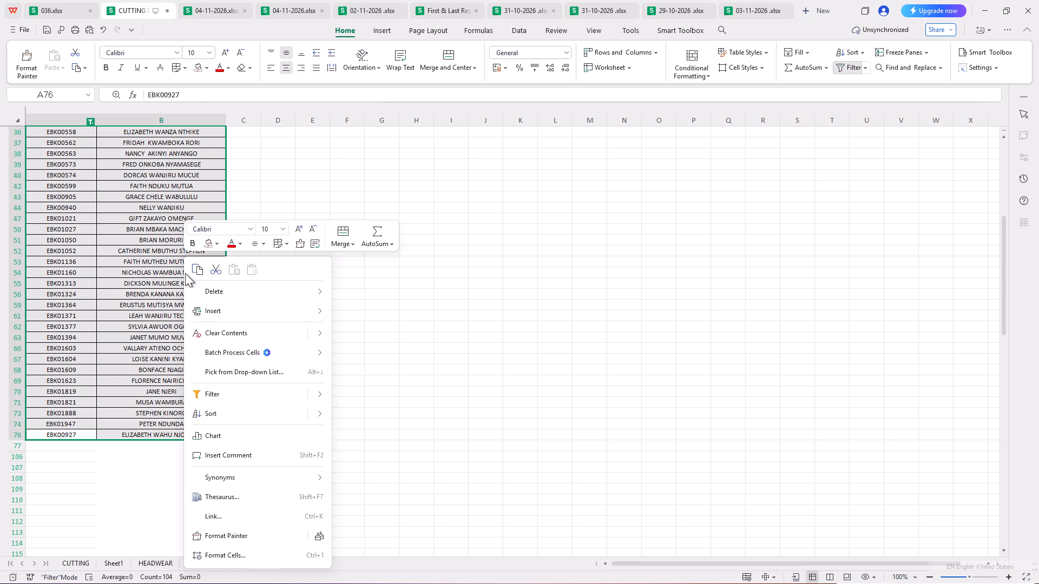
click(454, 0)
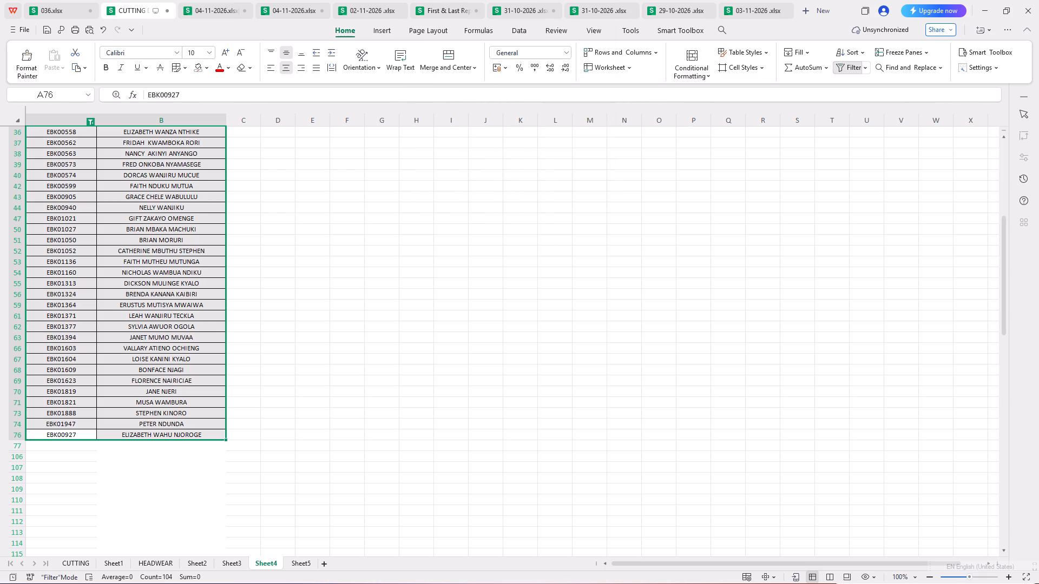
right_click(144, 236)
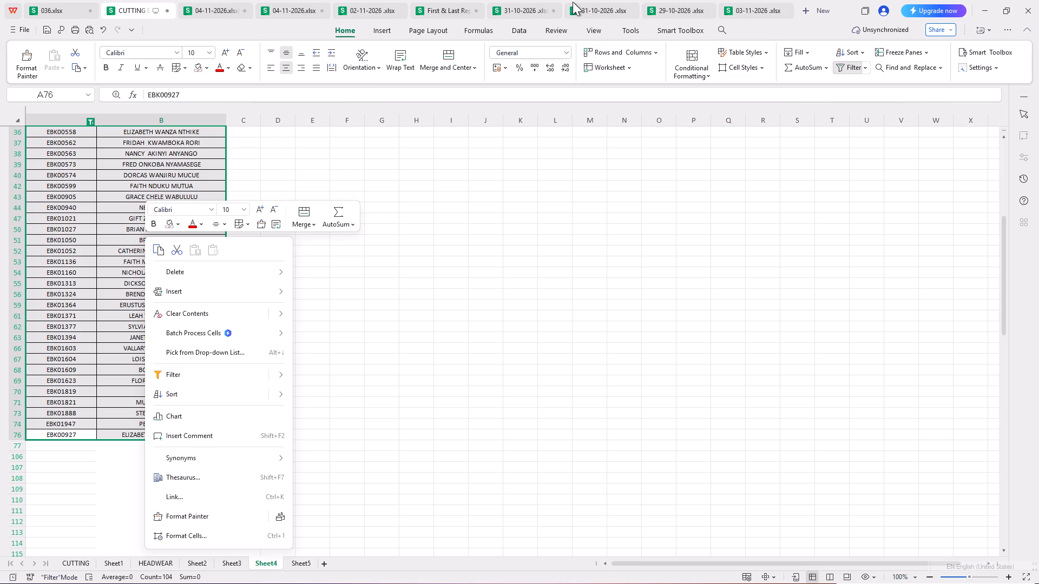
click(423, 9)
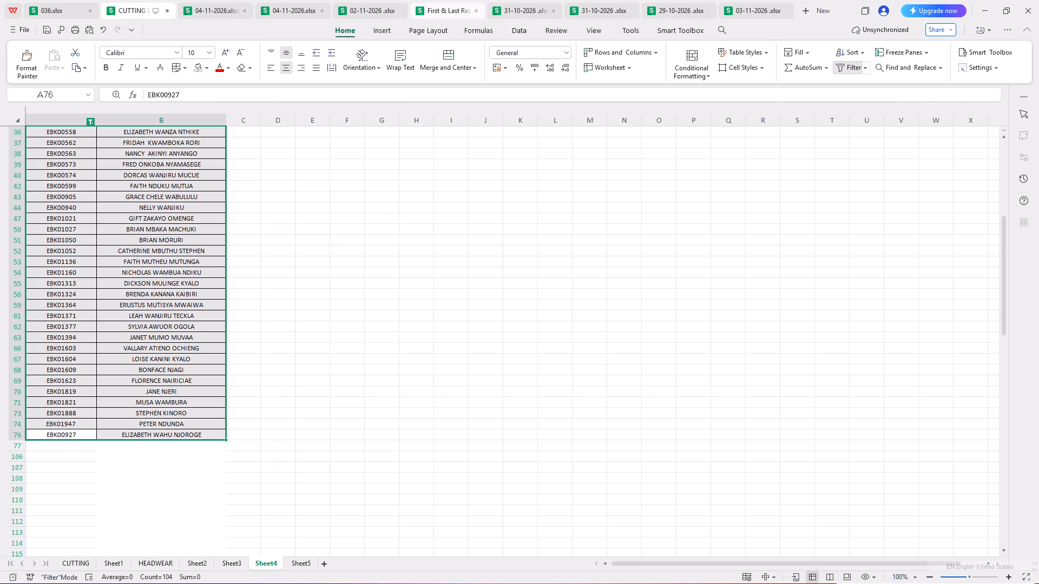
Filter the date column on sheet 20261106 of the First & Last Report to 04-11-2026 instead of 03-11-2026.
click(441, 0)
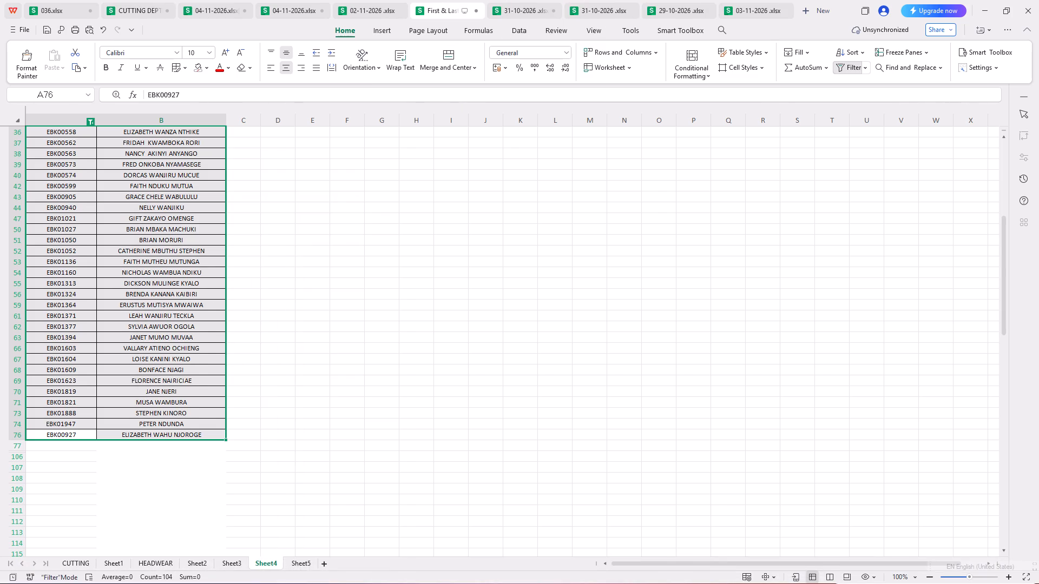
click(78, 563)
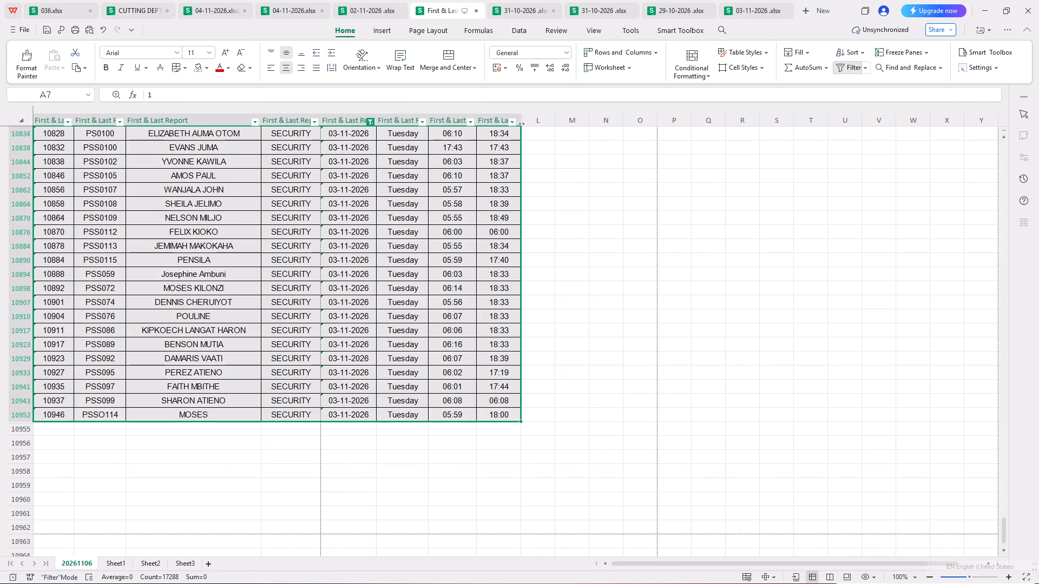
scroll(259, 408, up, 2)
click(372, 124)
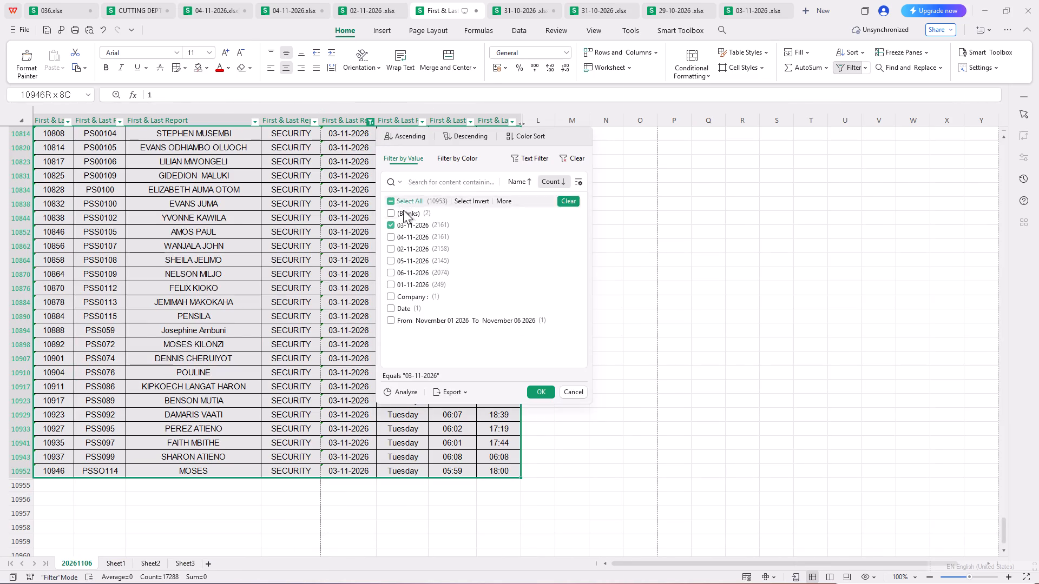
click(401, 222)
click(398, 240)
click(529, 389)
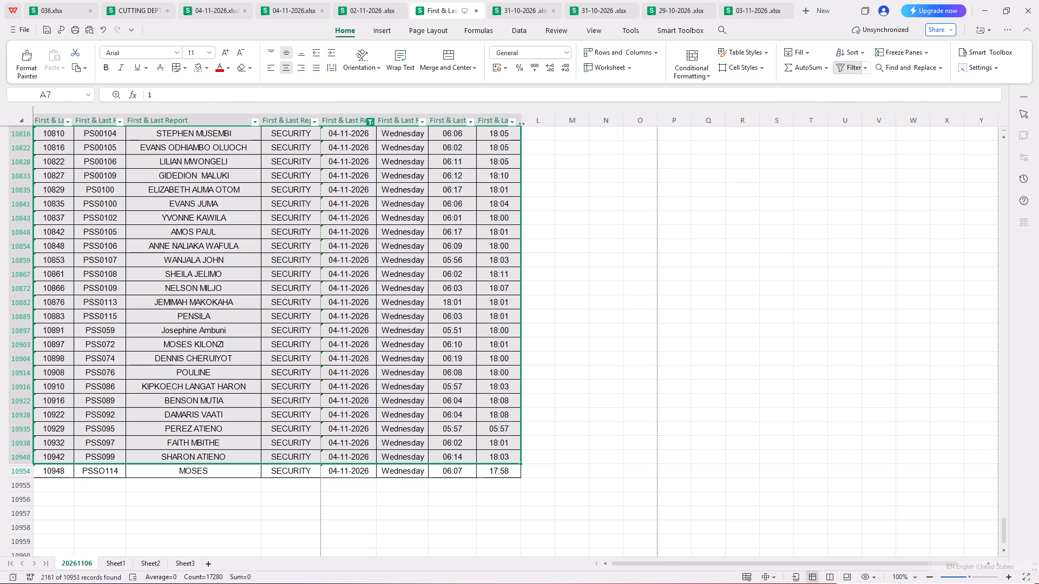
click(95, 515)
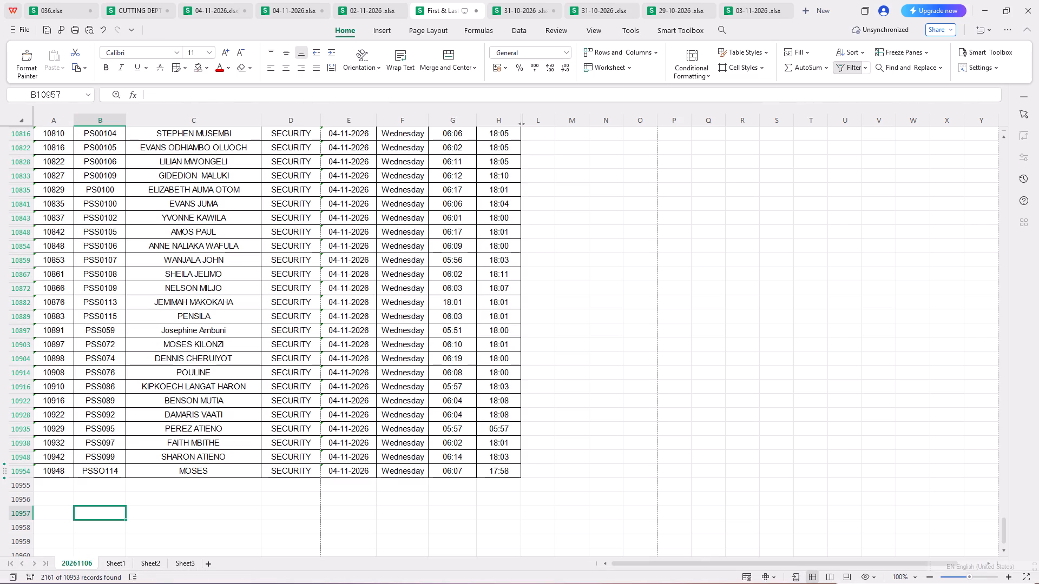
Select the filtered 04-11-2026 attendance records, starting from the last record and working up toward the first.
click(24, 470)
scroll(193, 444, up, 20)
scroll(193, 444, up, 5)
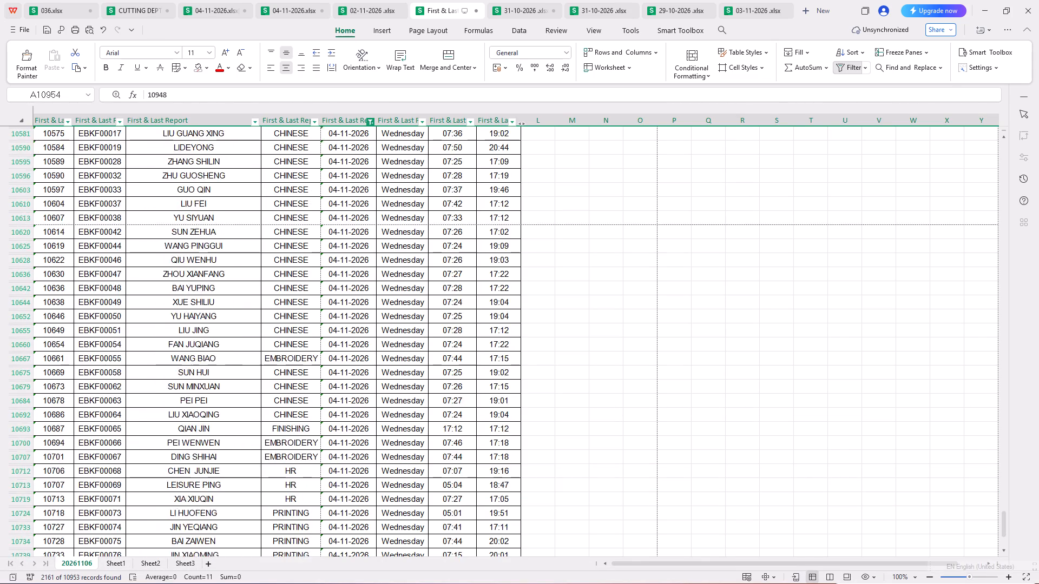
scroll(249, 398, up, 20)
scroll(249, 398, up, 20)
scroll(249, 398, up, 1)
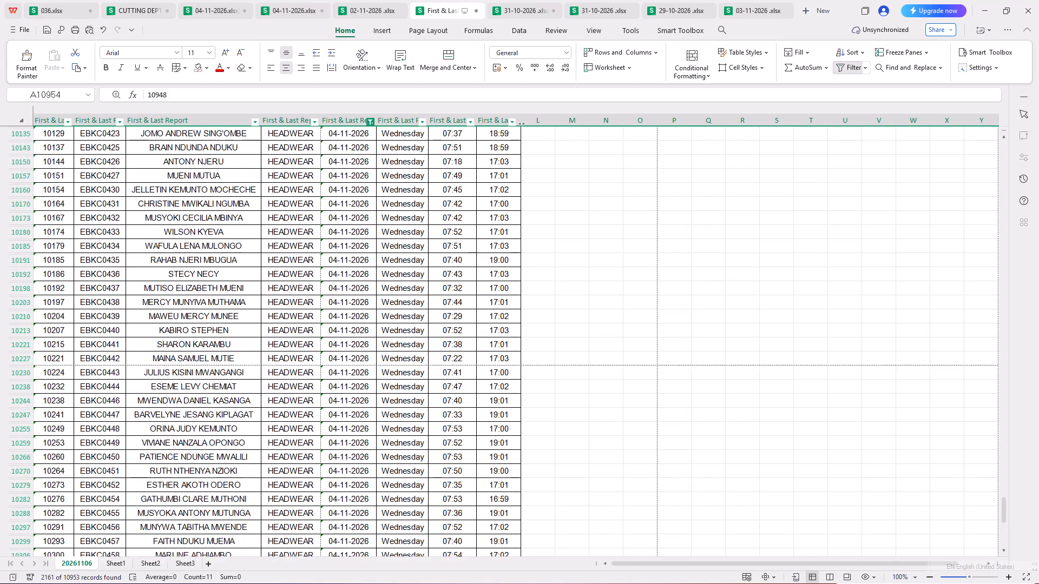
scroll(266, 395, up, 20)
scroll(266, 395, up, 20)
scroll(266, 395, up, 1)
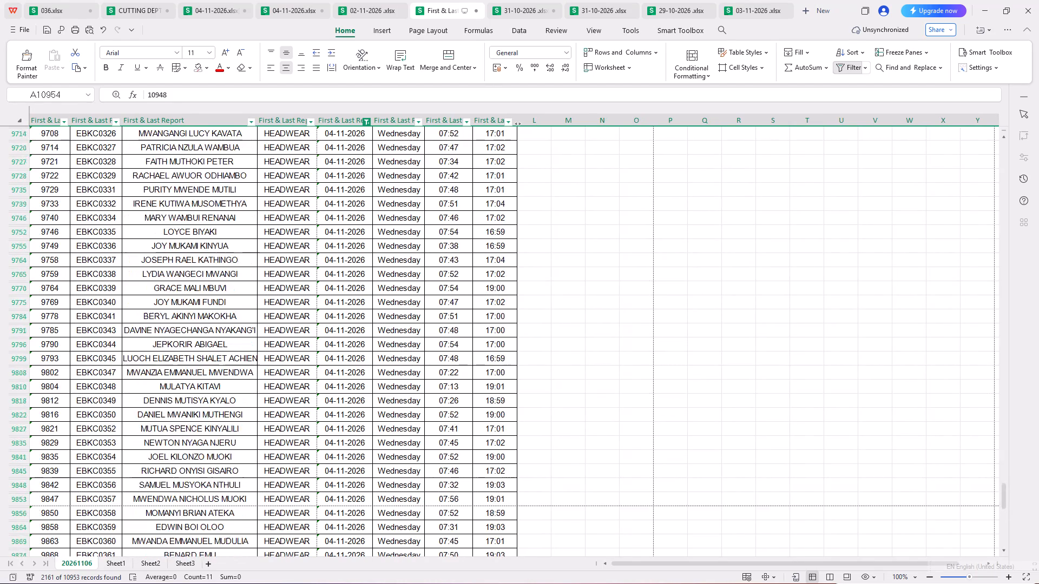
scroll(306, 334, up, 20)
scroll(306, 334, up, 20)
scroll(306, 334, up, 1)
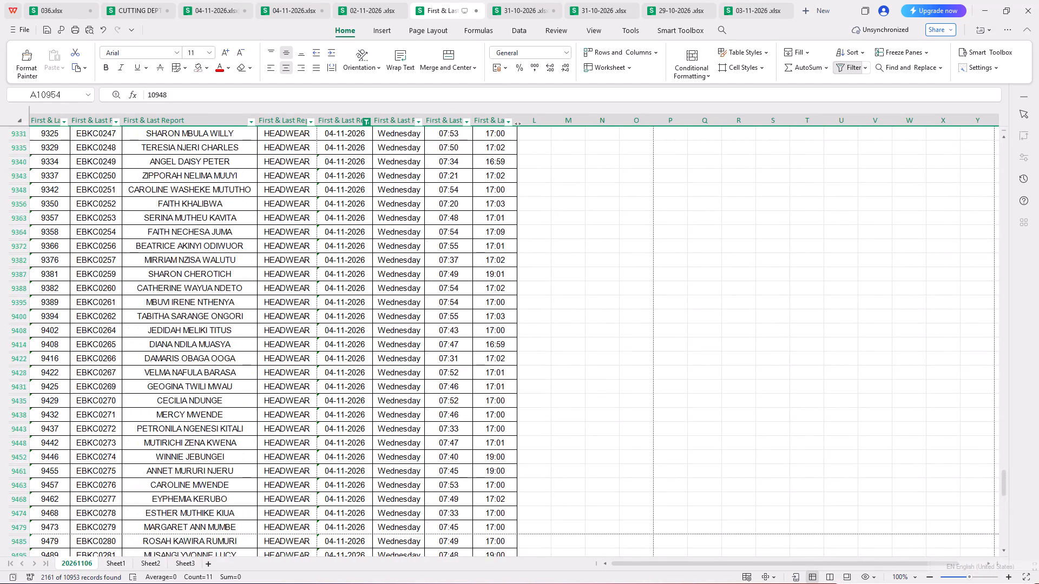
scroll(325, 349, up, 20)
scroll(325, 349, up, 20)
scroll(325, 349, up, 1)
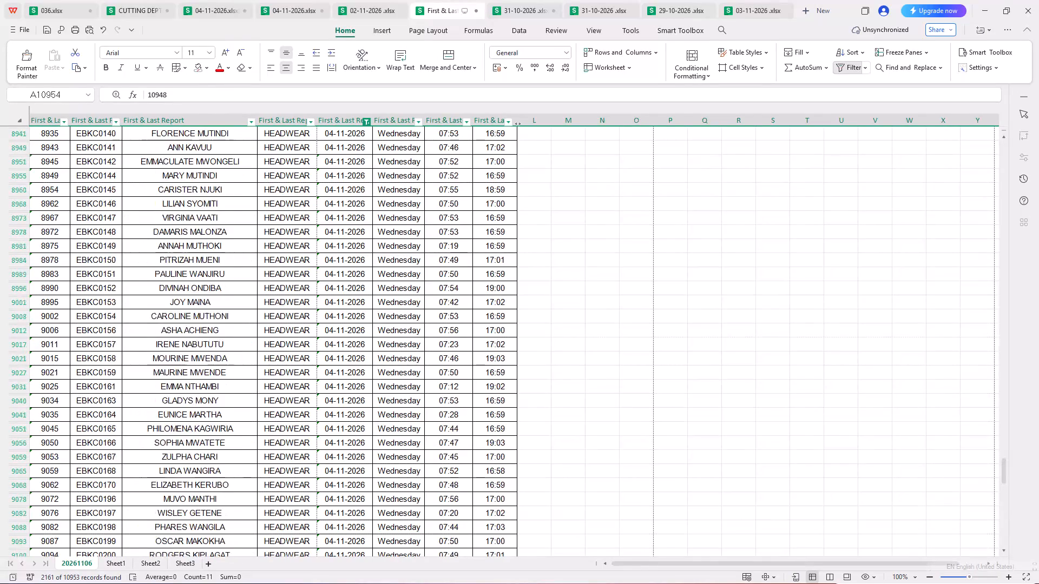
scroll(325, 349, up, 17)
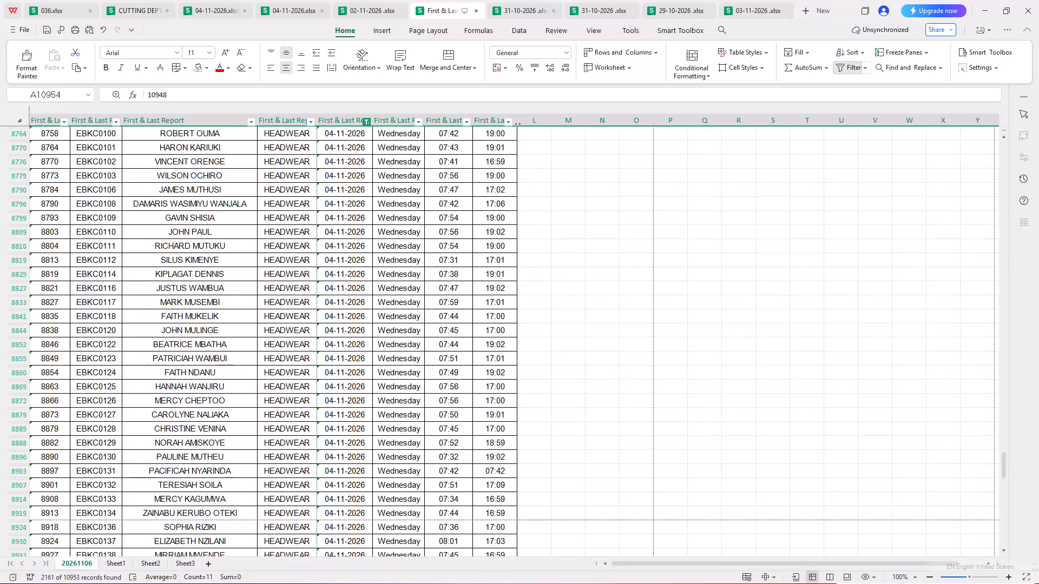
scroll(325, 349, up, 20)
scroll(325, 349, up, 16)
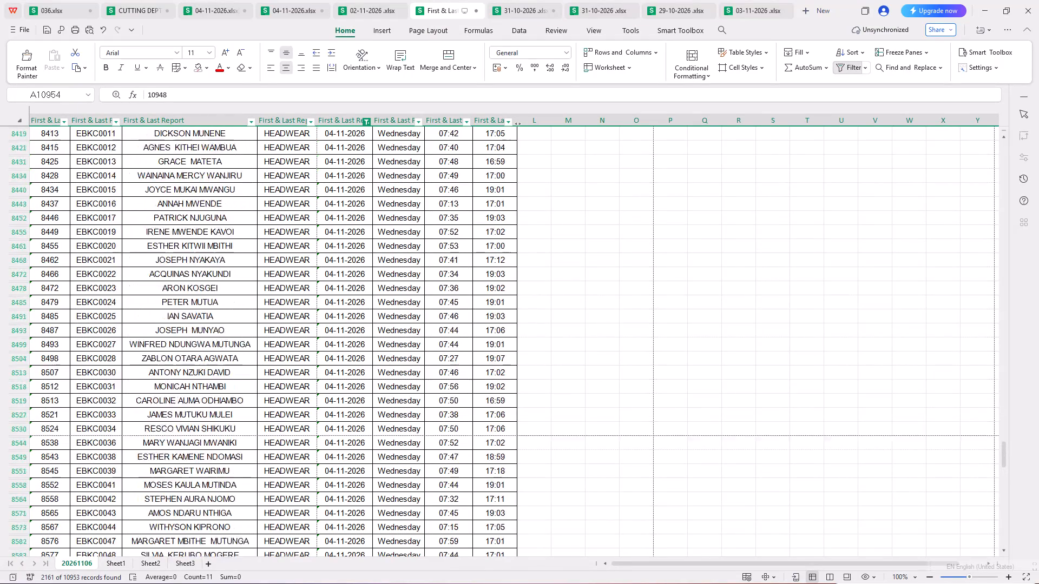
scroll(291, 334, up, 7)
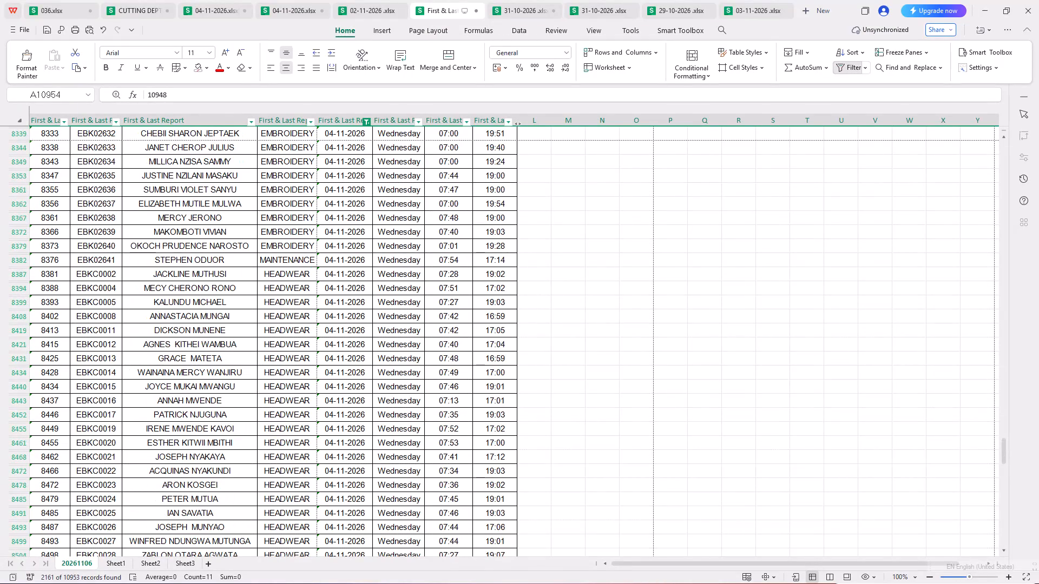
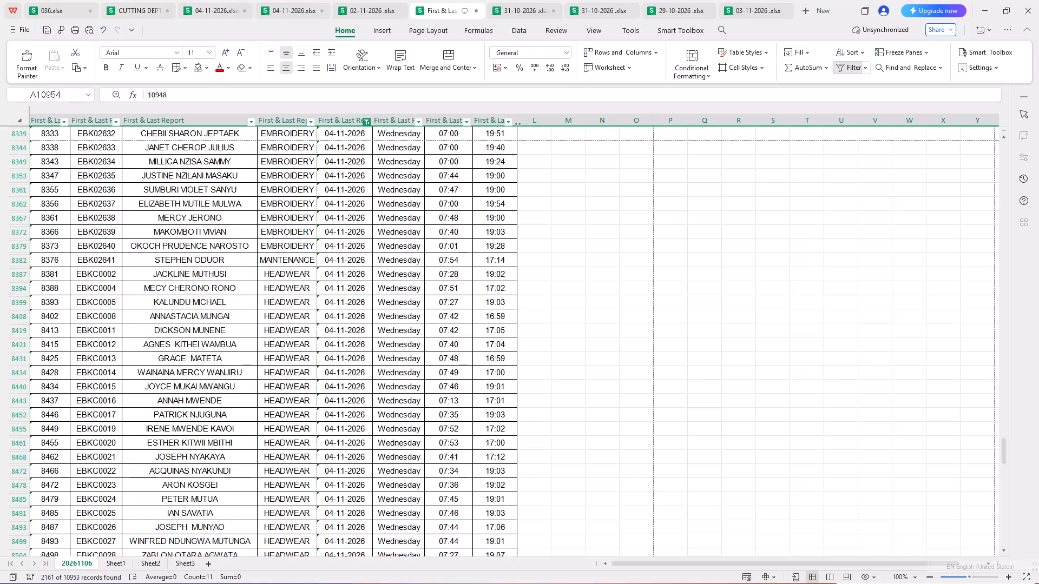
Extend the selection up to the first filtered 04-11-2026 record on sheet 20261106 and copy the selected rows.
scroll(240, 399, up, 6)
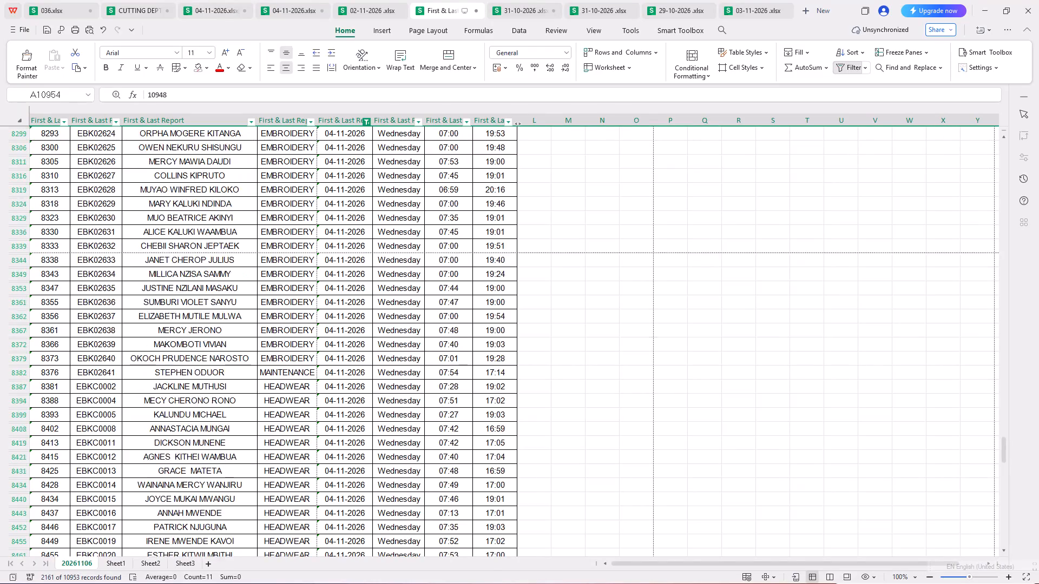
scroll(240, 399, up, 16)
scroll(272, 411, down, 1)
scroll(272, 411, up, 20)
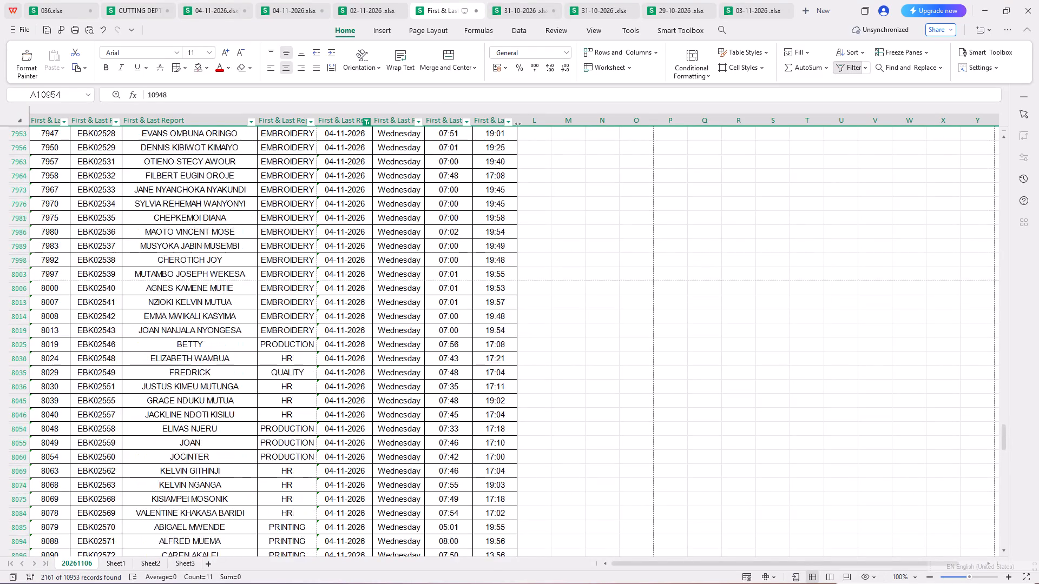
scroll(265, 409, up, 10)
drag(1005, 441, 1008, 132)
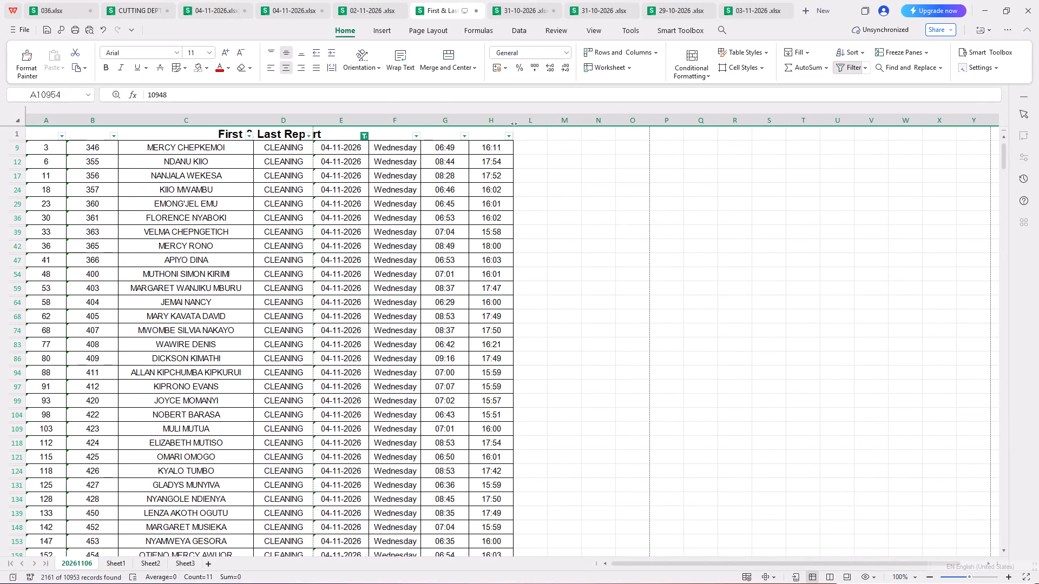
ctrl+shift+click(21, 147)
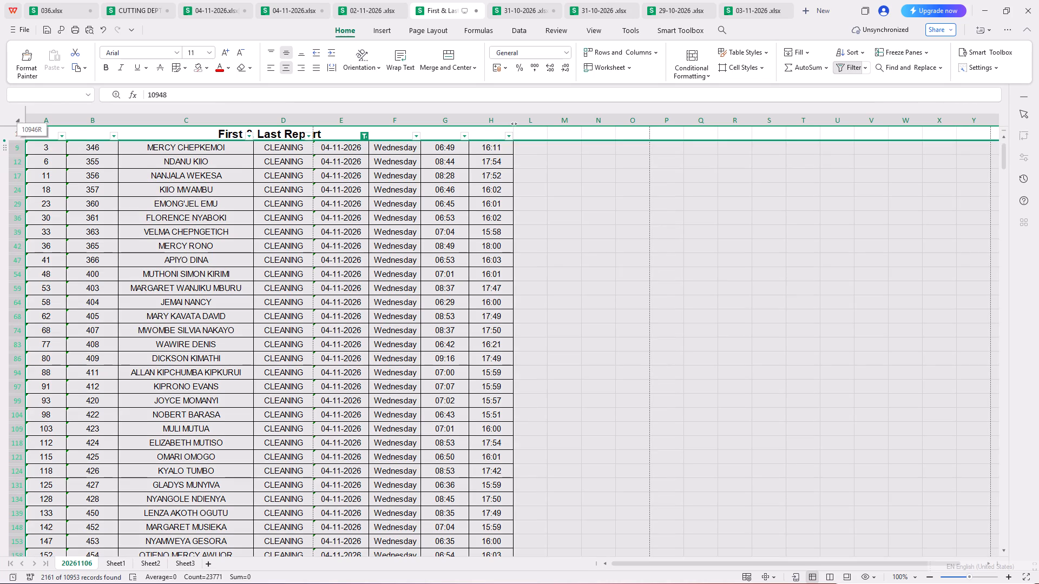
key(ctrl+c)
Add a new sheet to the First & Last Report workbook and paste the copied 04-11-2026 records starting at A1.
scroll(418, 216, down, 2)
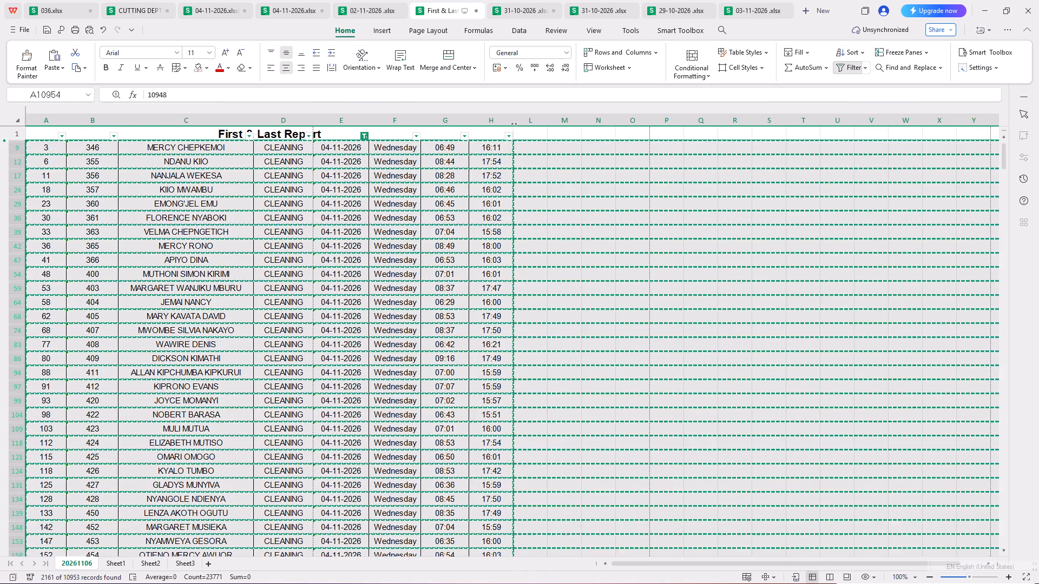
scroll(418, 216, down, 14)
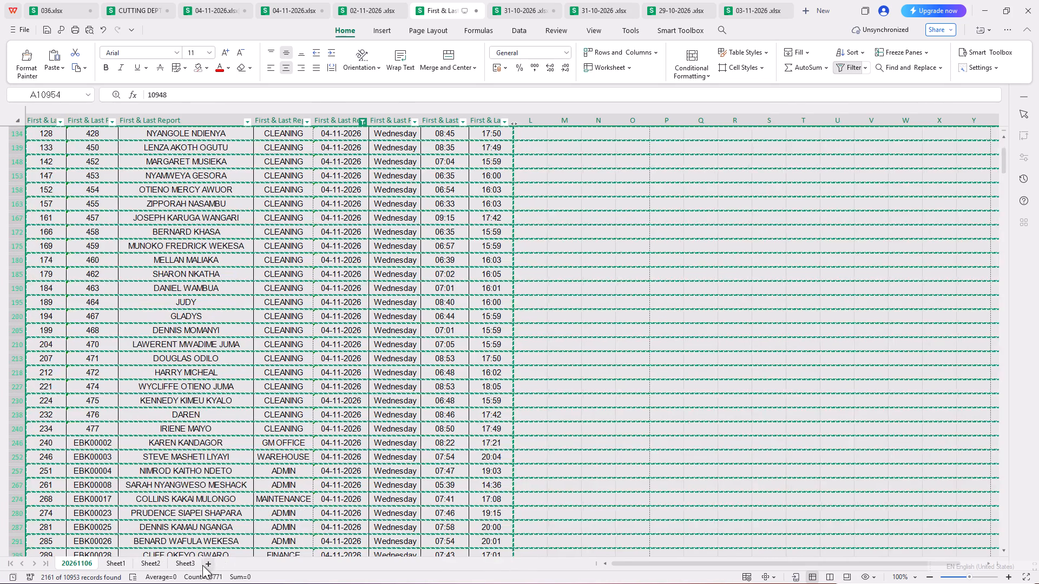
click(205, 562)
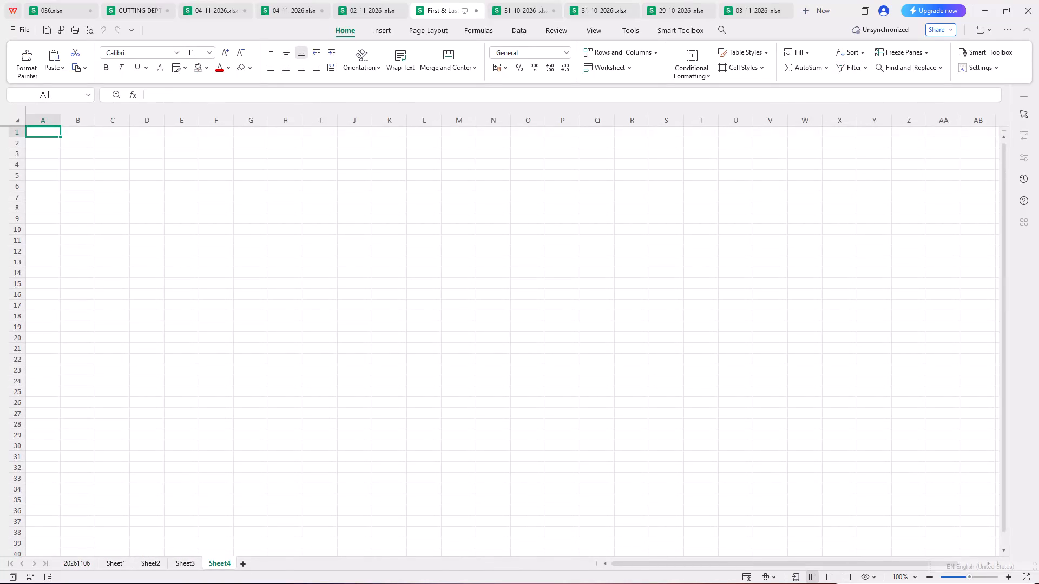
key(ctrl+v)
click(362, 257)
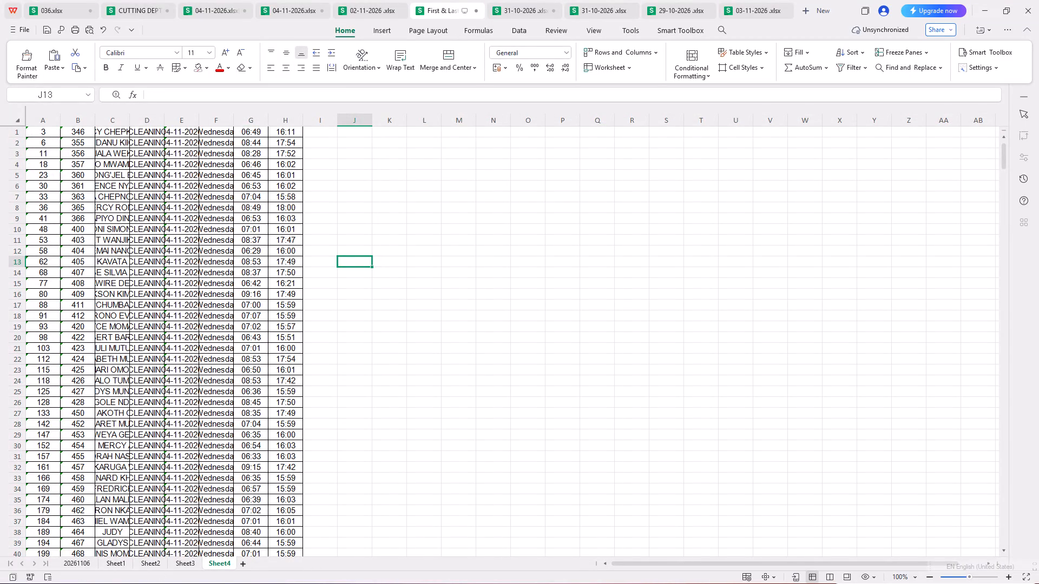
Widen the name, department, date and weekday columns (C to F) on the new sheet so their contents fit.
drag(130, 123, 173, 199)
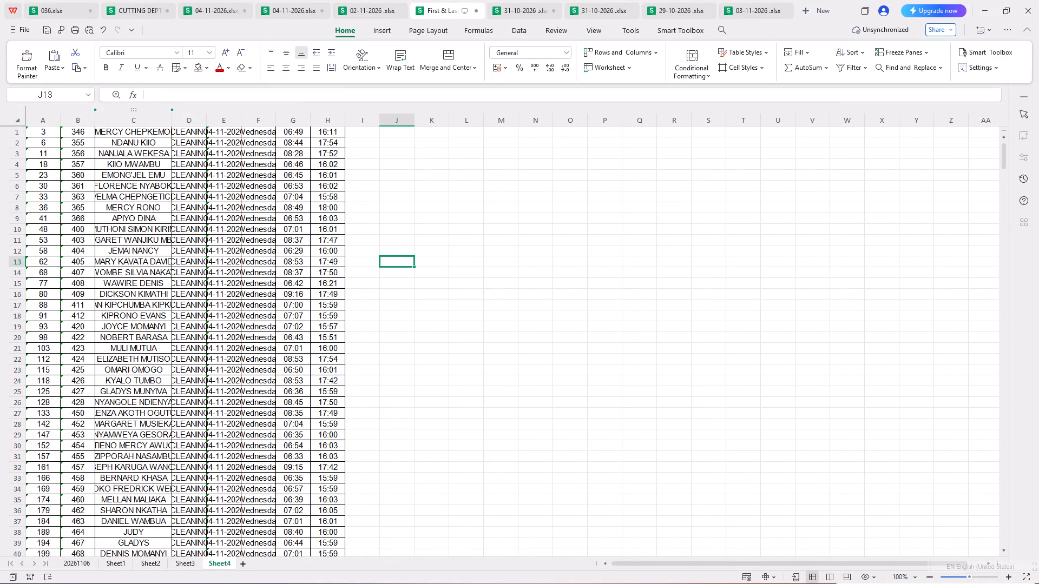
drag(172, 121, 203, 201)
drag(203, 122, 246, 209)
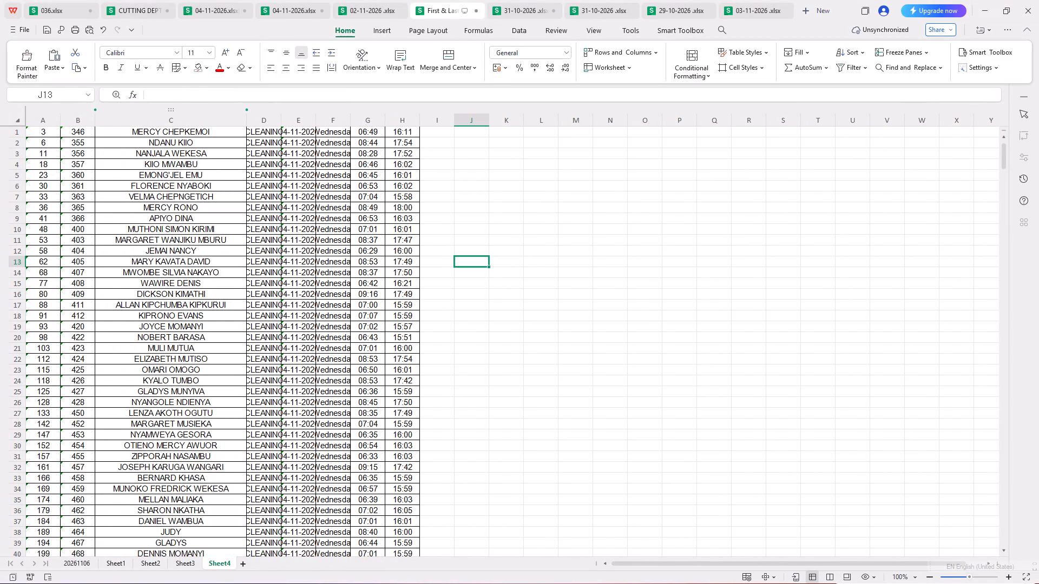
drag(284, 120, 292, 134)
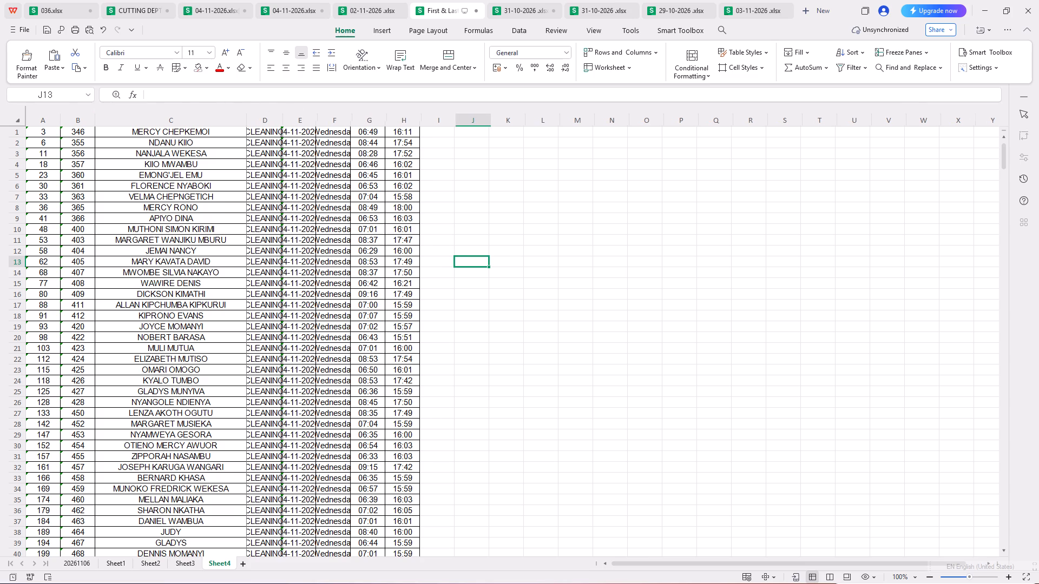
drag(292, 134, 333, 214)
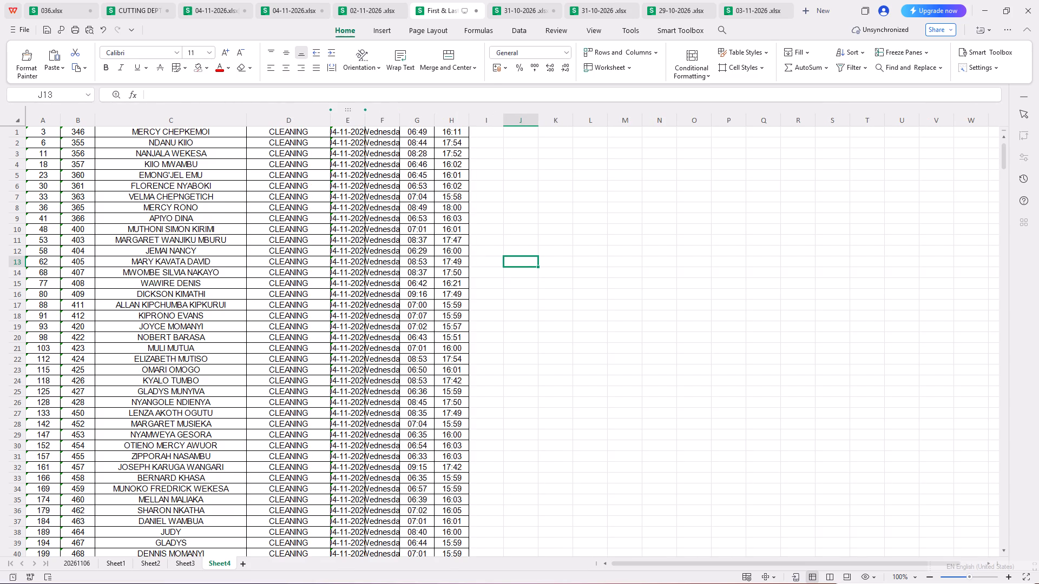
drag(363, 119, 389, 192)
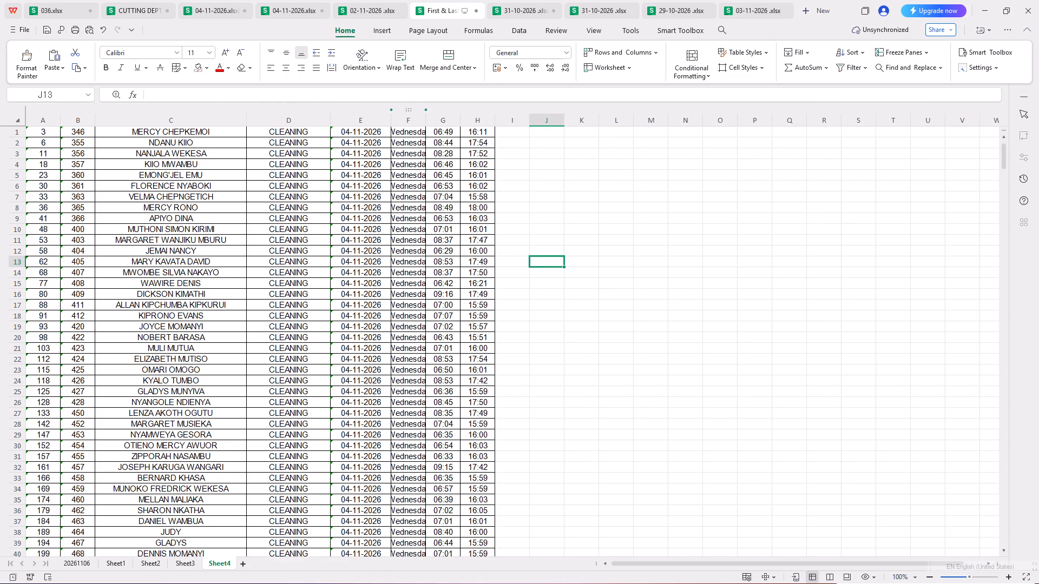
drag(425, 124, 447, 191)
drag(660, 288, 655, 293)
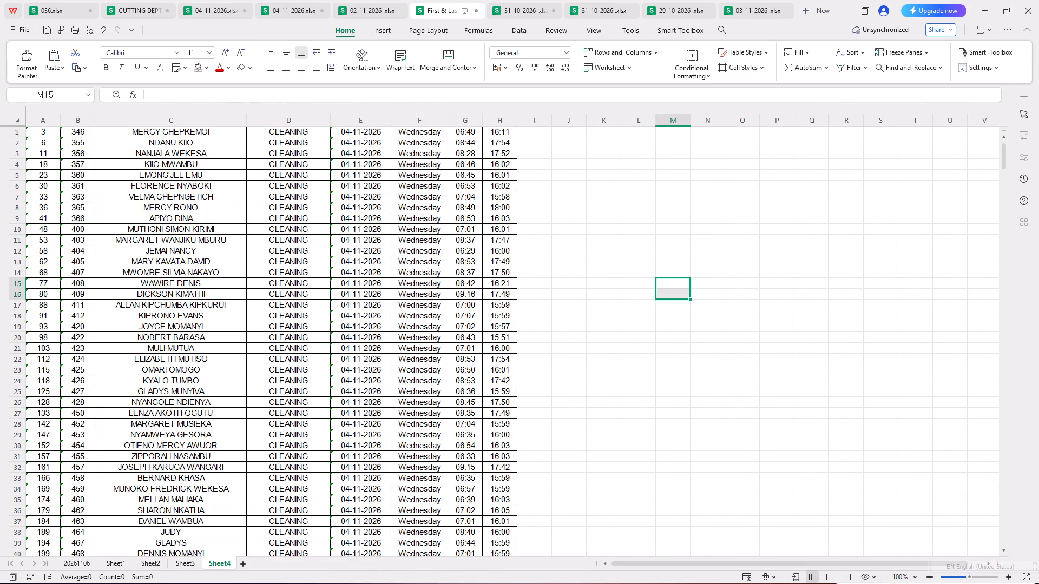
Select the pasted 04-11-2026 records on the new sheet, starting from row 1 and working down toward the last record.
scroll(337, 332, up, 8)
scroll(63, 171, up, 3)
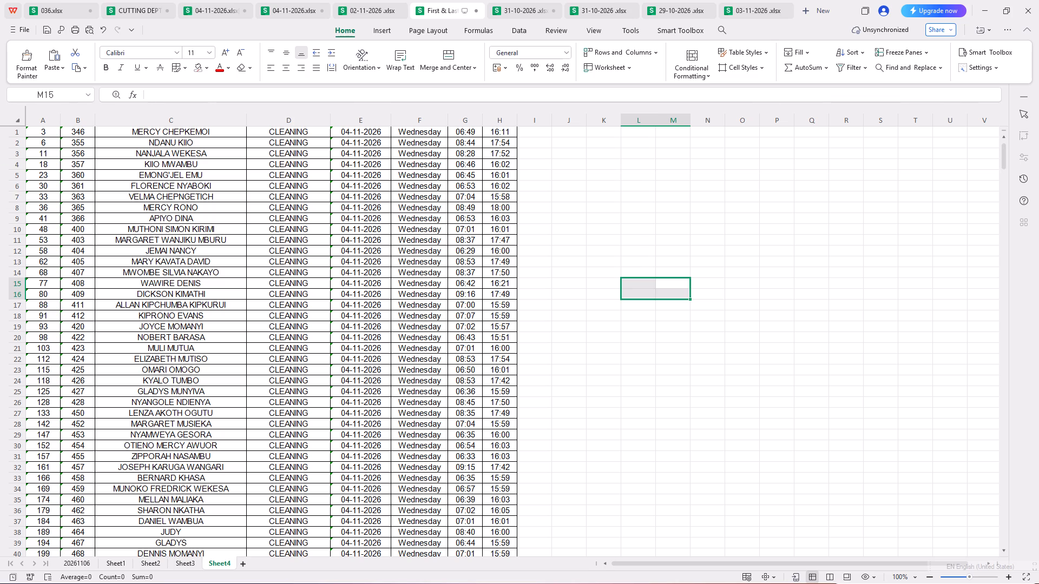
click(21, 131)
scroll(64, 176, down, 9)
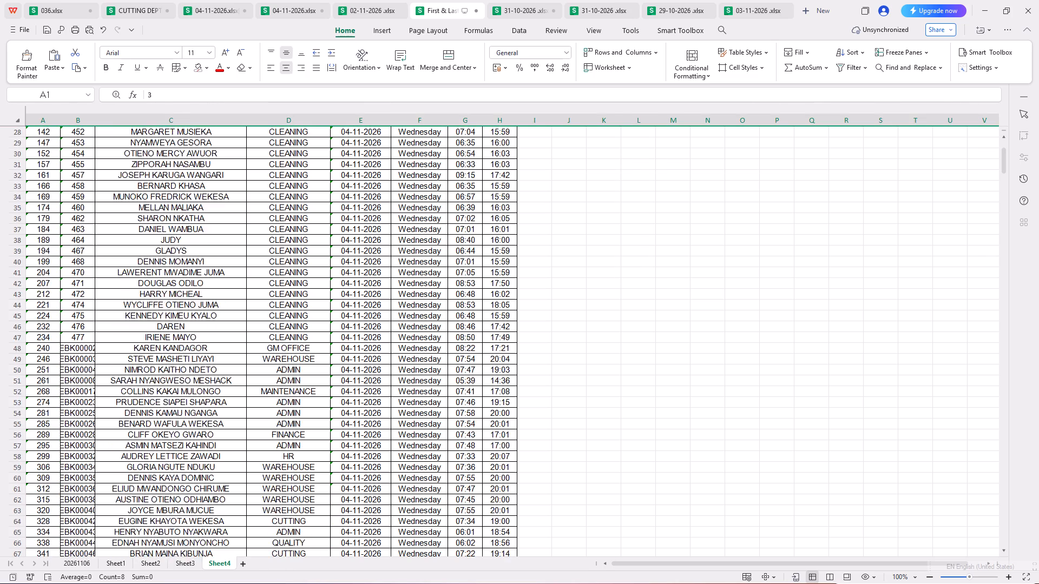
scroll(149, 314, down, 20)
scroll(149, 314, down, 3)
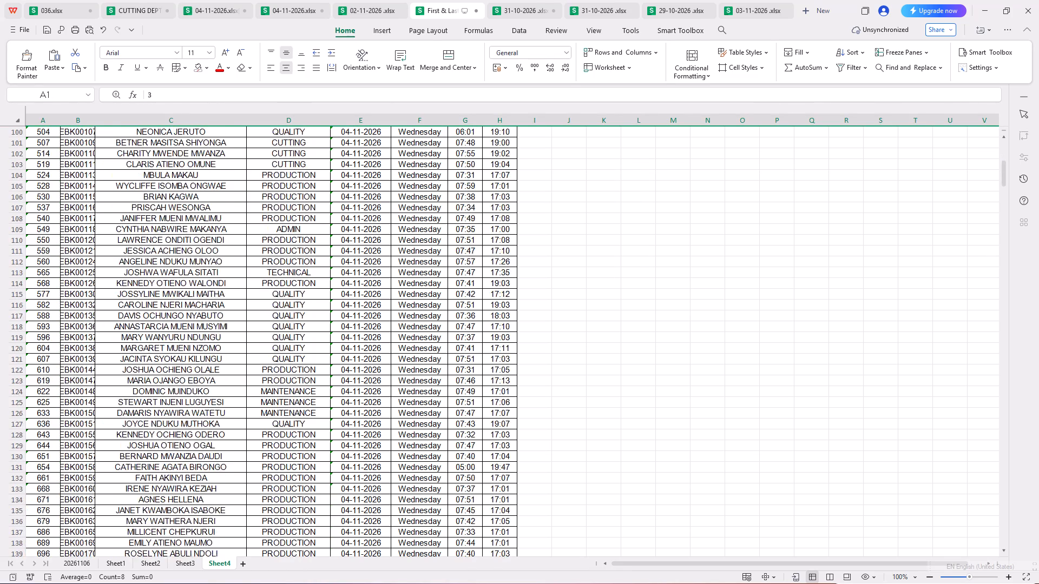
scroll(198, 343, down, 20)
scroll(198, 343, down, 3)
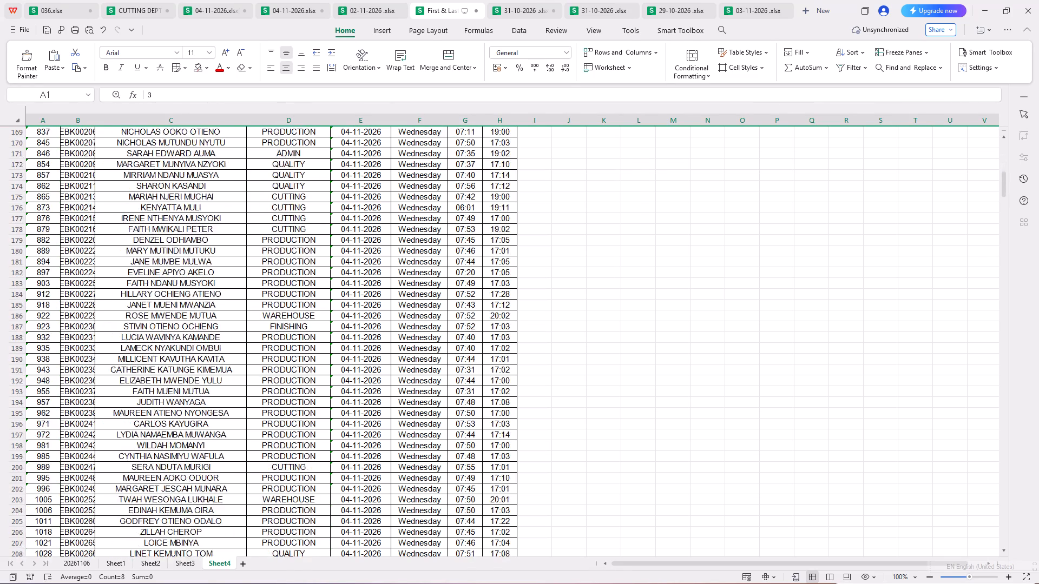
scroll(198, 343, down, 6)
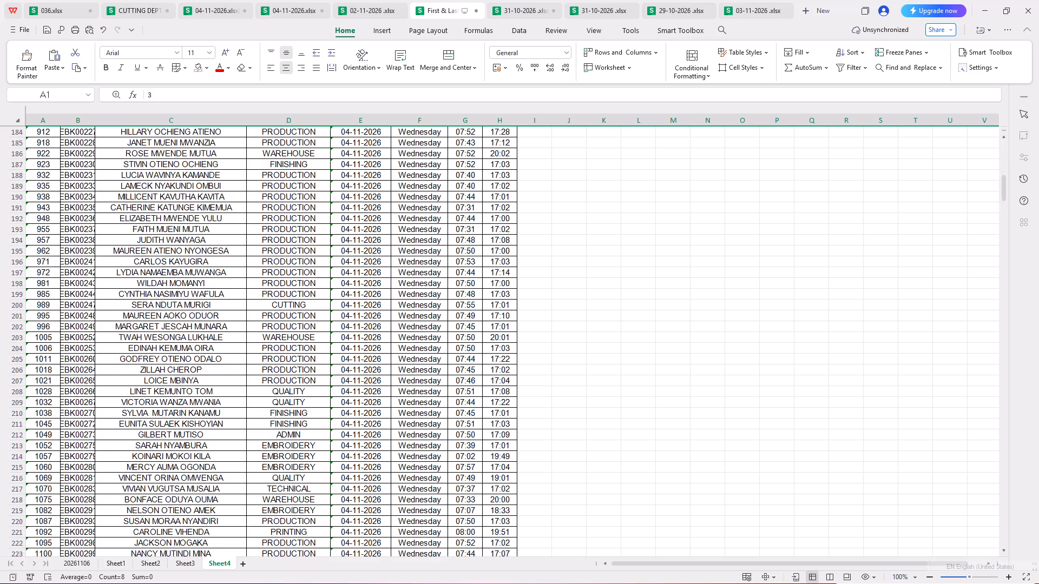
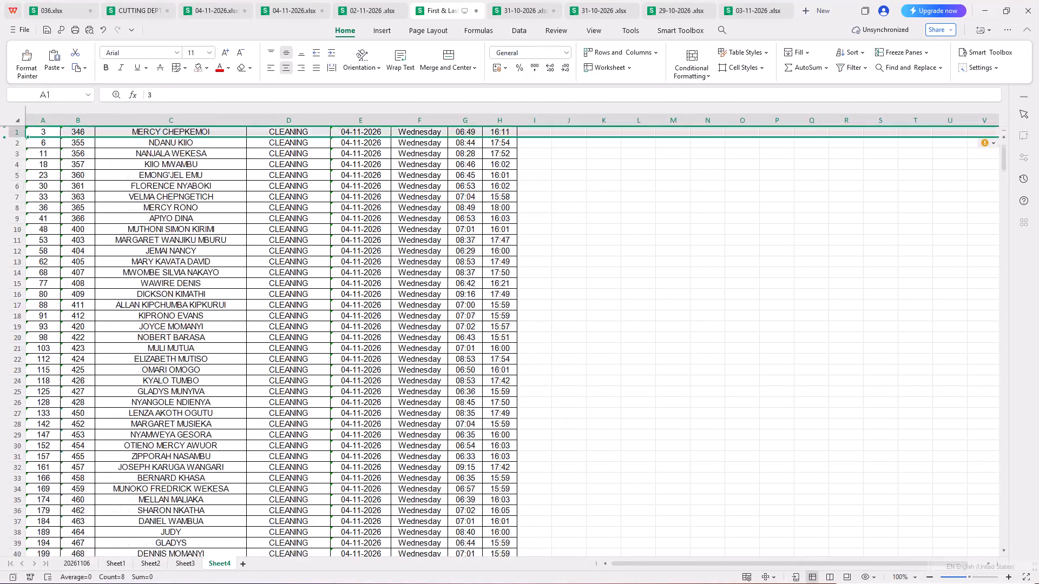
Copy the filtered overtime employee IDs and names selected on Sheet4 of the CUTTING DEPT workbook.
scroll(516, 279, down, 3)
scroll(431, 85, up, 1)
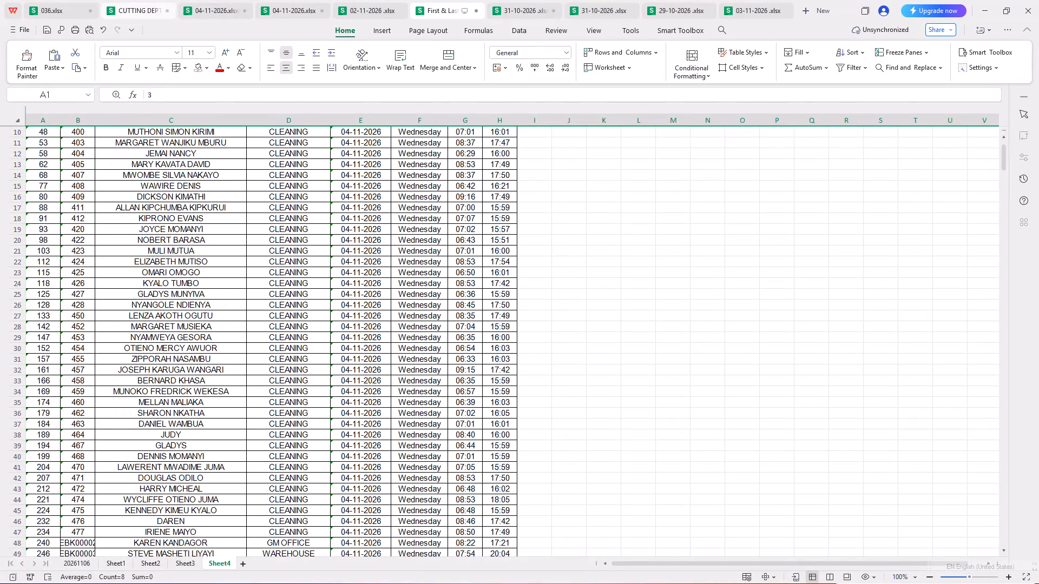
click(128, 7)
right_click(171, 238)
click(177, 244)
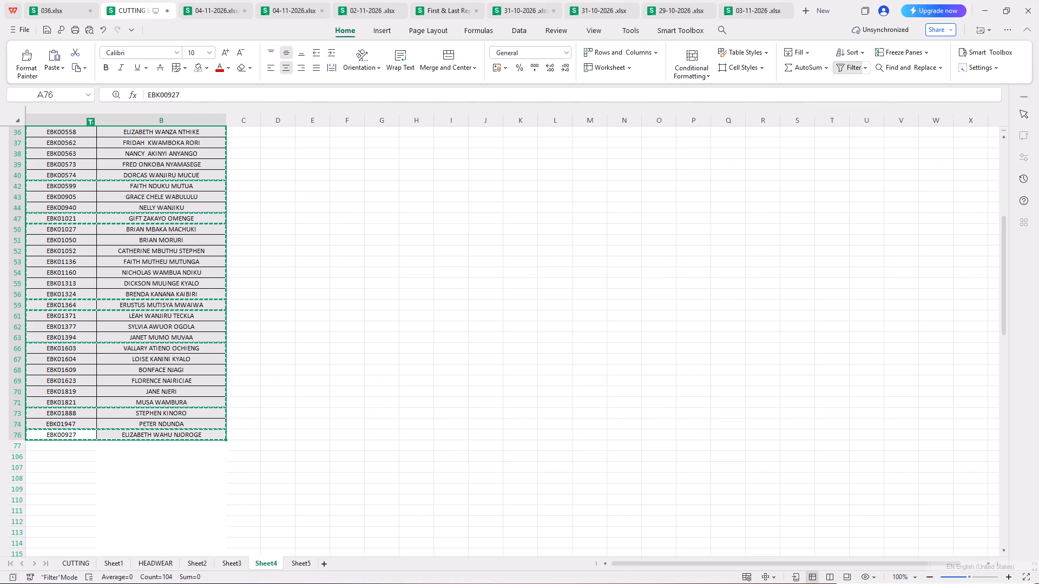
Paste the copied IDs and names below the last attendance record on Sheet4 of the First & Last Report workbook, starting at B2163.
click(288, 6)
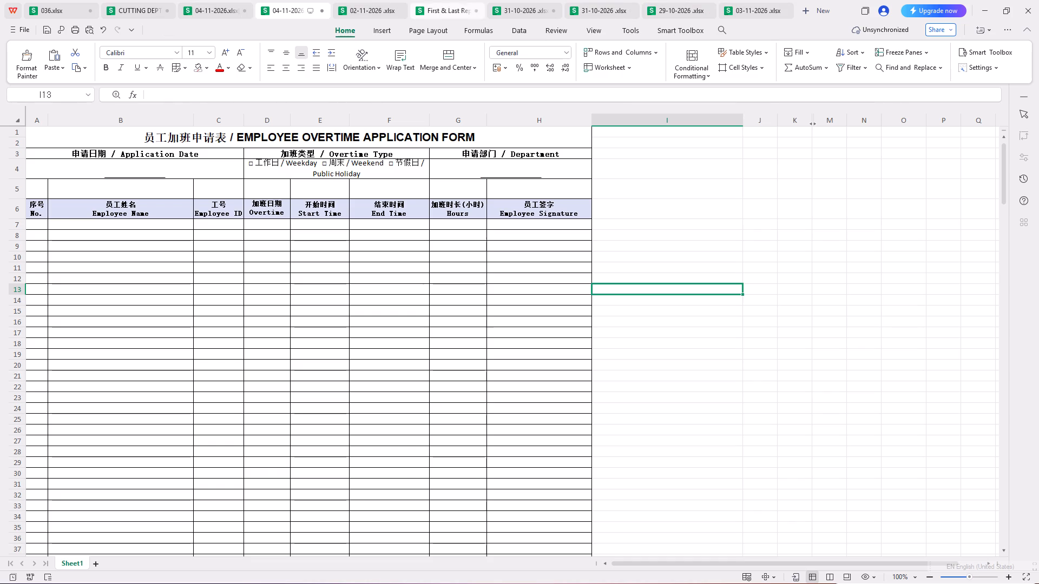
click(455, 12)
scroll(286, 208, down, 12)
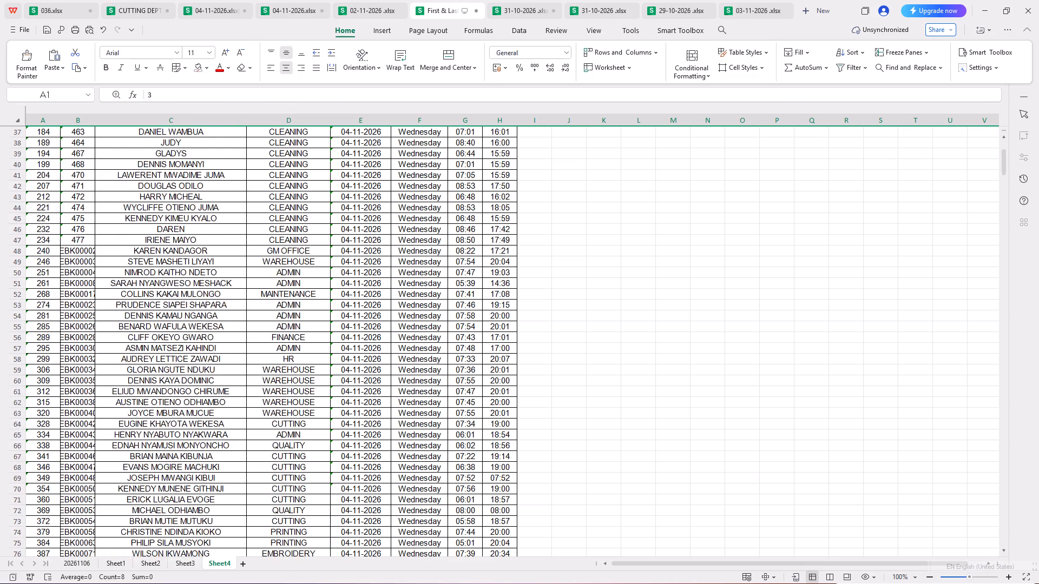
scroll(254, 394, down, 20)
scroll(254, 394, down, 11)
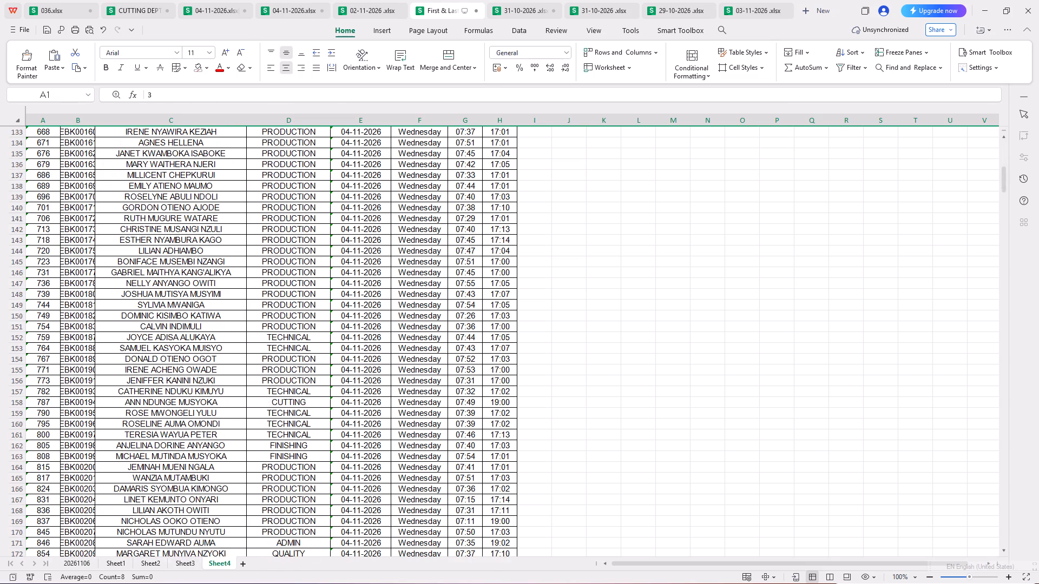
drag(1002, 185, 976, 457)
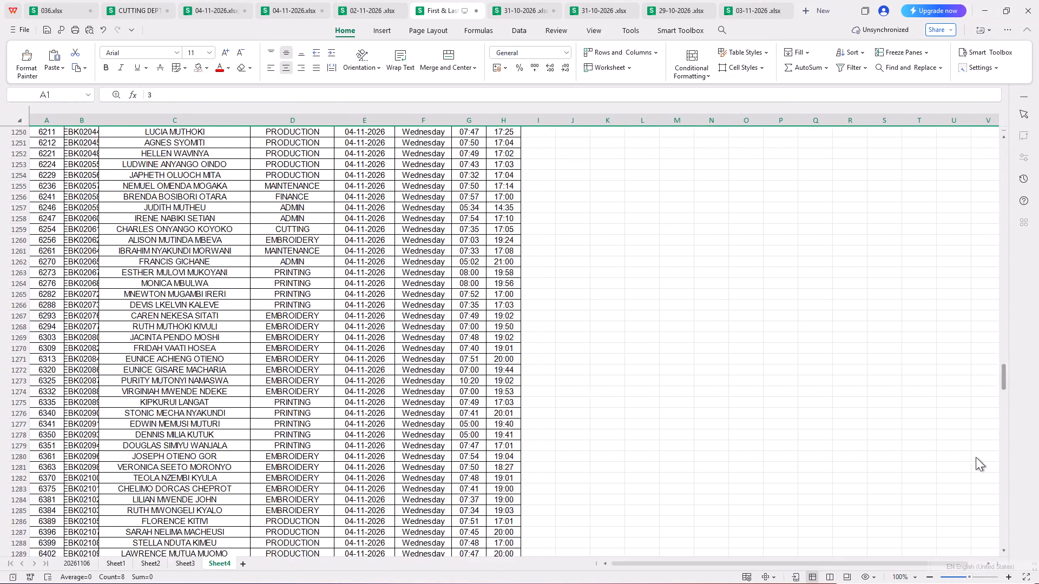
drag(976, 457, 984, 575)
scroll(451, 360, down, 6)
click(153, 377)
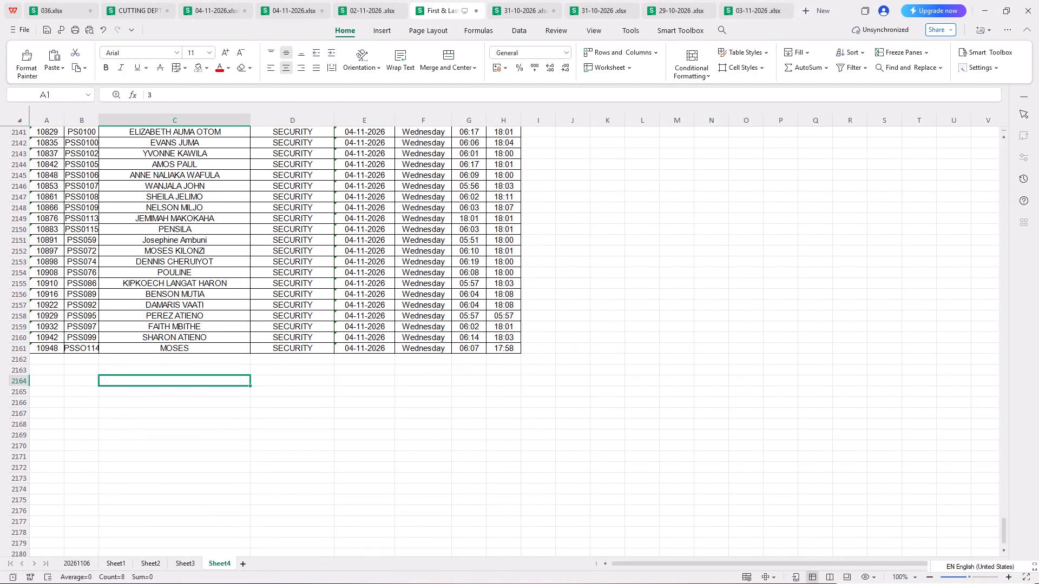
click(94, 371)
right_click(94, 371)
click(142, 76)
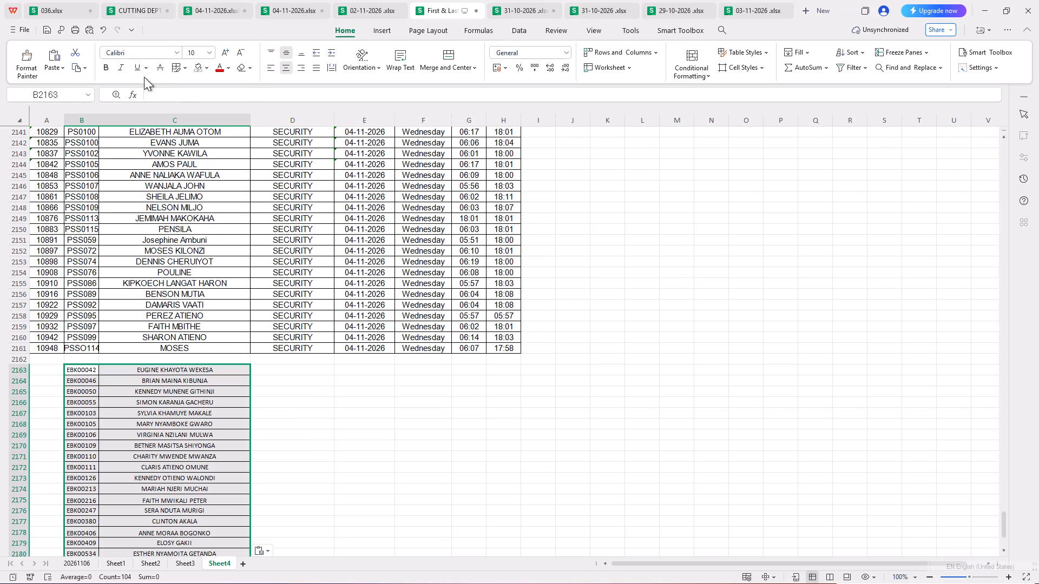
click(330, 423)
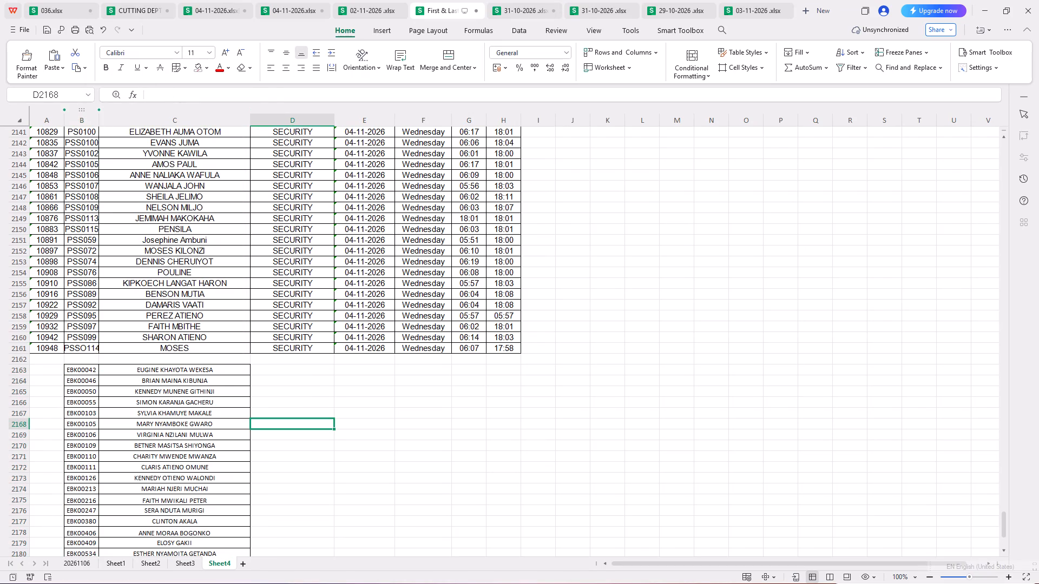
Highlight duplicate values in columns B and C with light red fill and dark red text.
drag(83, 120, 213, 124)
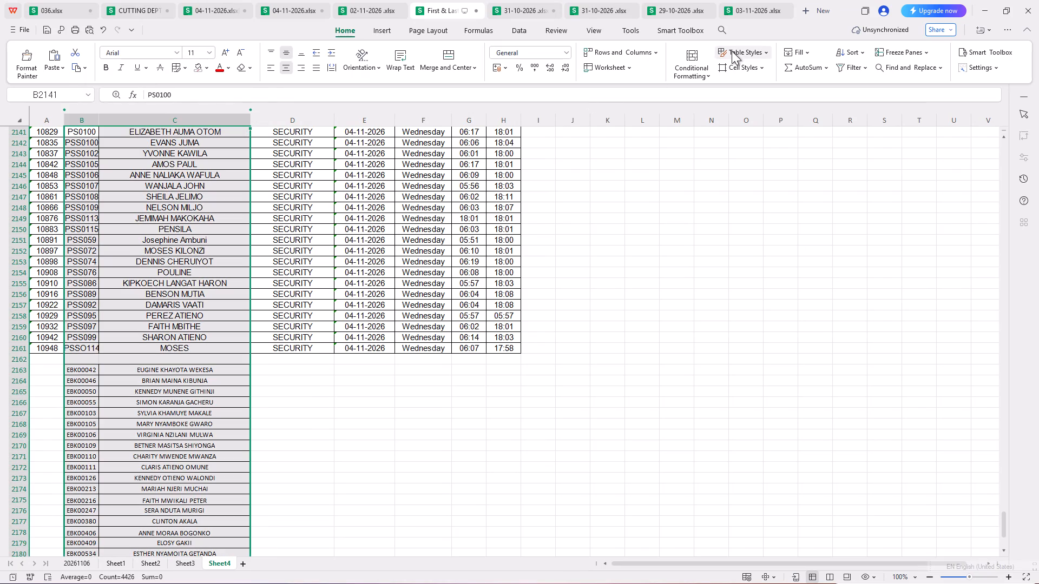
click(679, 61)
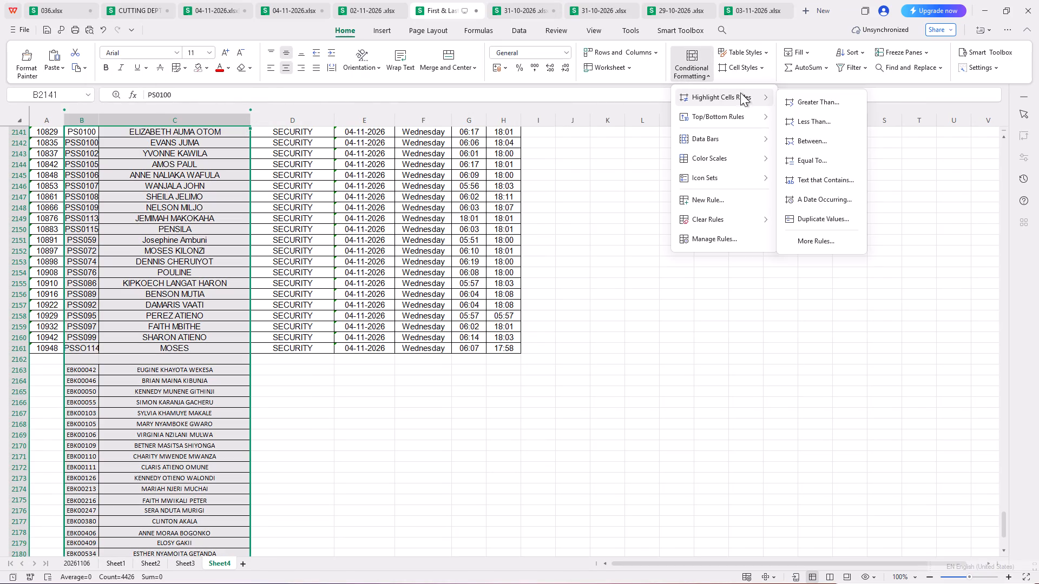
click(815, 218)
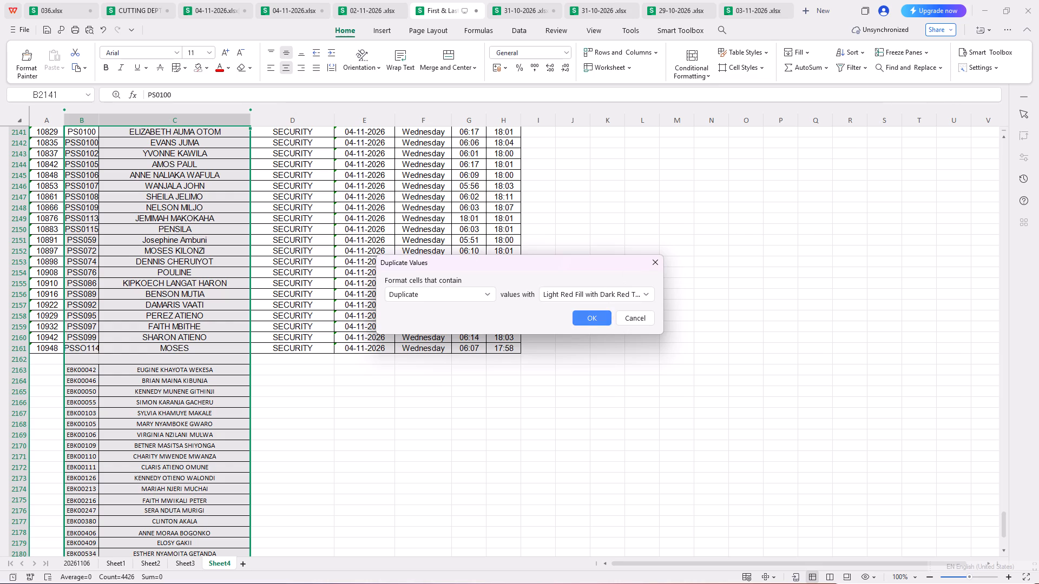
click(593, 311)
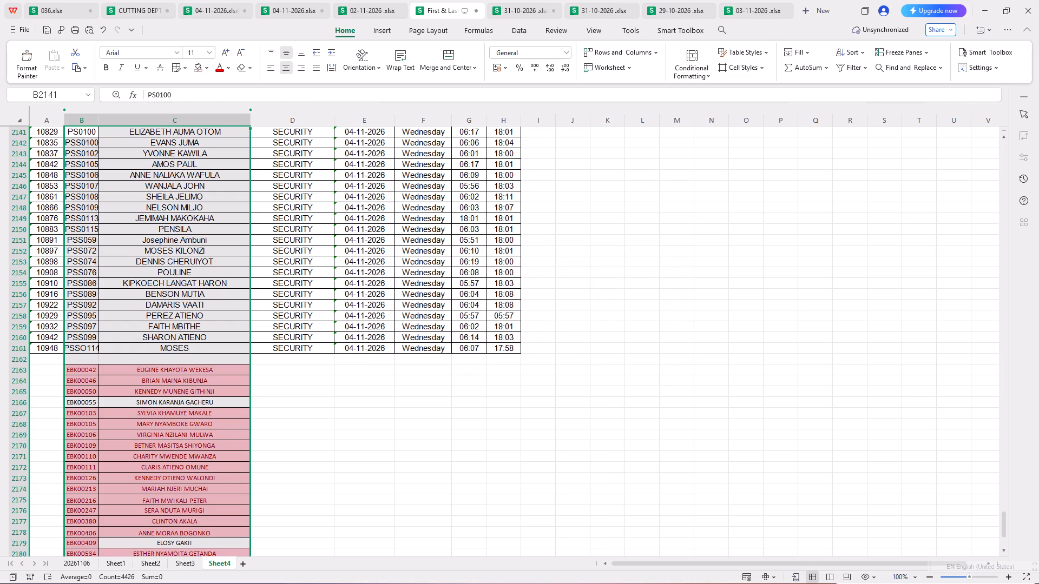
Add filters to columns B to G and filter the employee ID column by the light red cell colour.
drag(92, 123, 474, 121)
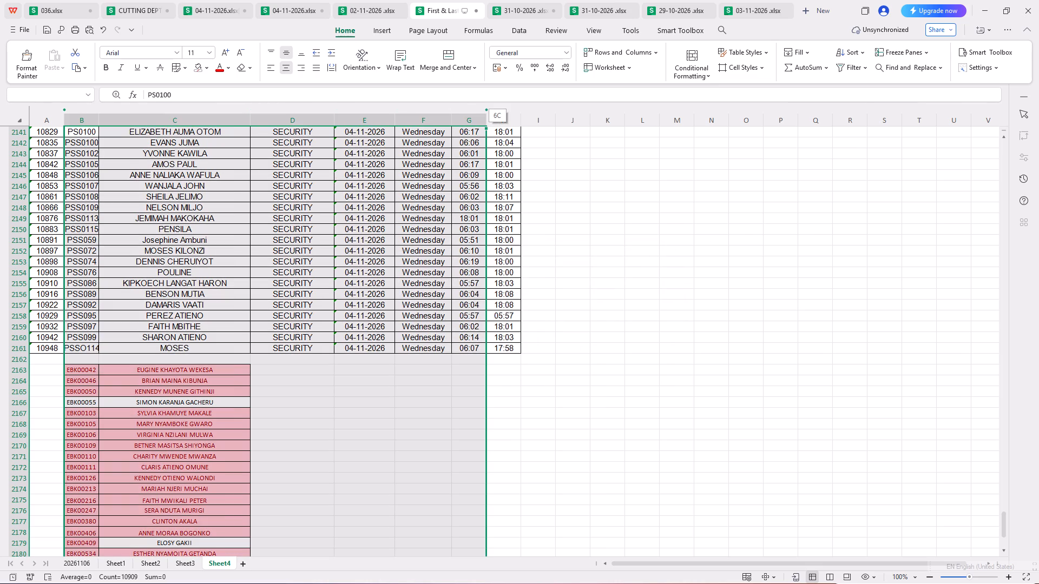
drag(474, 121, 476, 121)
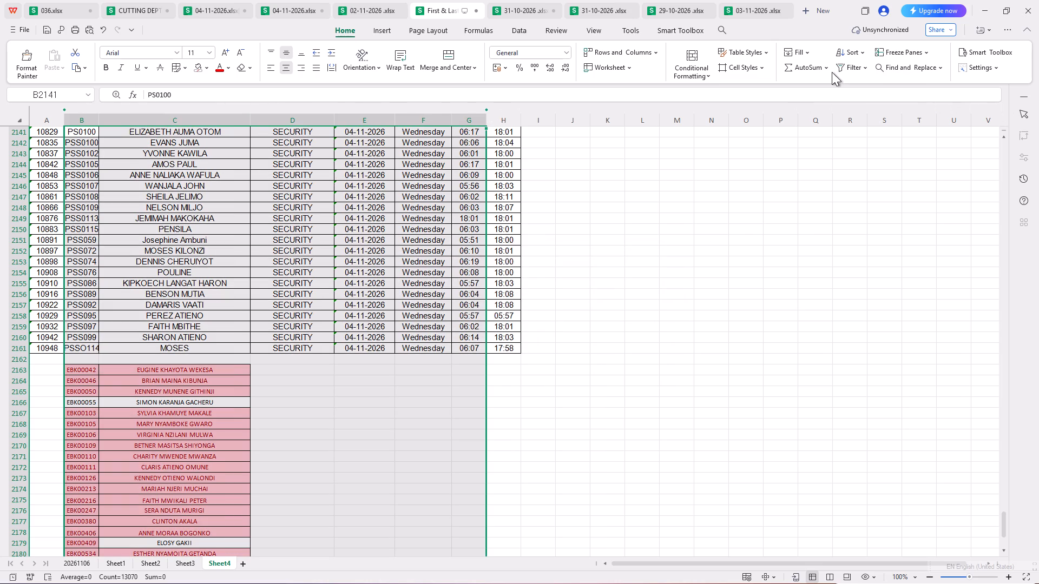
click(840, 70)
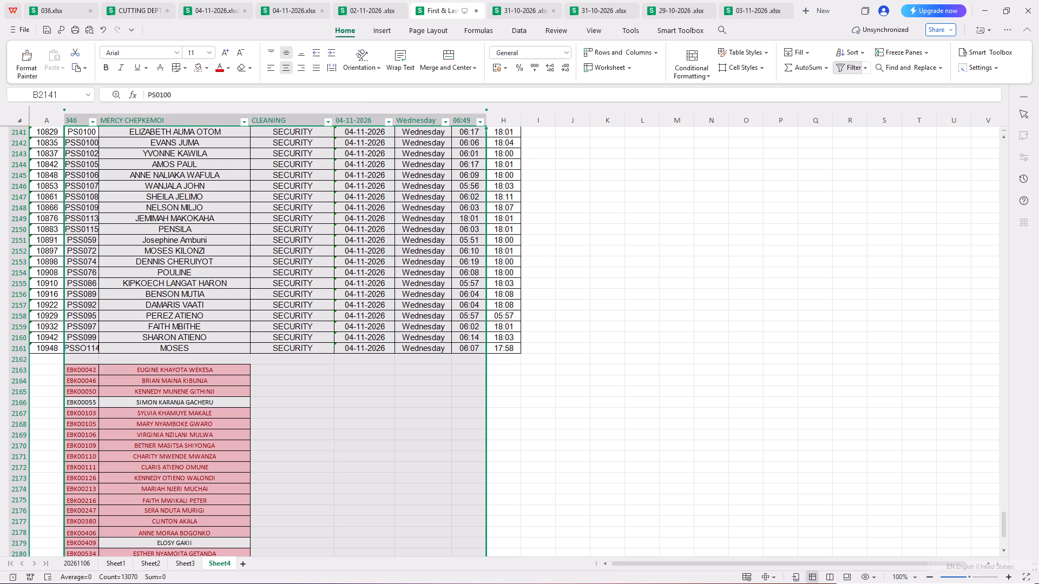
click(96, 124)
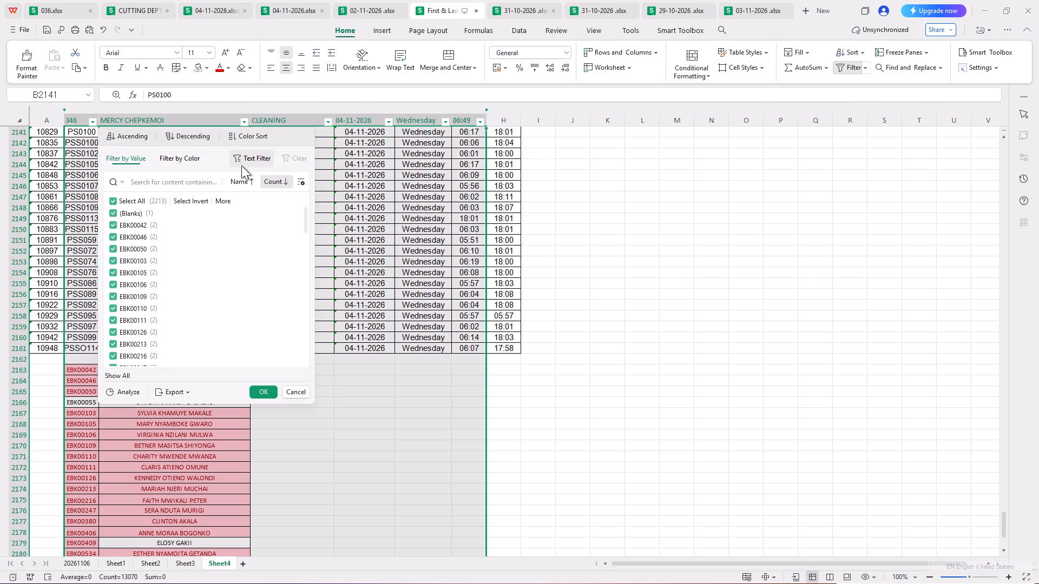
click(170, 161)
click(147, 200)
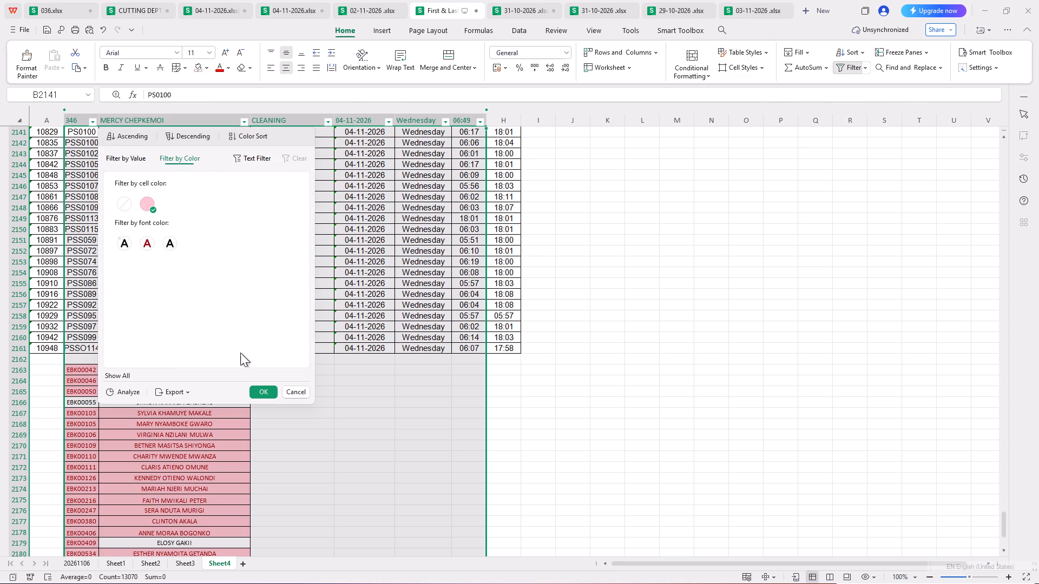
click(253, 393)
scroll(262, 399, up, 12)
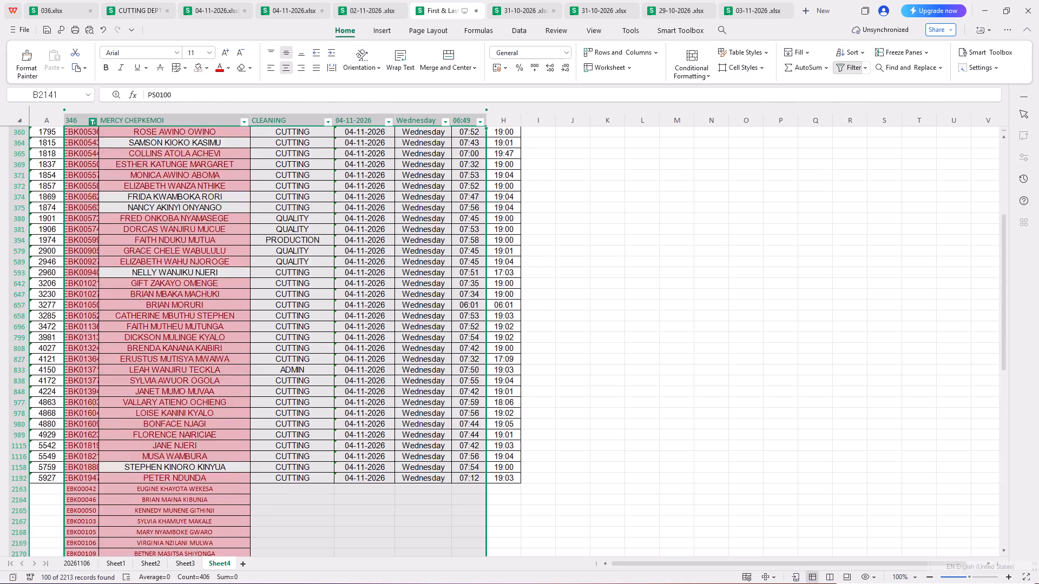
scroll(262, 399, up, 15)
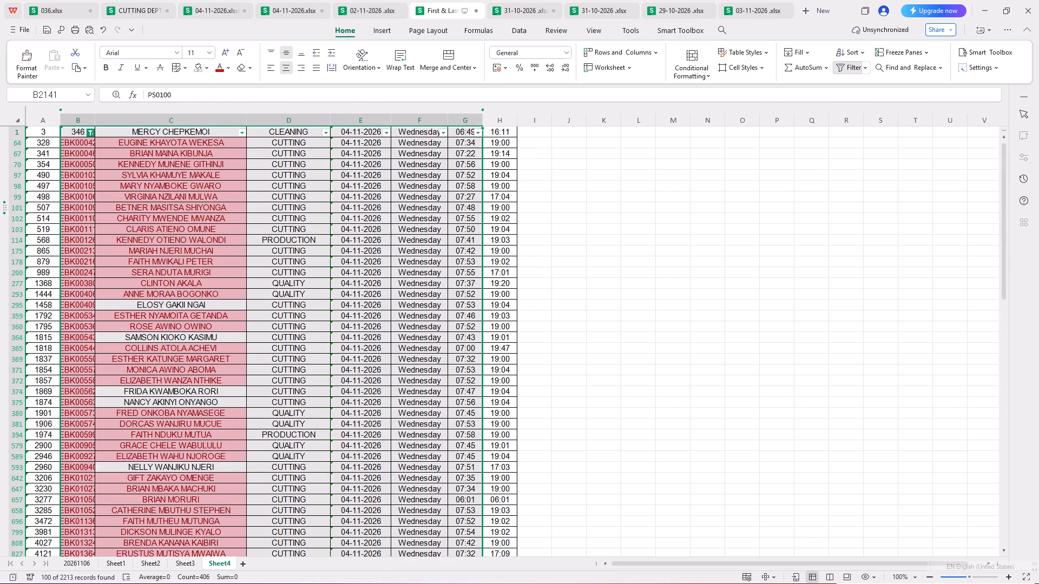
drag(80, 143, 180, 141)
scroll(184, 152, down, 7)
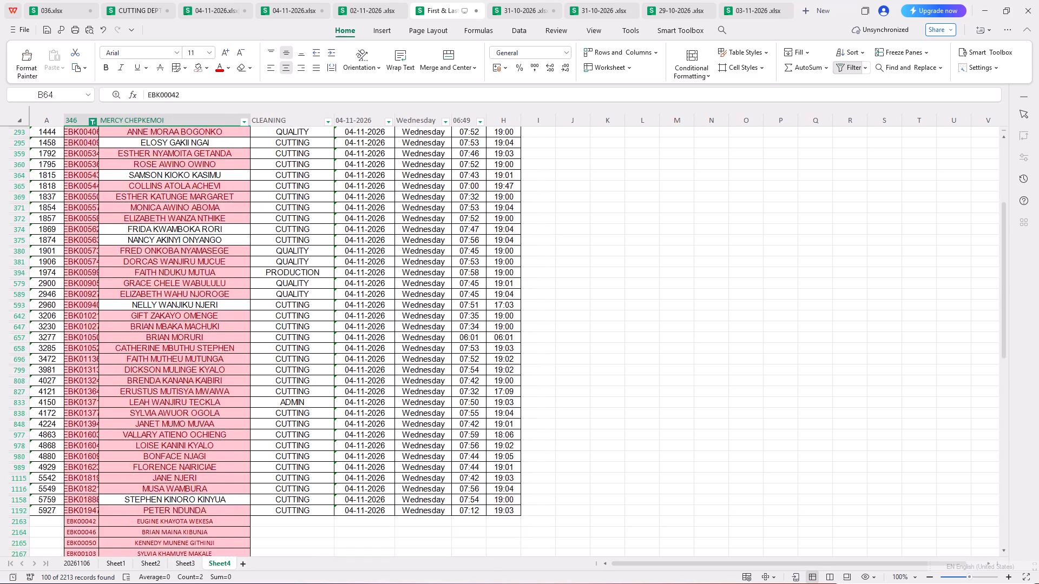
scroll(199, 248, down, 5)
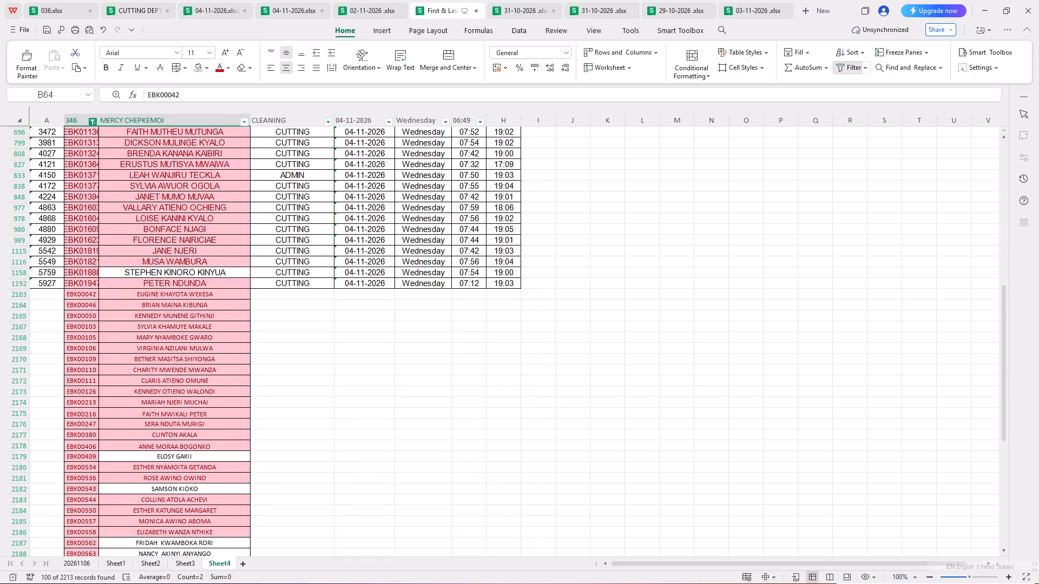
ctrl+shift+drag(89, 285, 229, 281)
right_click(227, 271)
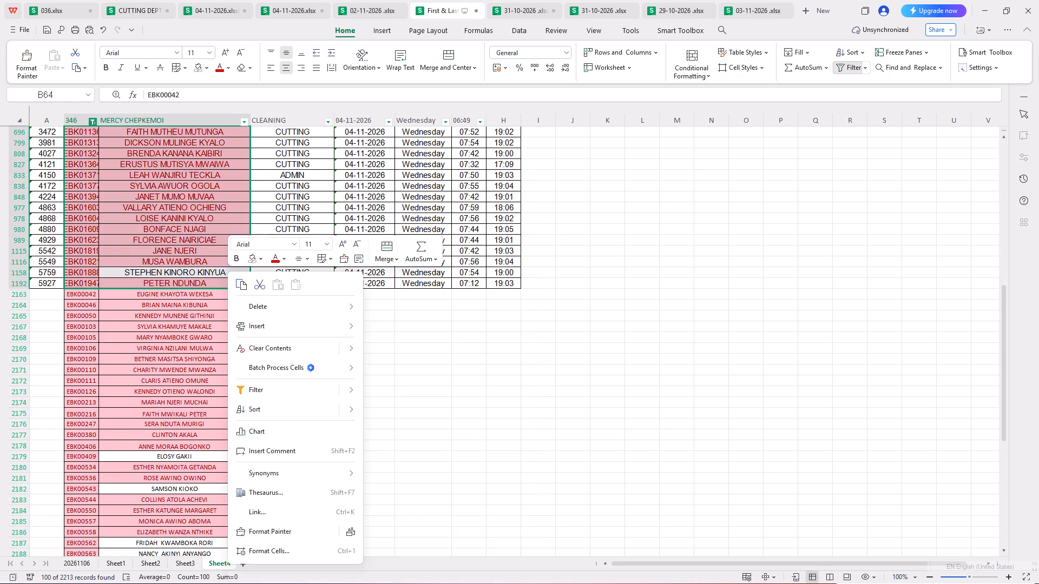
click(236, 283)
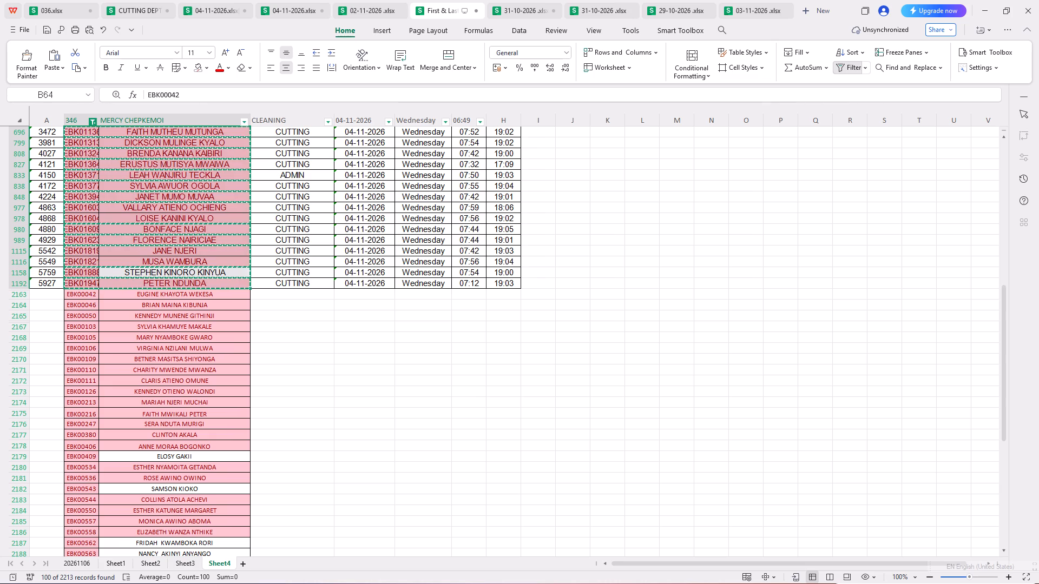
Paste the copied IDs and names as values beside the blank 04-11-2026 overtime application form, starting at I13.
click(316, 15)
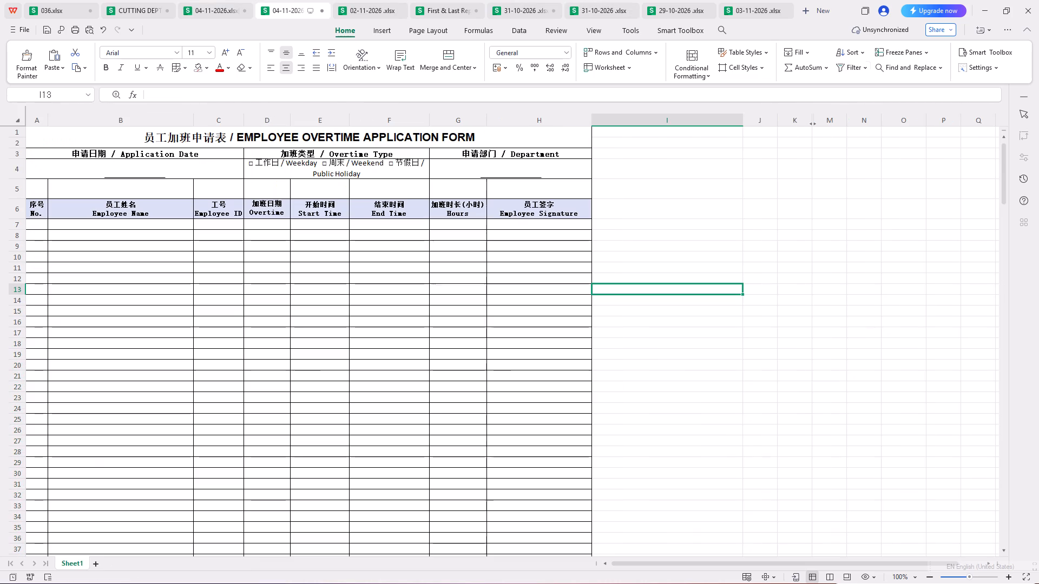
right_click(660, 289)
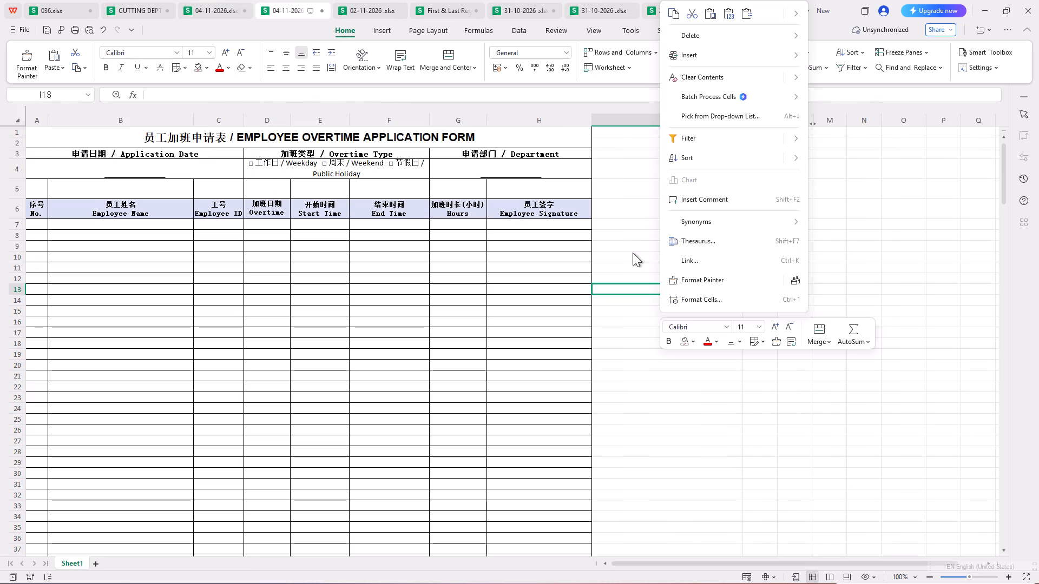
click(732, 10)
scroll(849, 300, up, 4)
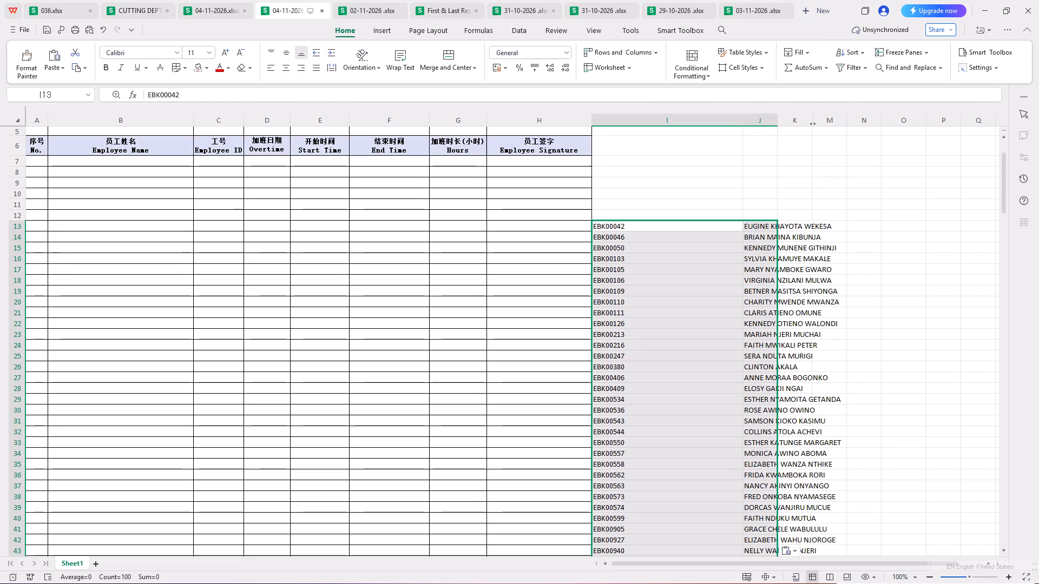
Move the pasted employee IDs from I13:I62 into the form's Employee ID column, starting at C8.
click(639, 250)
click(629, 258)
scroll(645, 293, down, 5)
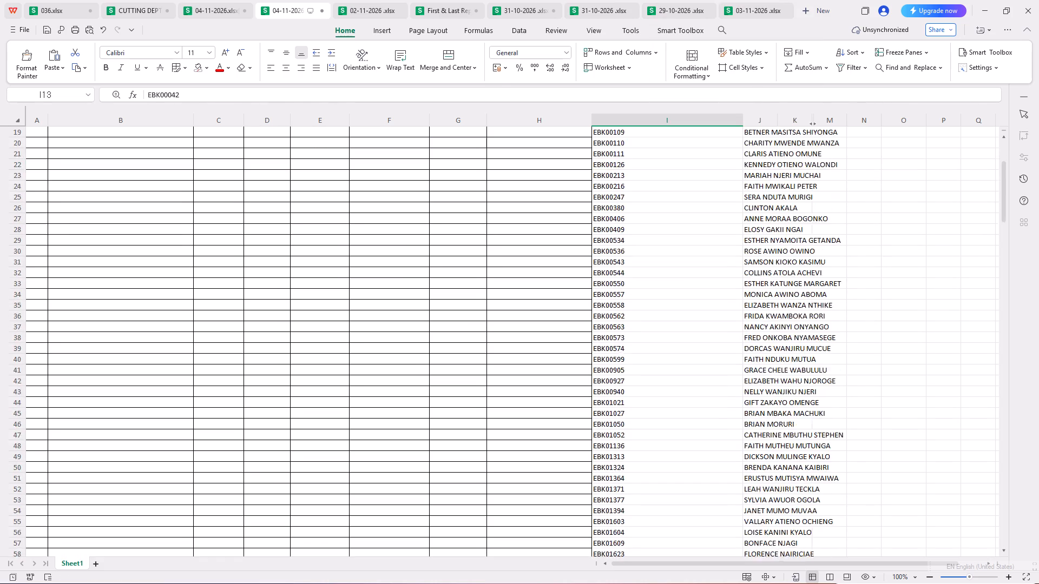
scroll(659, 334, down, 9)
ctrl+shift+click(618, 331)
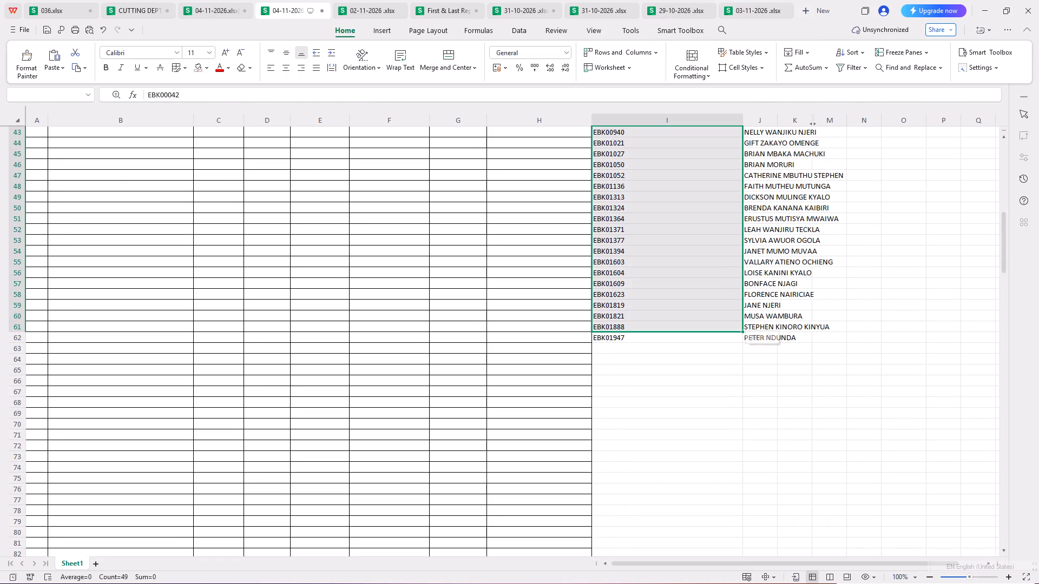
click(650, 339)
scroll(650, 336, up, 13)
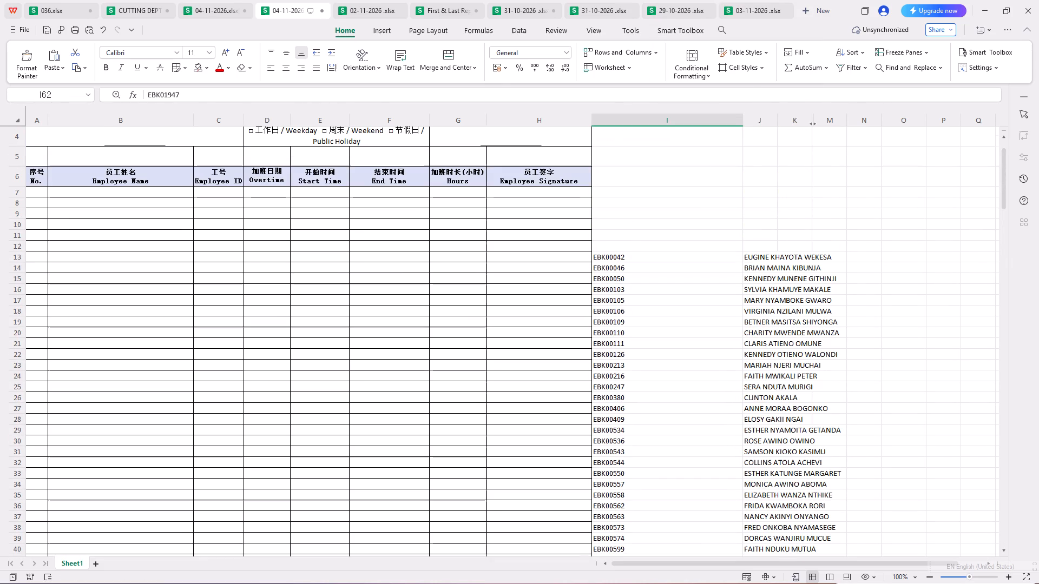
scroll(649, 330, up, 4)
ctrl+shift+click(667, 288)
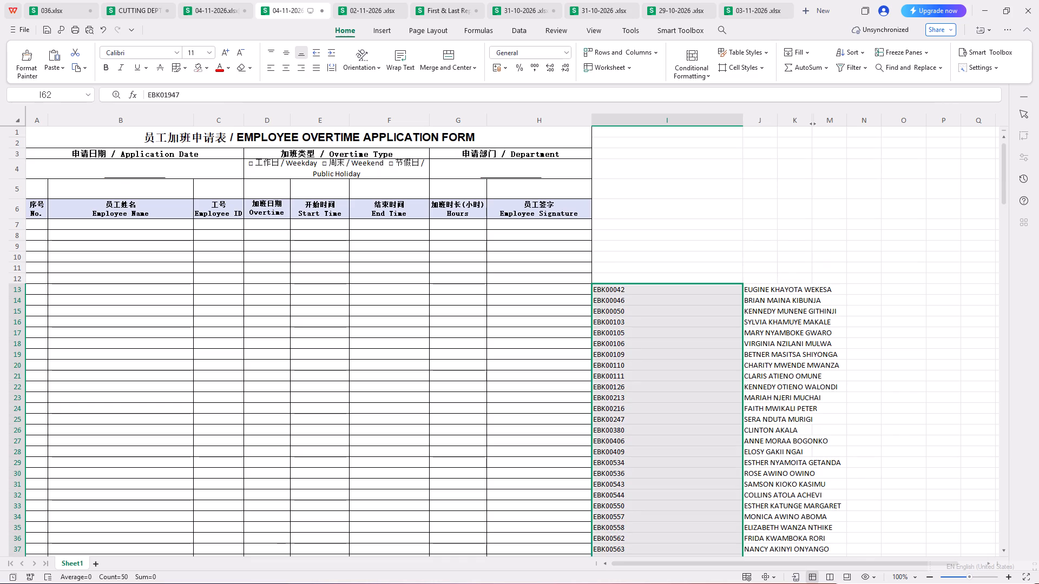
key(ctrl+x)
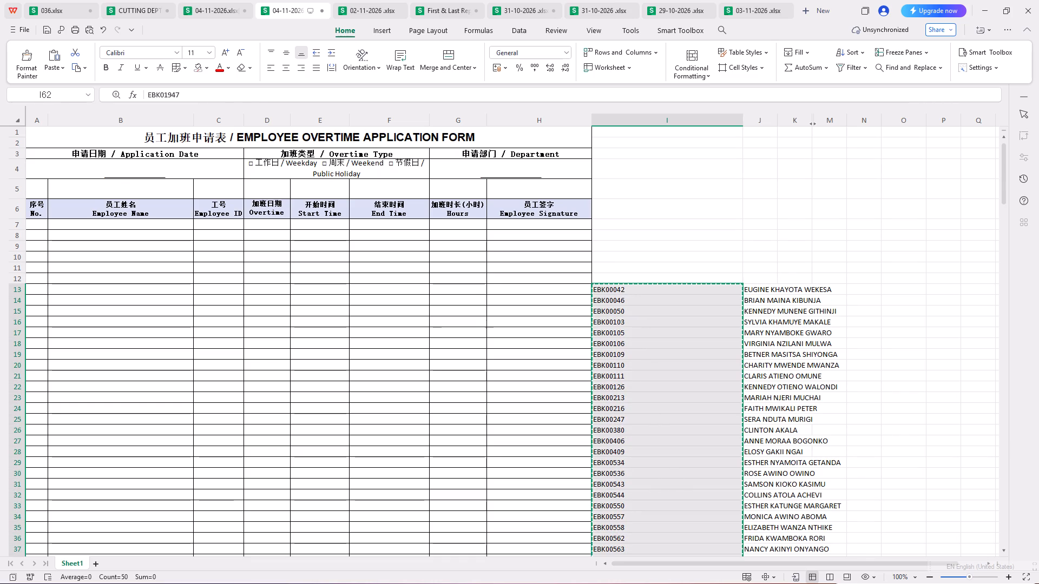
click(212, 232)
key(ctrl+v)
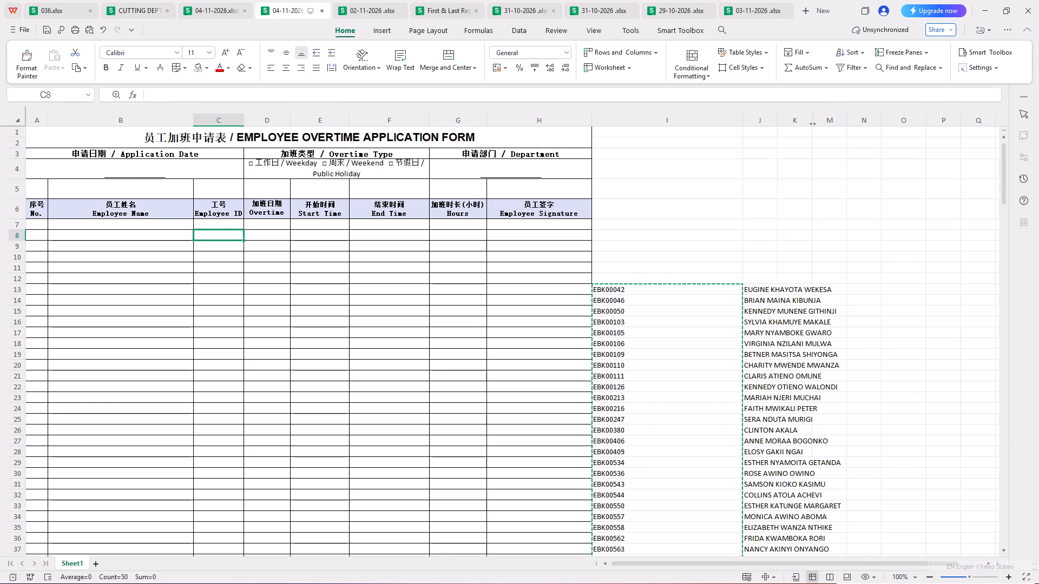
scroll(266, 260, up, 4)
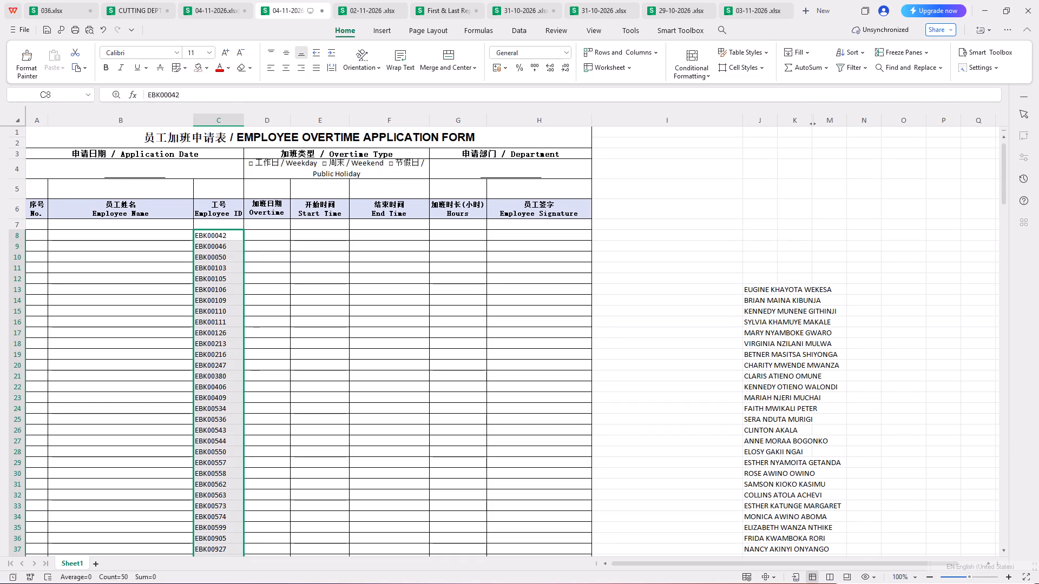
Move the pasted employee names from J13:J62 into the form's Employee Name column, starting at B8.
click(778, 289)
scroll(786, 319, down, 11)
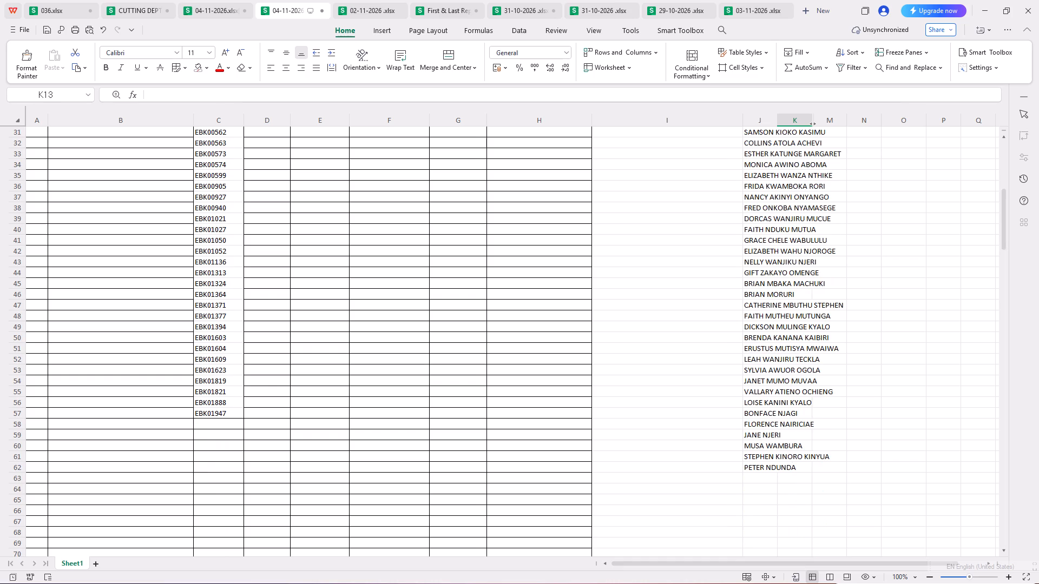
ctrl+shift+click(778, 466)
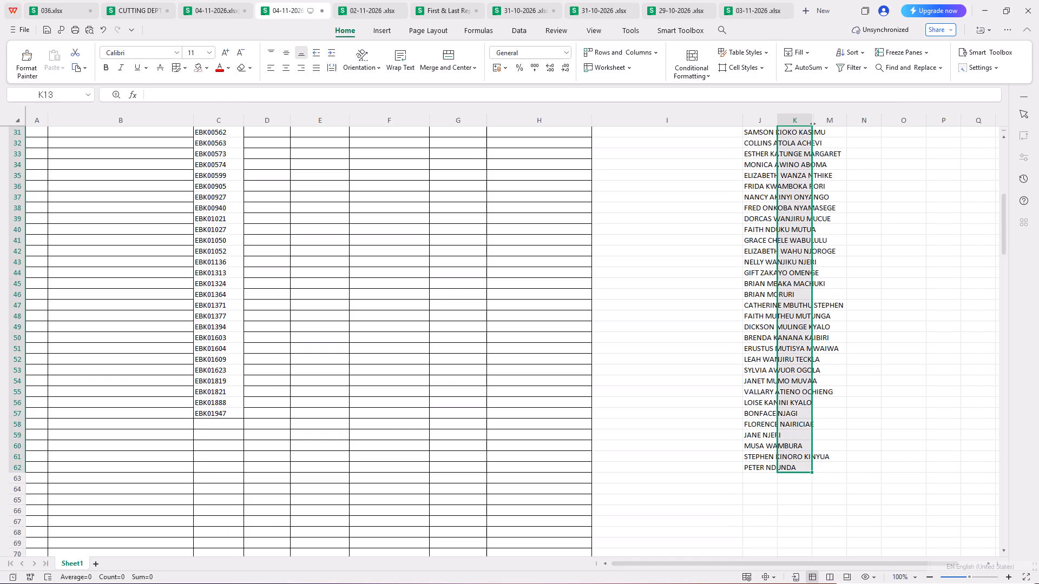
click(771, 466)
scroll(769, 450, up, 4)
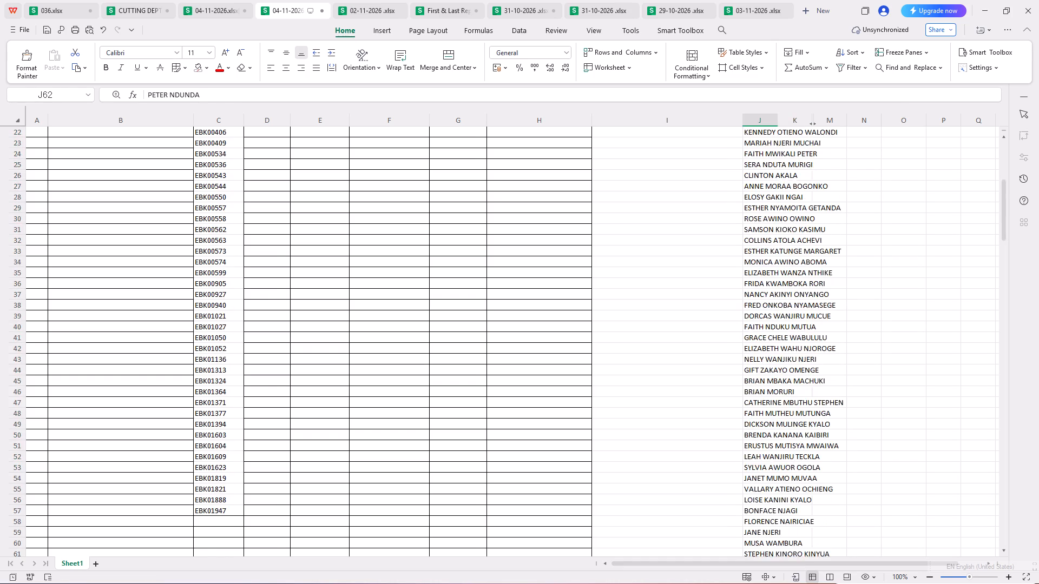
scroll(767, 428, up, 7)
ctrl+shift+click(769, 292)
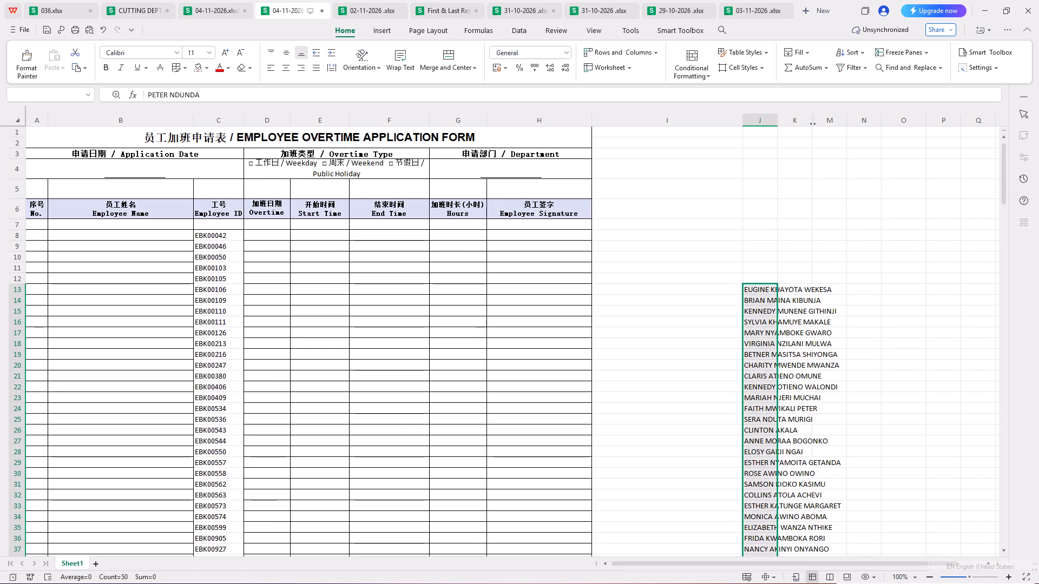
key(ctrl+x)
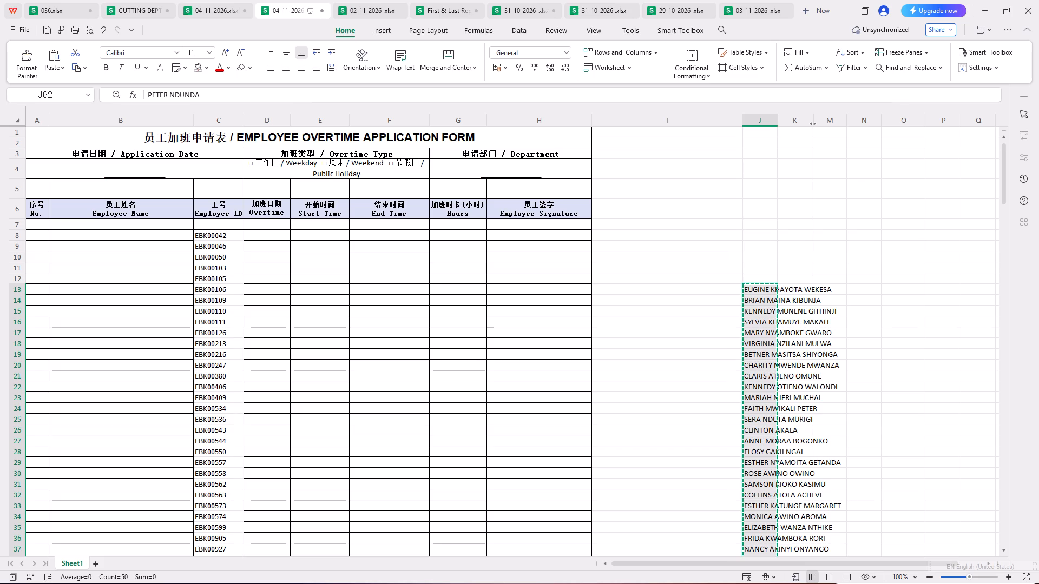
click(120, 242)
click(124, 238)
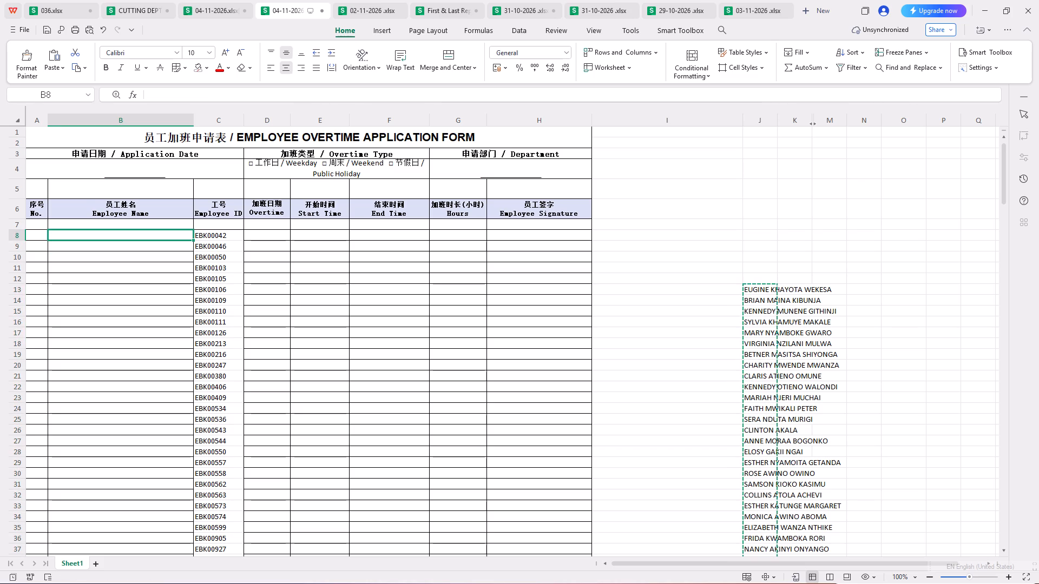
key(ctrl+v)
scroll(217, 293, up, 3)
click(657, 348)
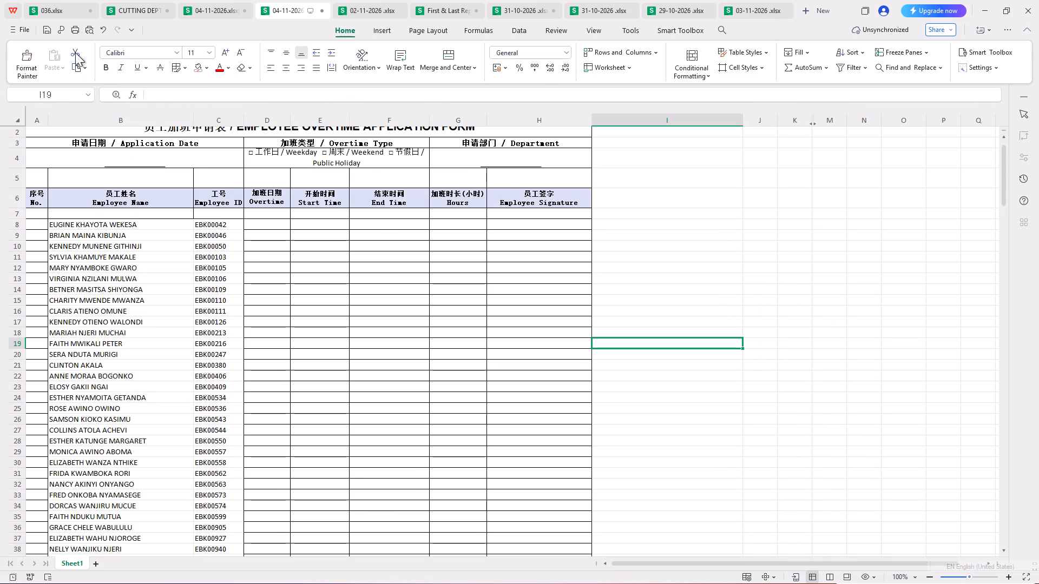
Draw a border grid over the moved employee names and IDs in B8:C57.
click(186, 68)
click(204, 311)
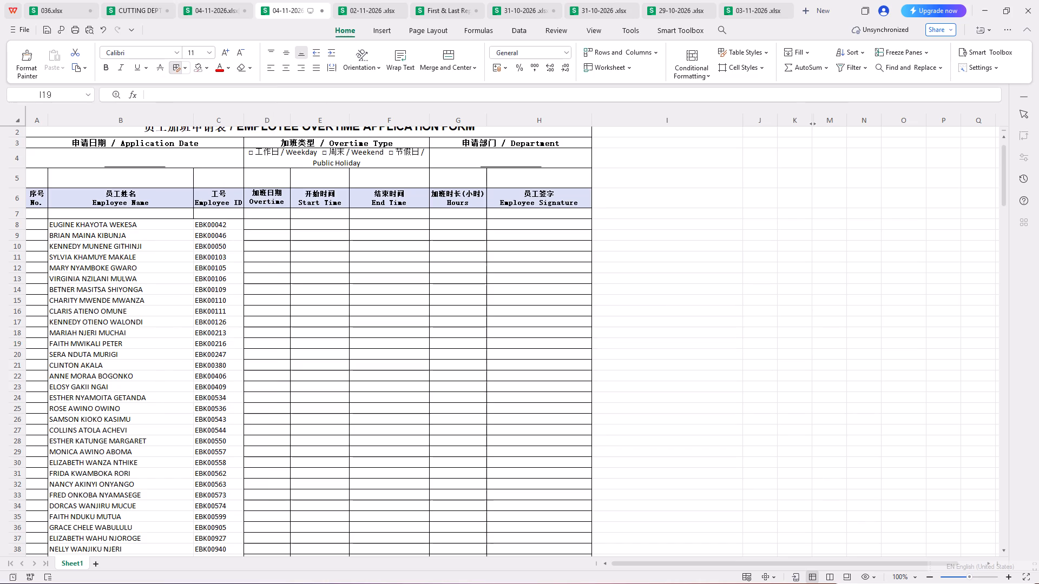
drag(67, 224, 166, 307)
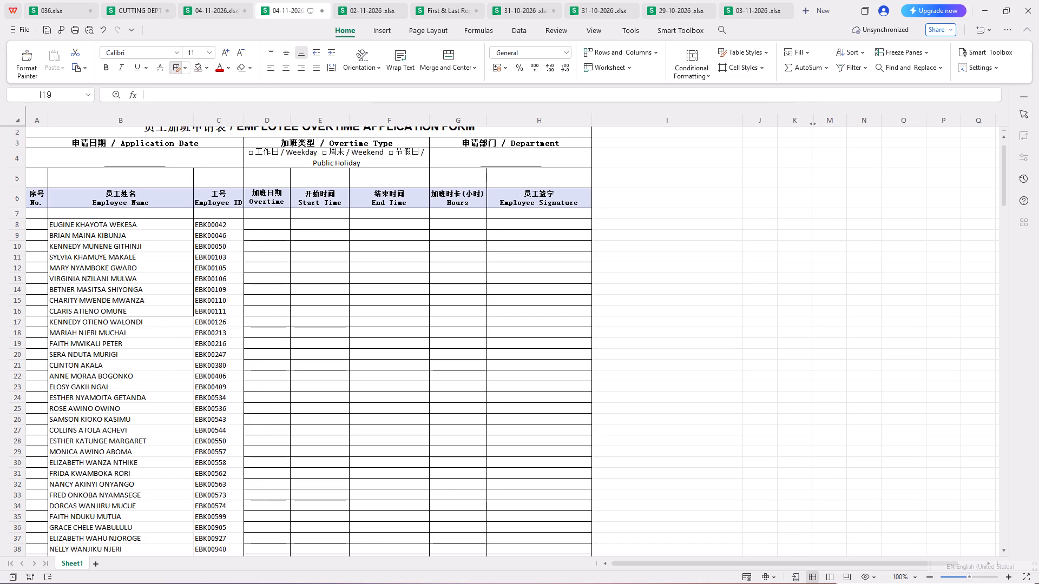
click(188, 70)
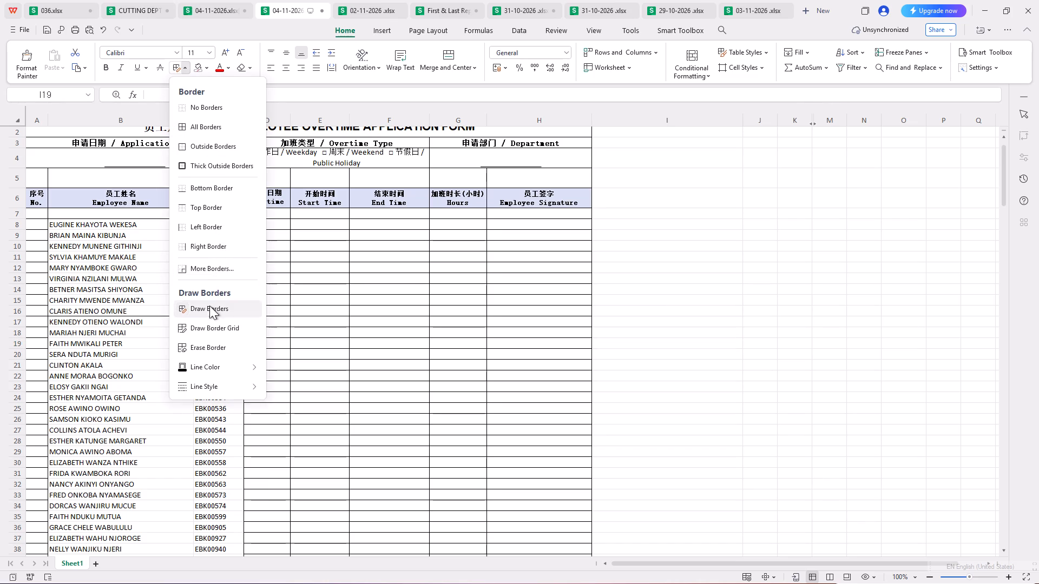
click(211, 323)
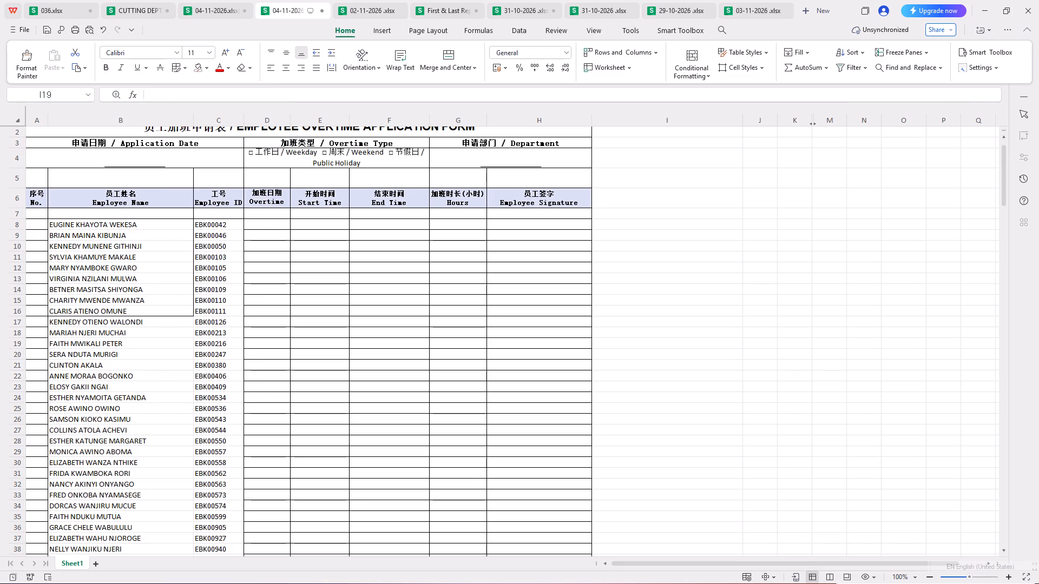
drag(66, 232, 227, 364)
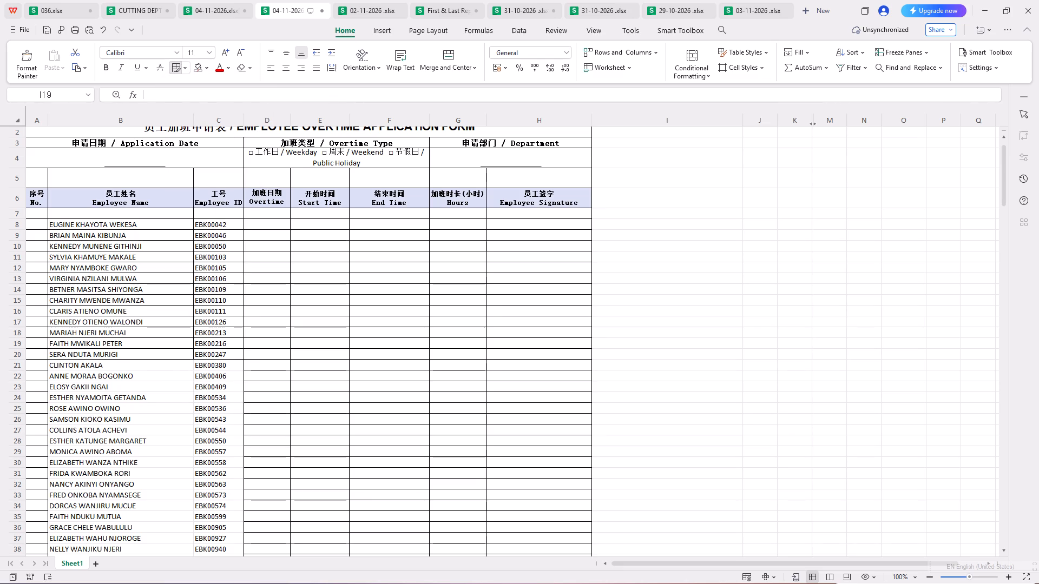
drag(227, 364, 264, 583)
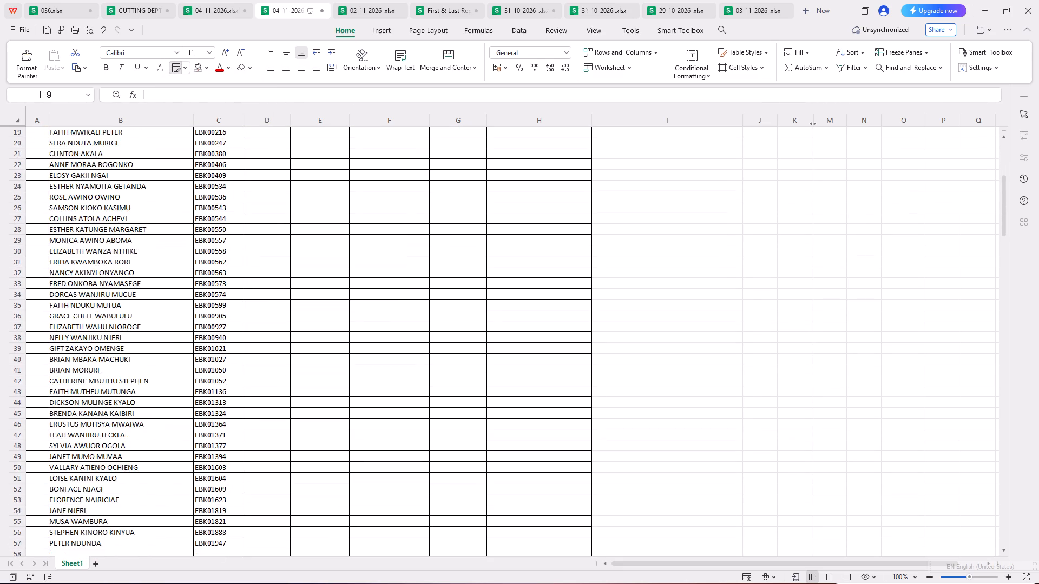
drag(264, 583, 254, 570)
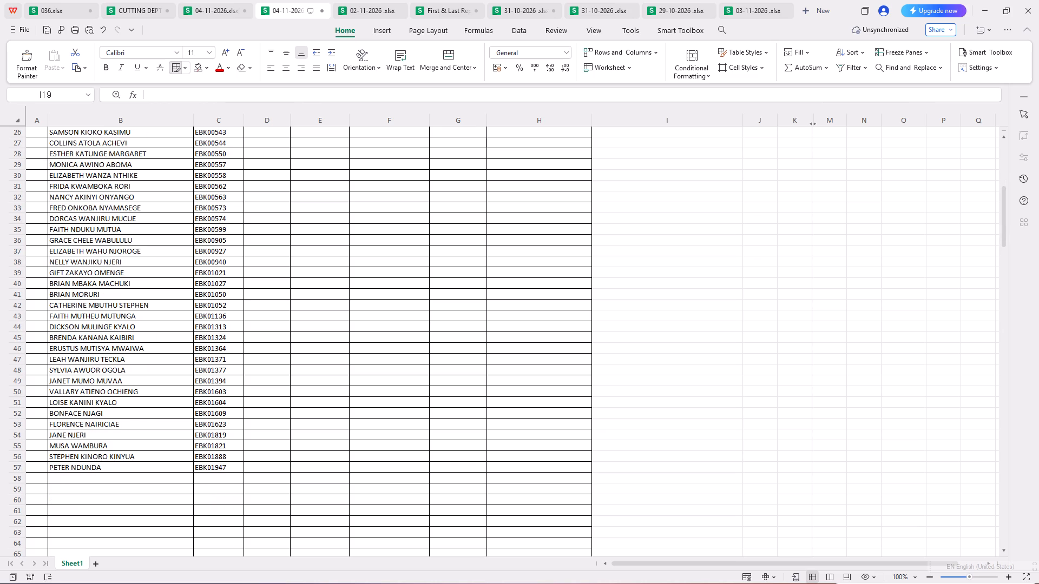
double_click(772, 437)
Delete the surplus blank rows 59 to 85 between the new employee list and the existing overtime entries.
scroll(462, 374, up, 4)
scroll(462, 374, down, 7)
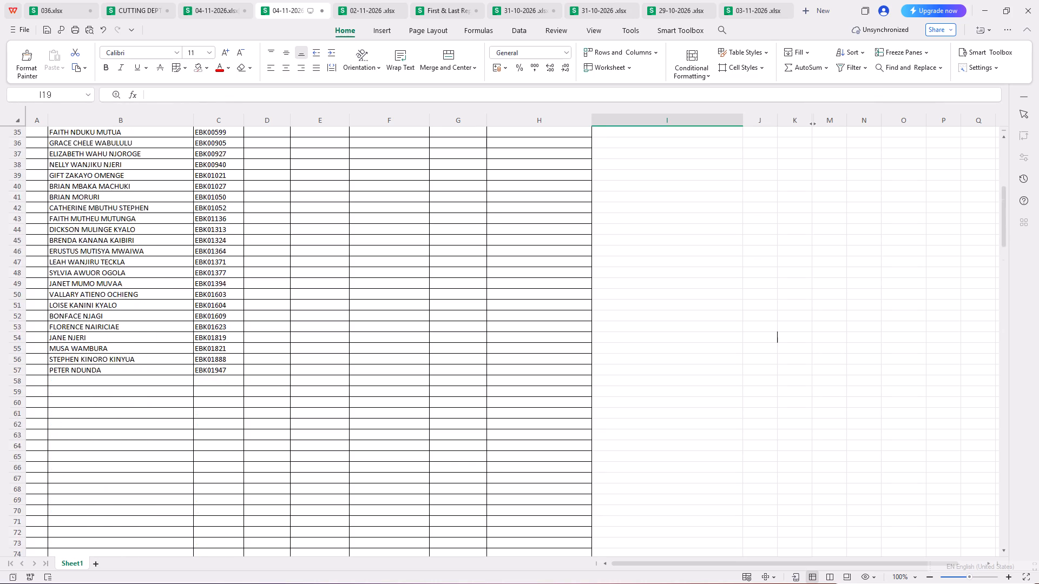
scroll(462, 377, down, 10)
scroll(171, 315, up, 3)
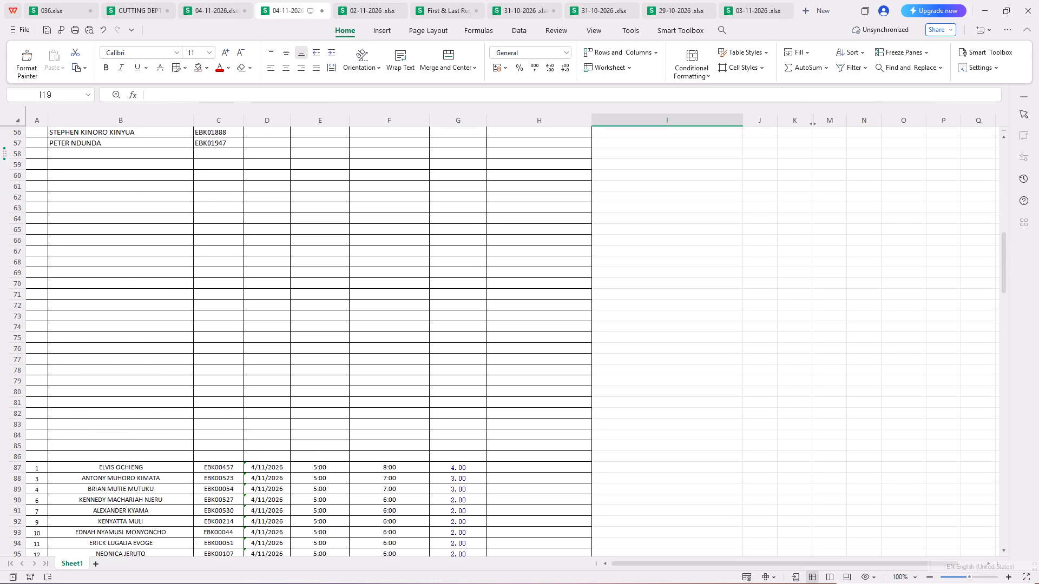
drag(22, 166, 62, 434)
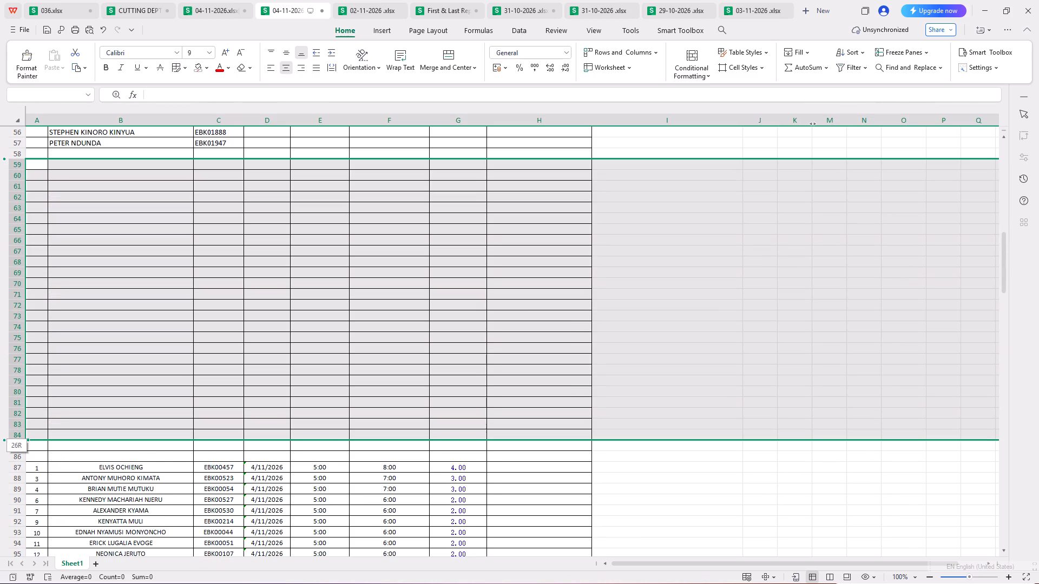
drag(62, 434, 67, 441)
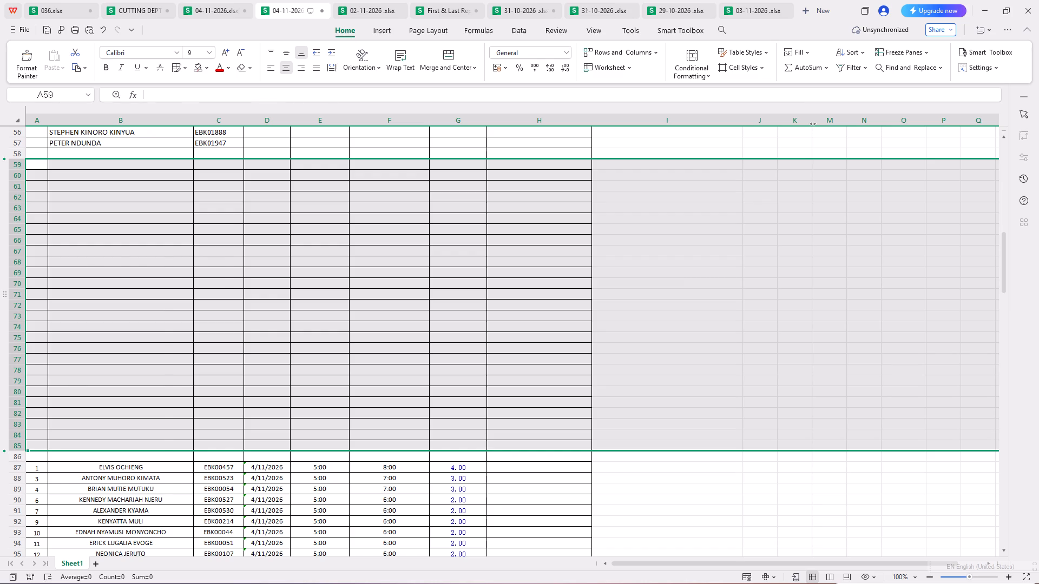
right_click(11, 290)
click(51, 327)
Copy the overtime details 4/11/2026, 5:00, 6:00 and 2.00 from D63:G63 into the first new employee's row at D8.
scroll(255, 364, up, 2)
scroll(328, 339, up, 1)
drag(270, 273, 440, 268)
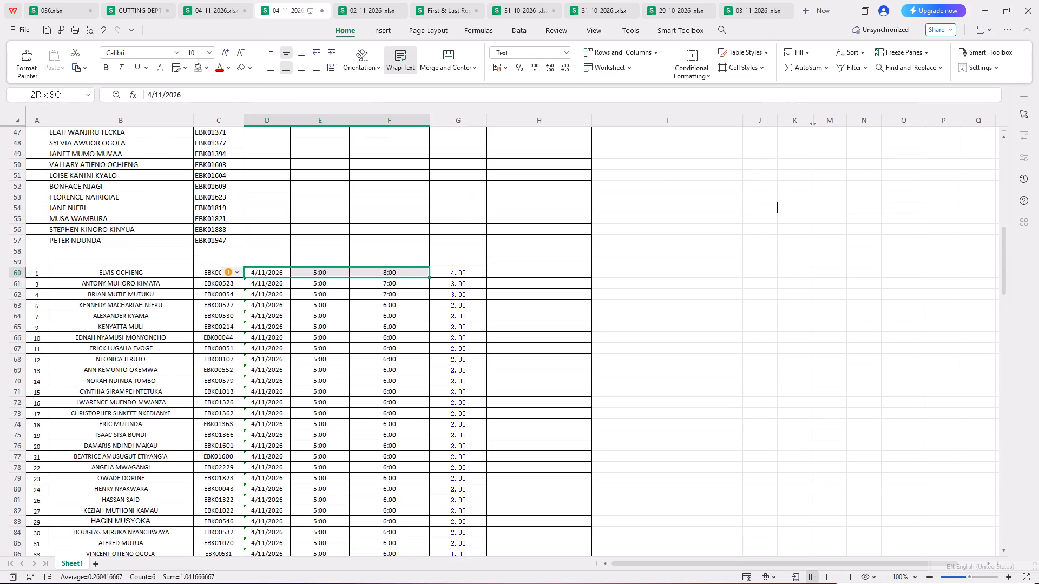
drag(440, 268, 441, 268)
scroll(441, 268, up, 2)
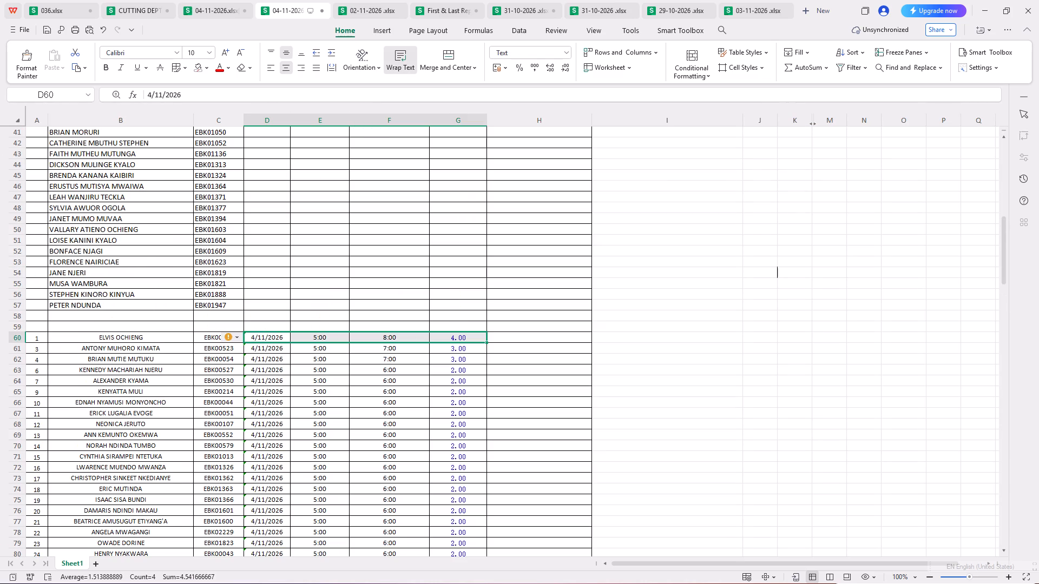
drag(269, 370, 421, 362)
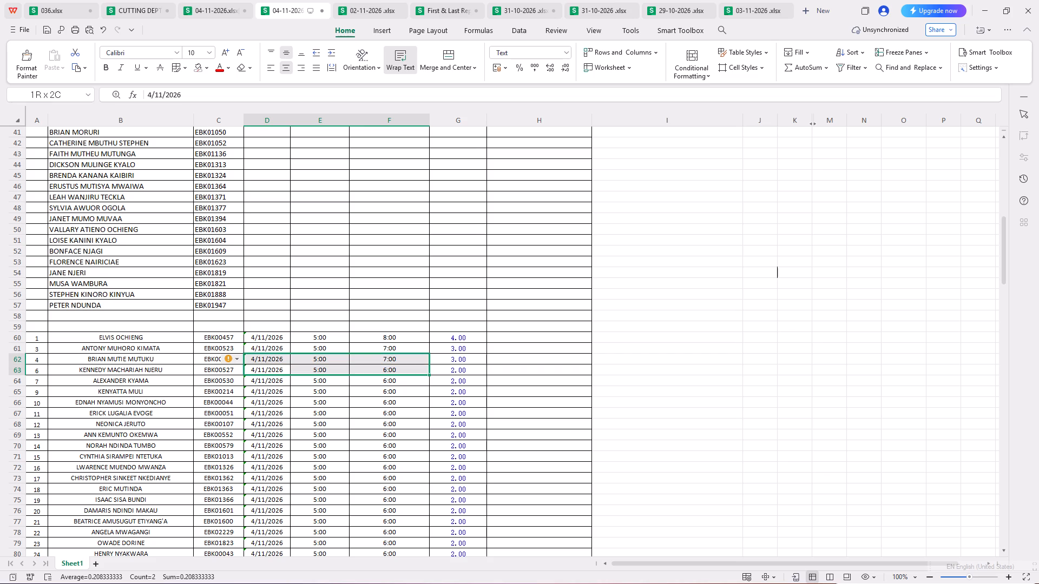
drag(421, 362, 458, 373)
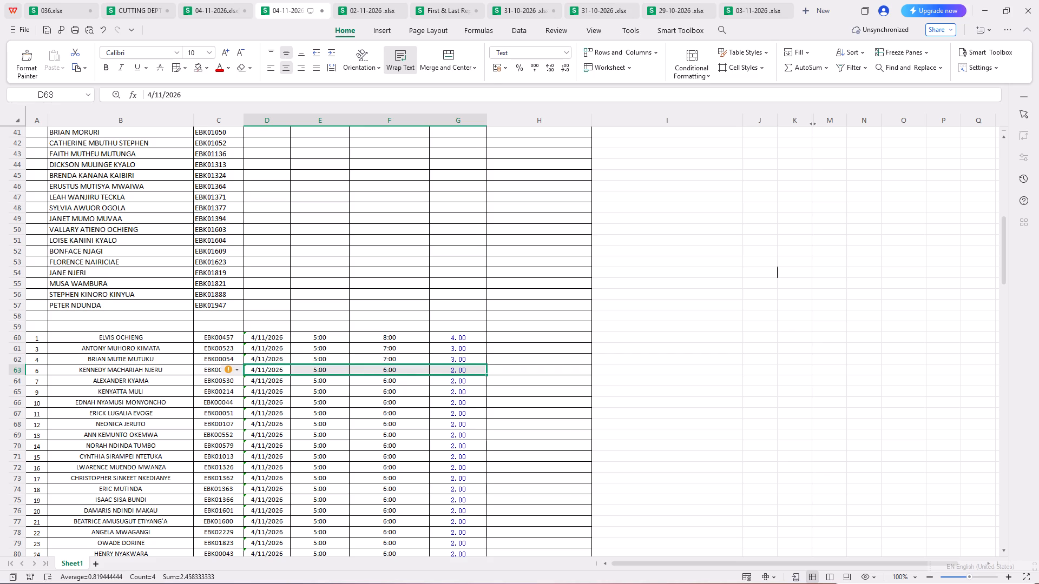
key(ctrl+c)
scroll(494, 346, up, 1)
scroll(490, 295, up, 1)
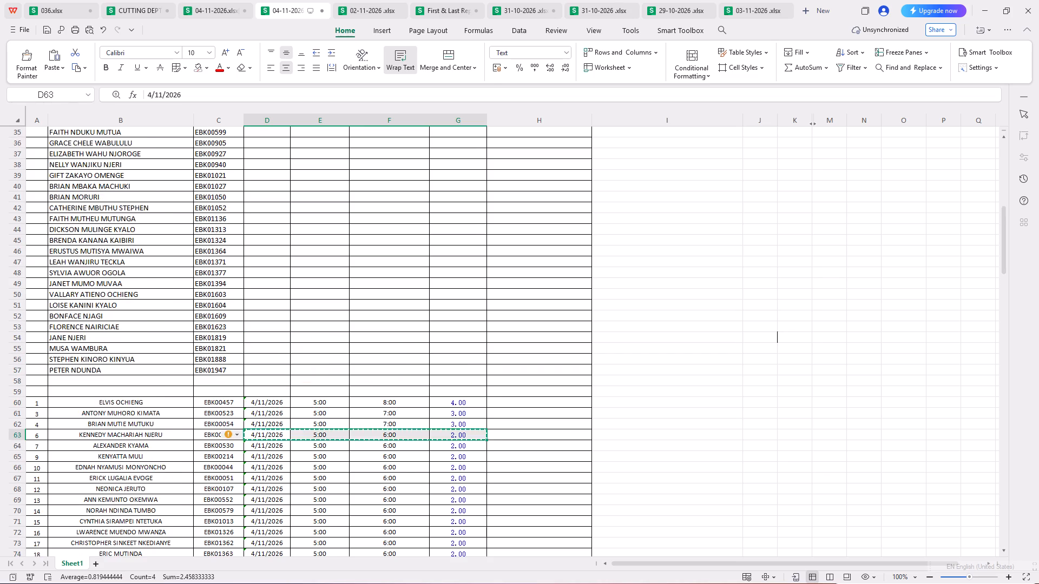
scroll(357, 299, up, 16)
click(269, 231)
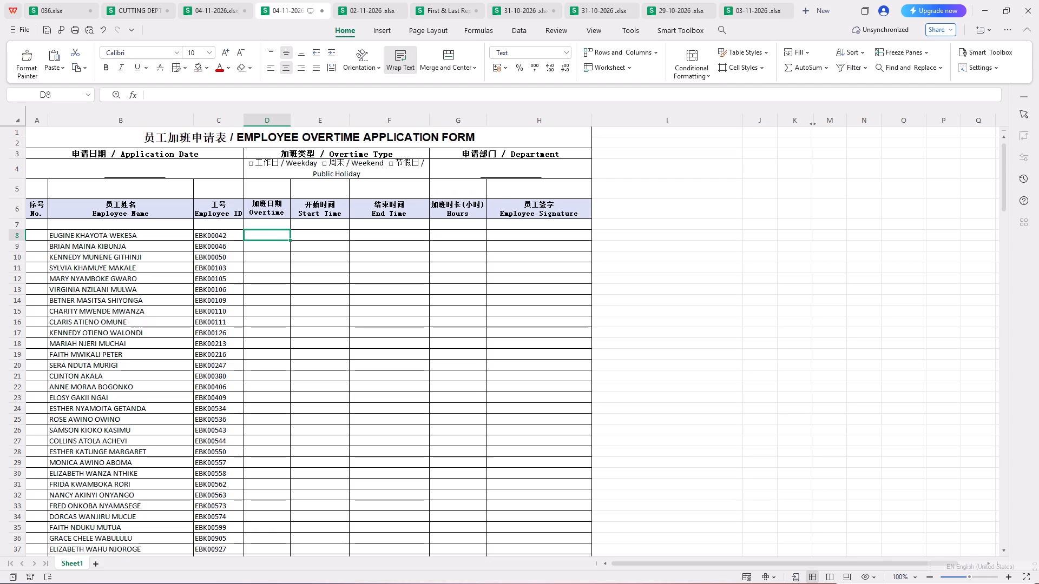
key(ctrl+v)
click(399, 274)
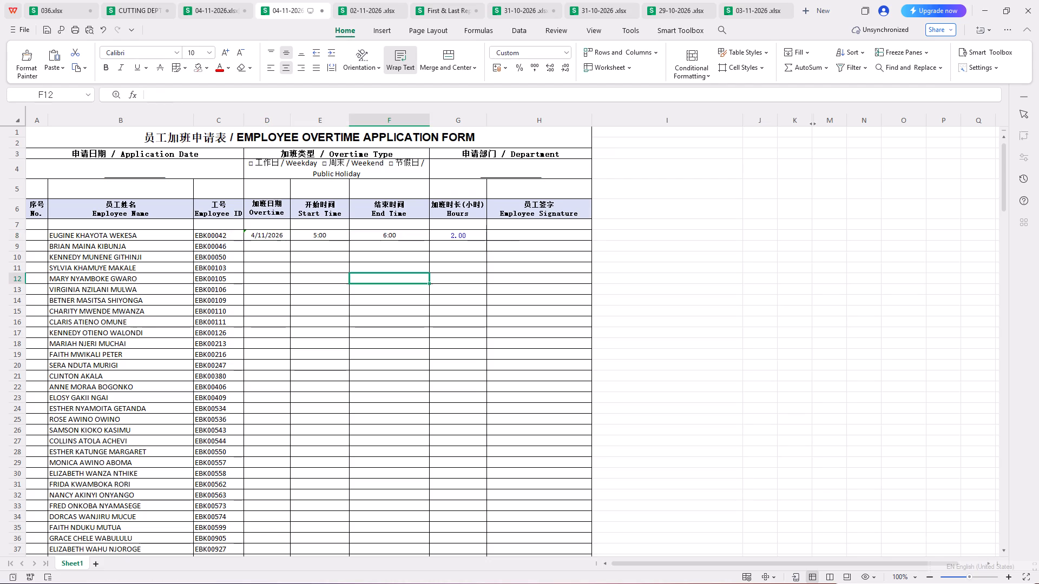
Fill the date, start time, end time and hours from D8:G8 down to row 57 with the same values.
drag(282, 238, 468, 238)
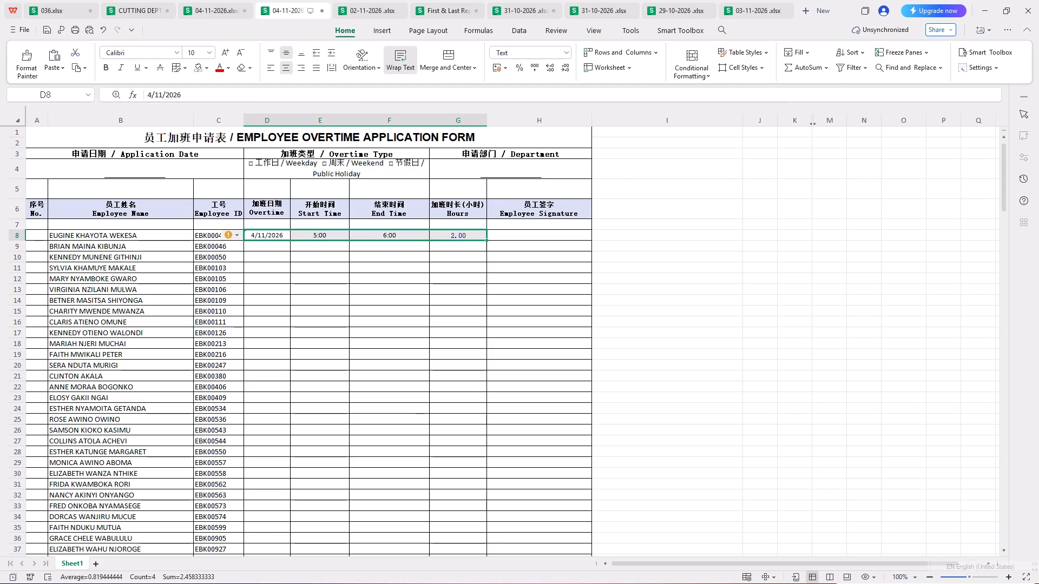
ctrl+shift+double_click(487, 240)
scroll(485, 244, down, 6)
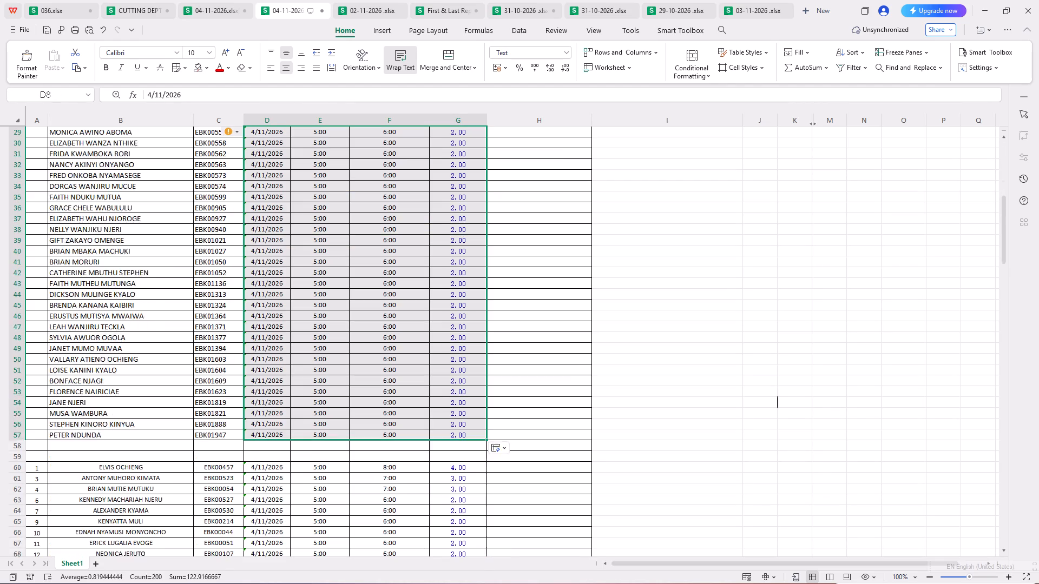
scroll(485, 244, down, 2)
click(698, 390)
Number the new employees in the No. column by entering 1 in A8 and filling the series down to 50 in A57.
scroll(273, 466, up, 14)
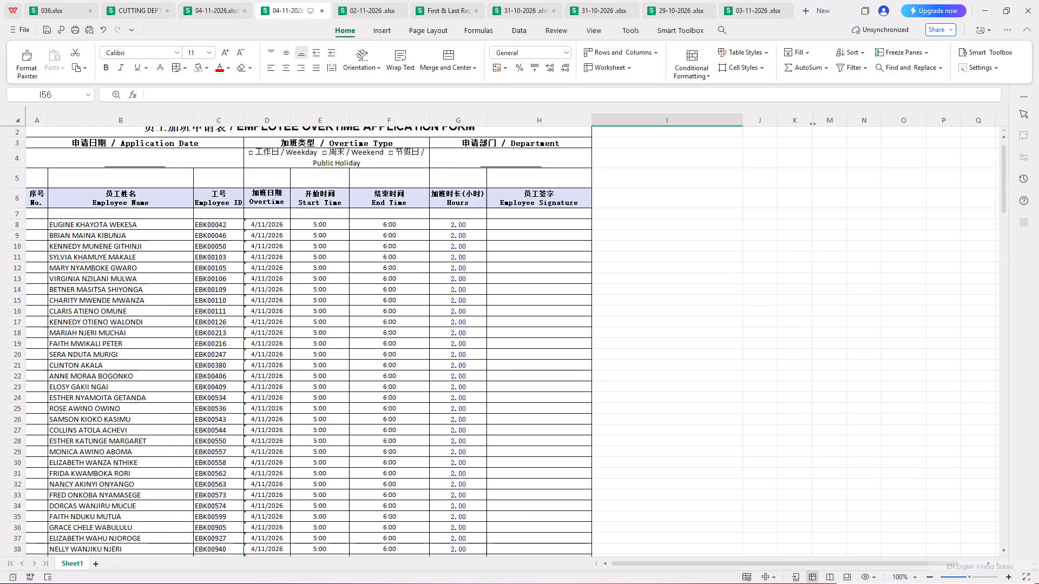
scroll(269, 447, up, 1)
click(42, 235)
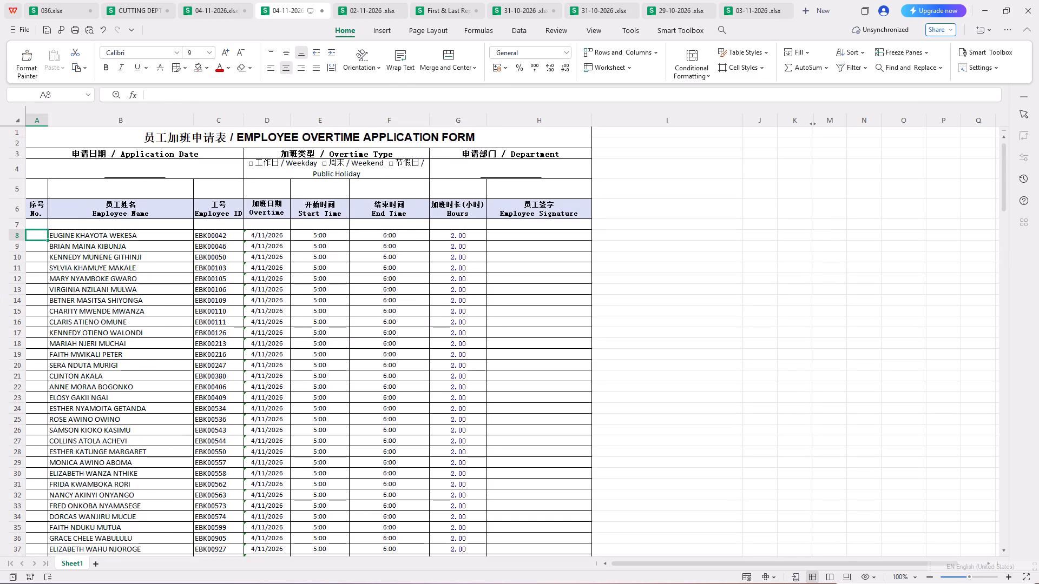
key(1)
click(755, 304)
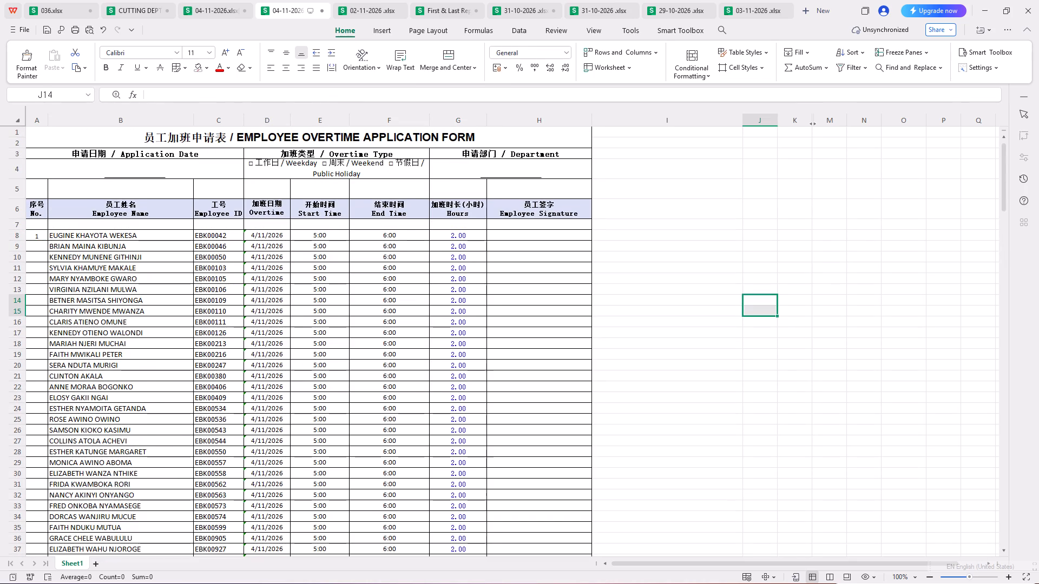
click(47, 240)
click(48, 241)
click(45, 249)
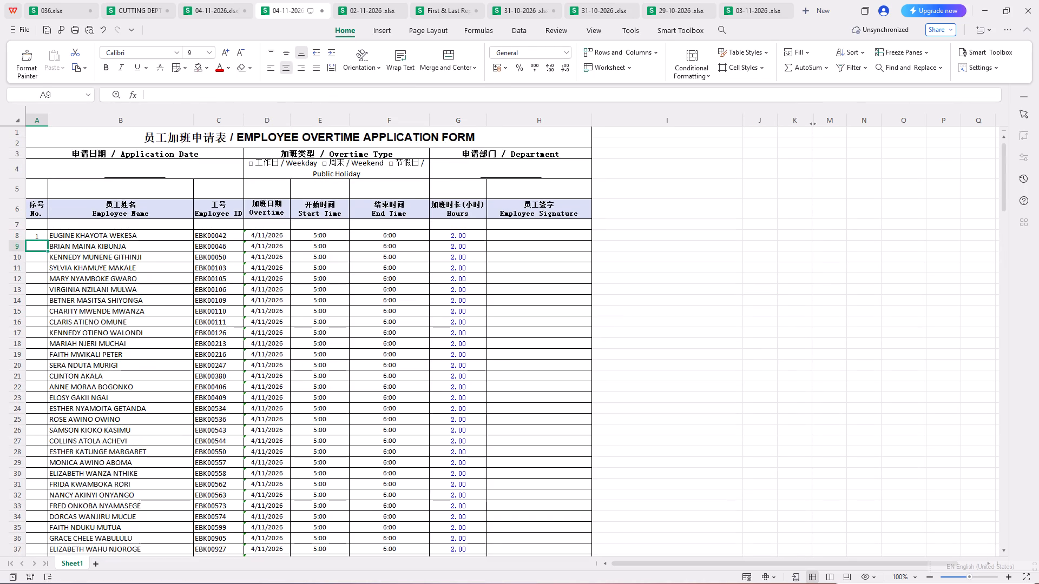
click(39, 239)
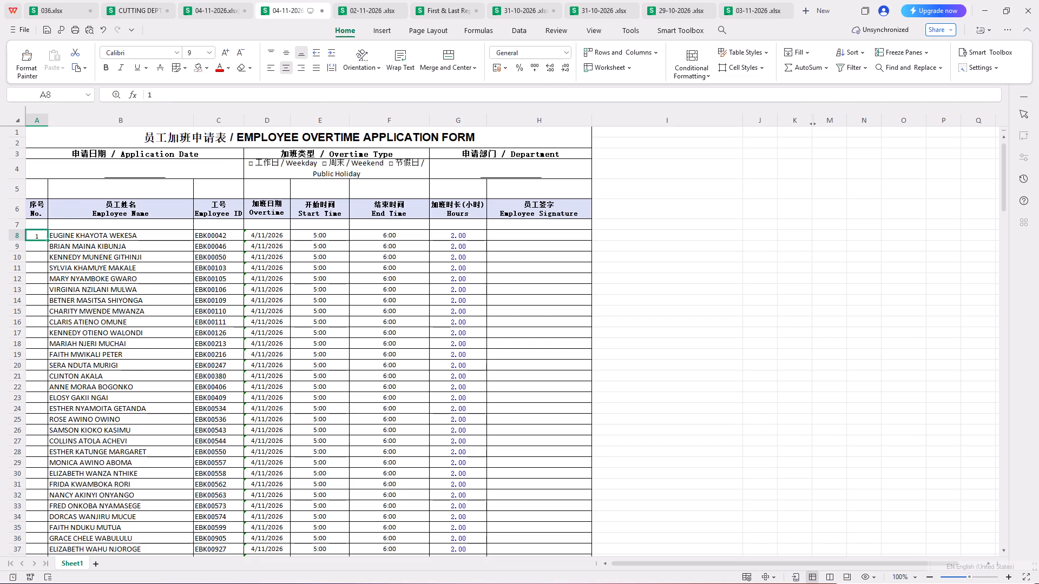
double_click(49, 240)
scroll(49, 240, down, 11)
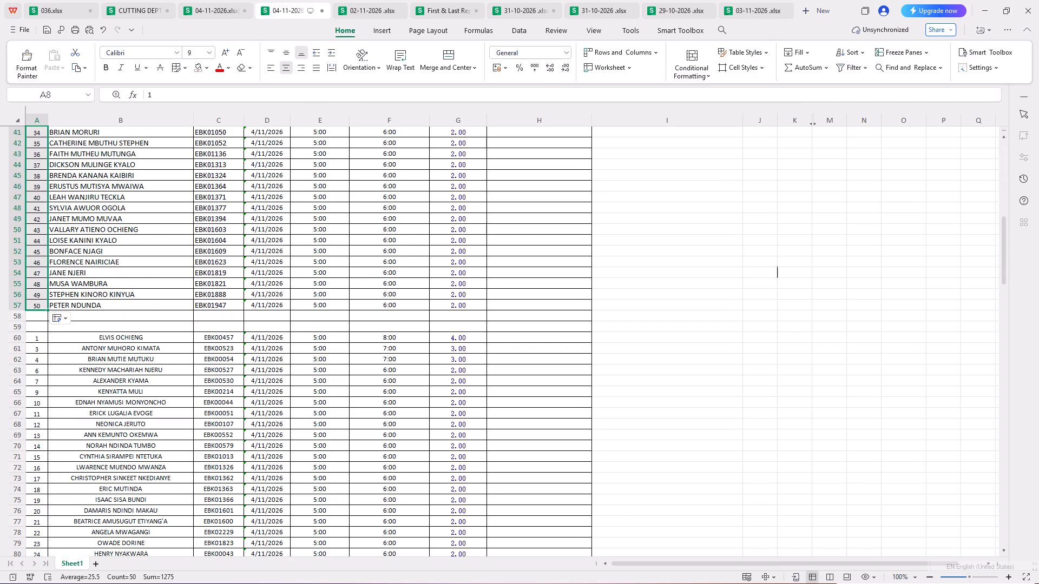
click(807, 356)
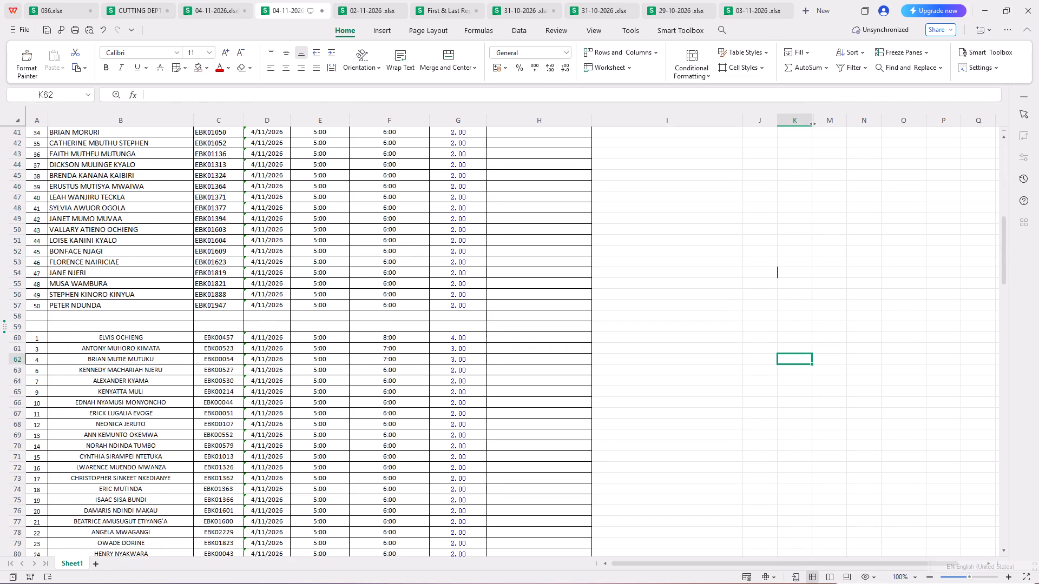
Enter the additional employee's first name and surname in capitals in B58, the blank row below employee number 50.
drag(18, 317, 19, 324)
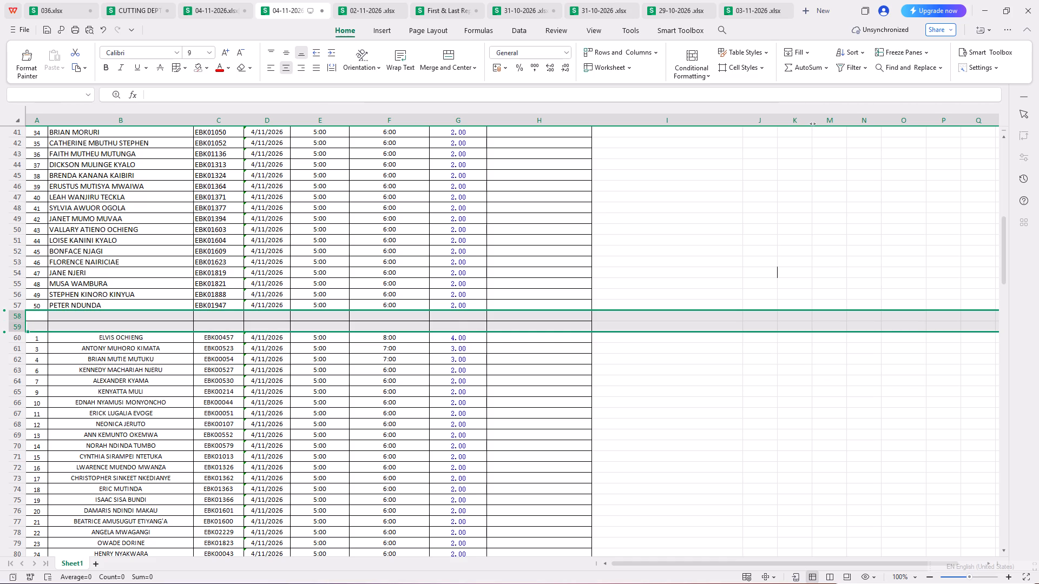
click(115, 311)
click(143, 316)
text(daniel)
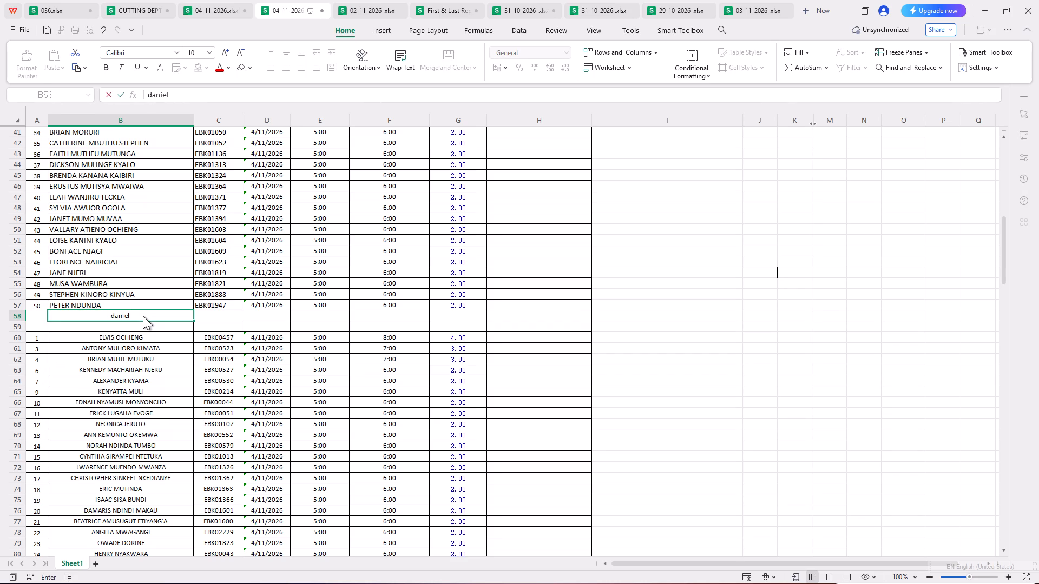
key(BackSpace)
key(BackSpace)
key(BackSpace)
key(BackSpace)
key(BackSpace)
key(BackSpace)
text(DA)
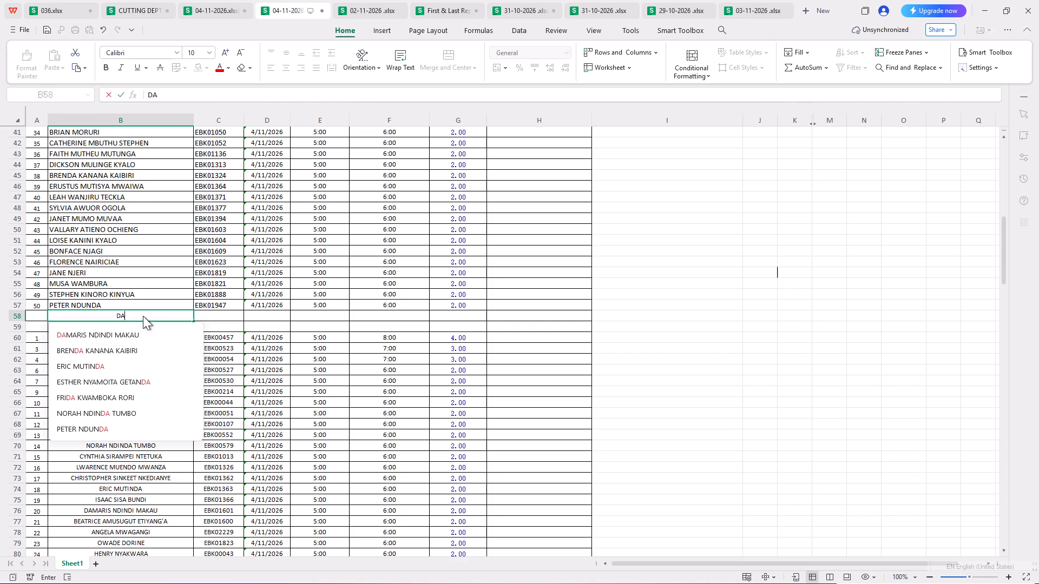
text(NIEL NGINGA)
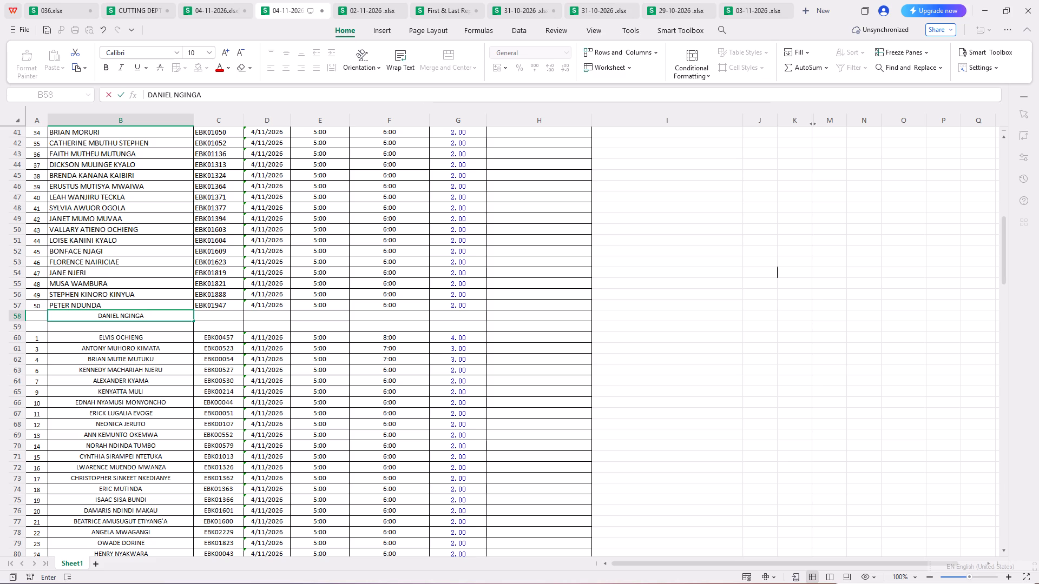
Enter the added employee's ID in C58, using the same EBK-prefixed format as the rows above.
click(229, 315)
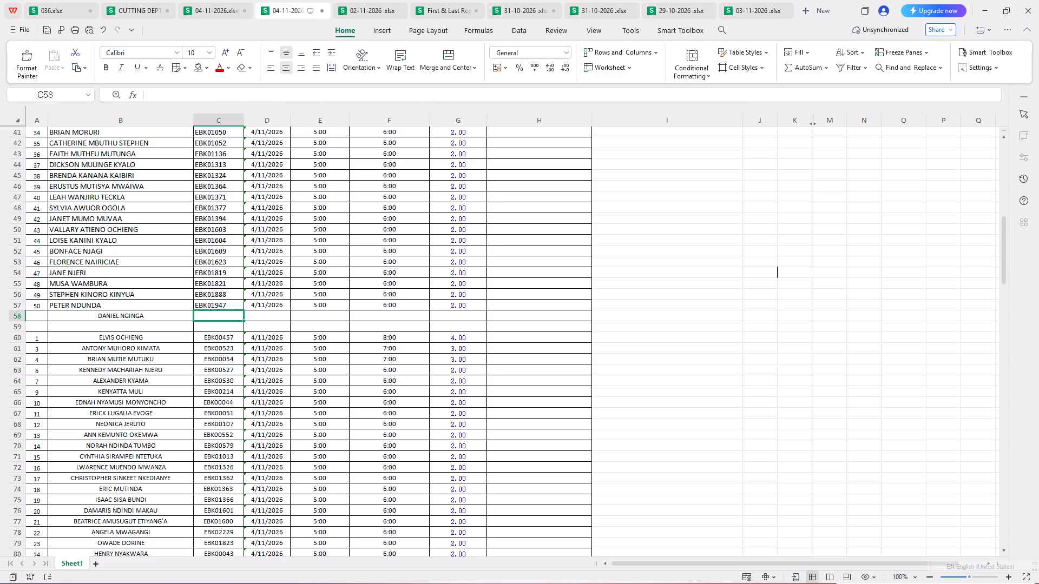
click(229, 307)
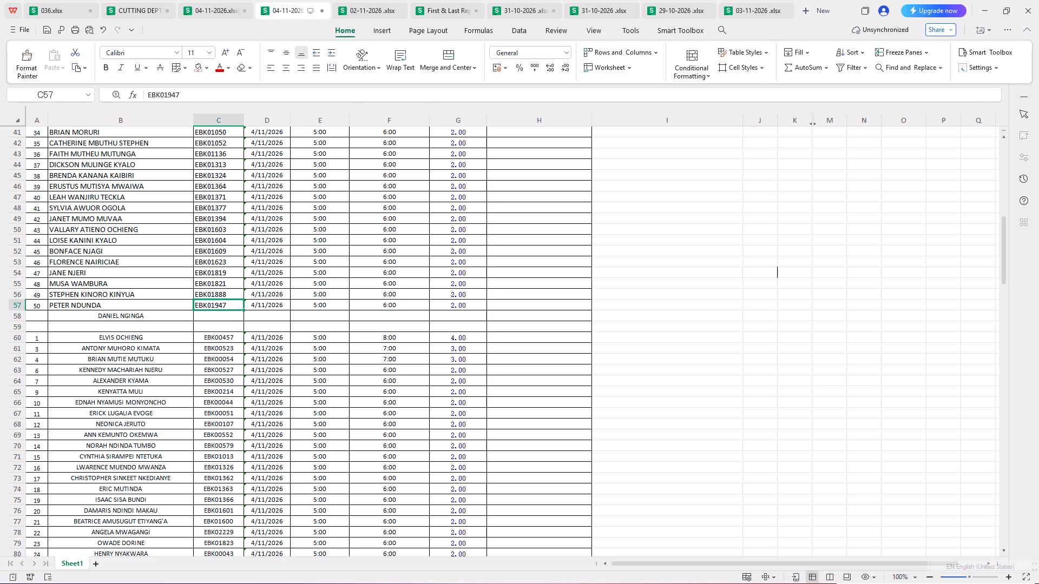
click(231, 309)
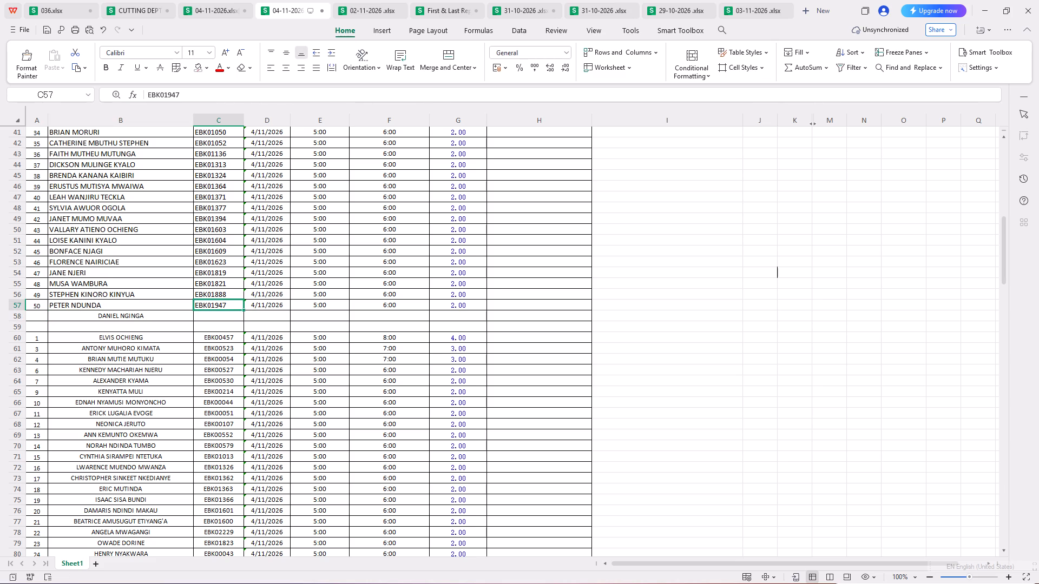
click(231, 318)
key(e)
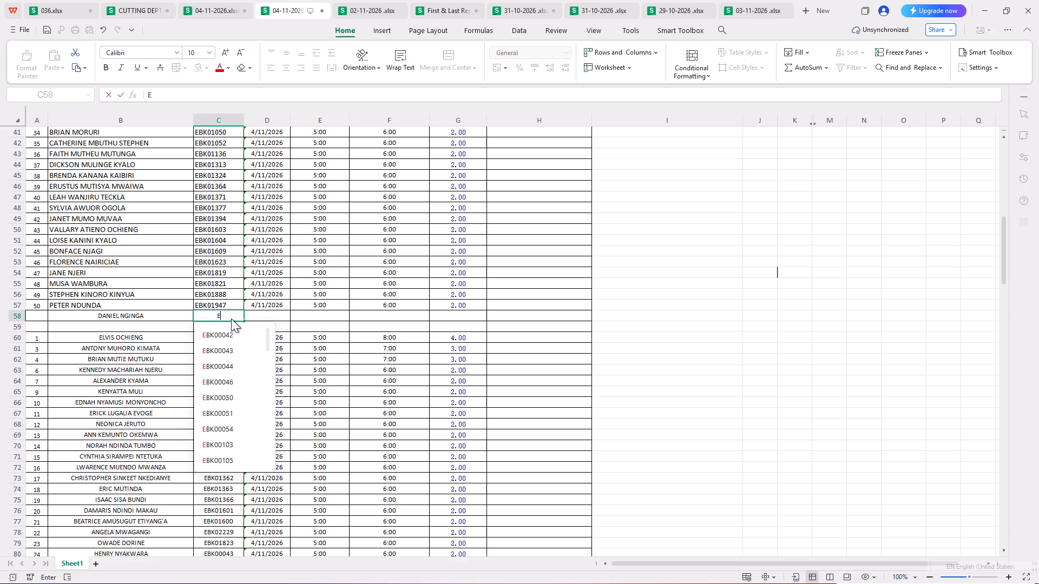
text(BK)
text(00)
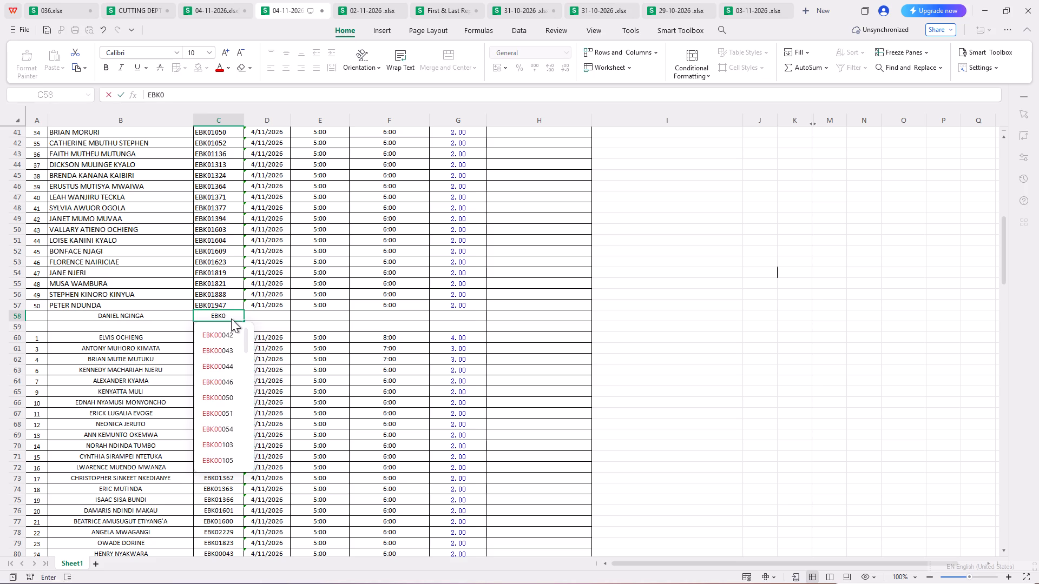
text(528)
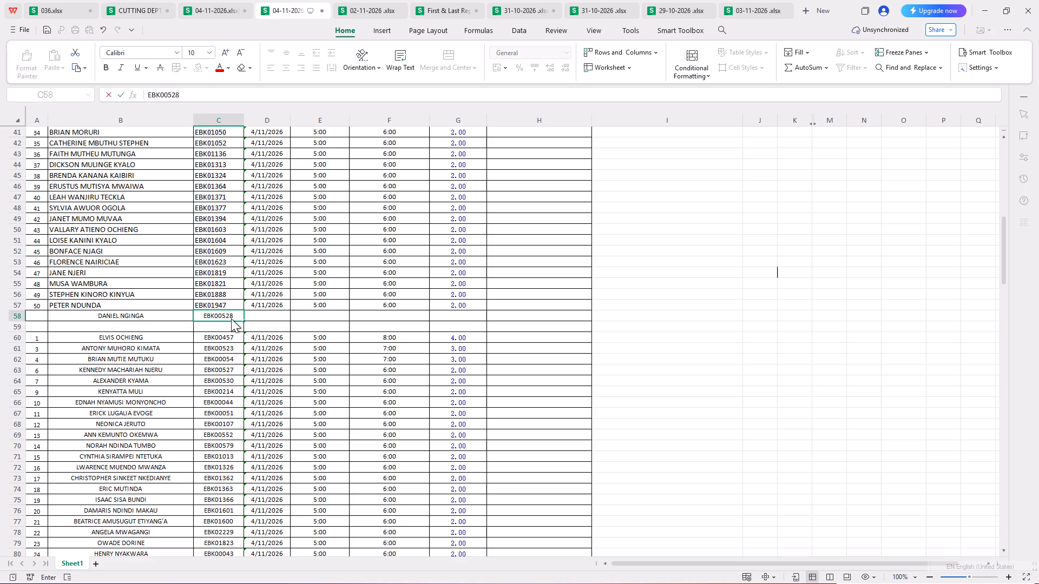
click(602, 321)
Copy the overtime date, start time, end time and hours from D57:G57 into the added employee's row at D58.
double_click(274, 310)
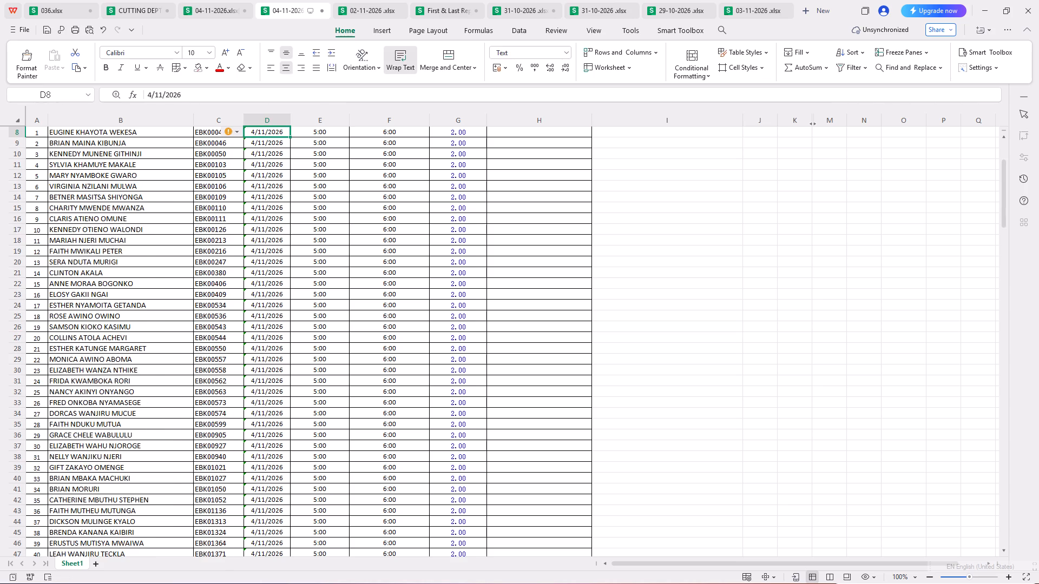
scroll(280, 317, down, 9)
drag(271, 366, 279, 365)
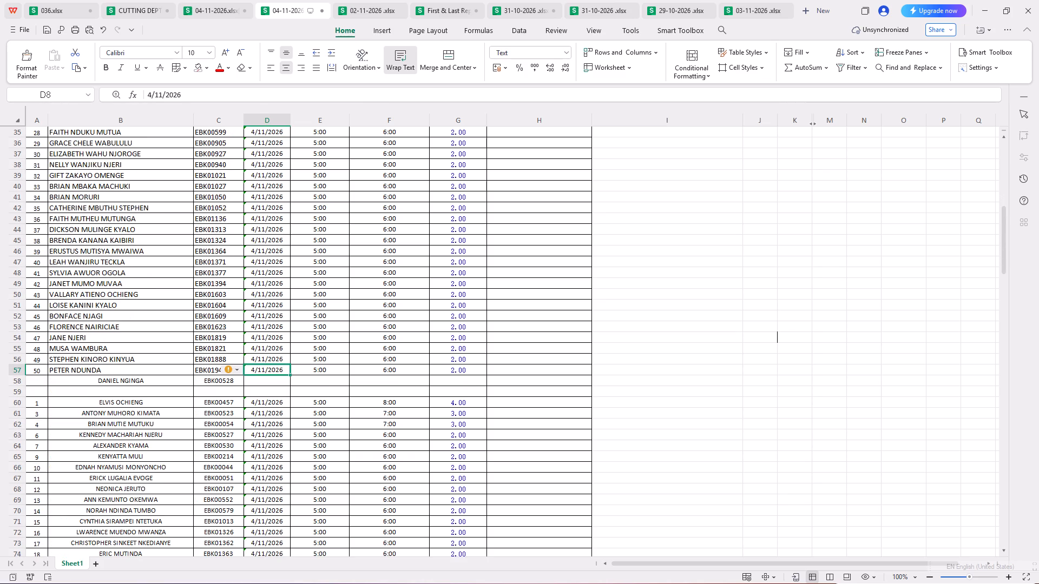
drag(279, 365, 469, 374)
right_click(469, 369)
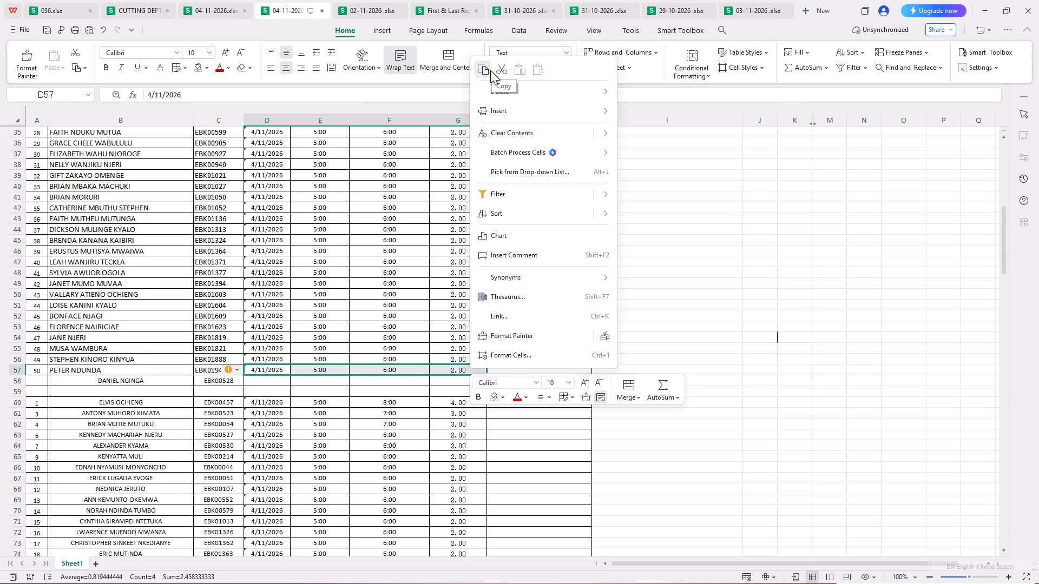
click(490, 70)
click(284, 380)
right_click(284, 380)
click(333, 59)
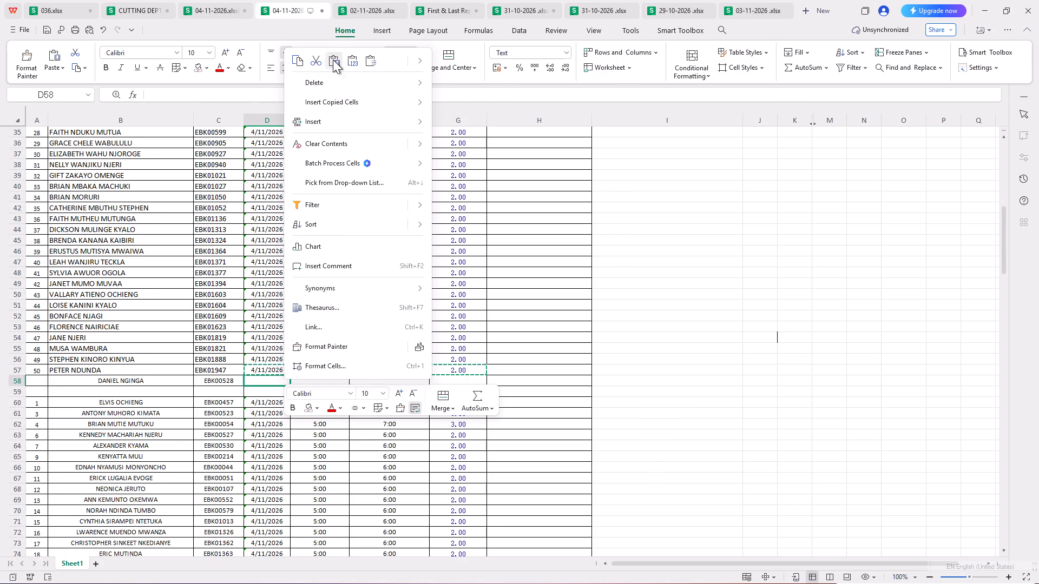
click(826, 376)
Extend the No. series from A57 down to A58 so the added employee is numbered 51.
click(38, 375)
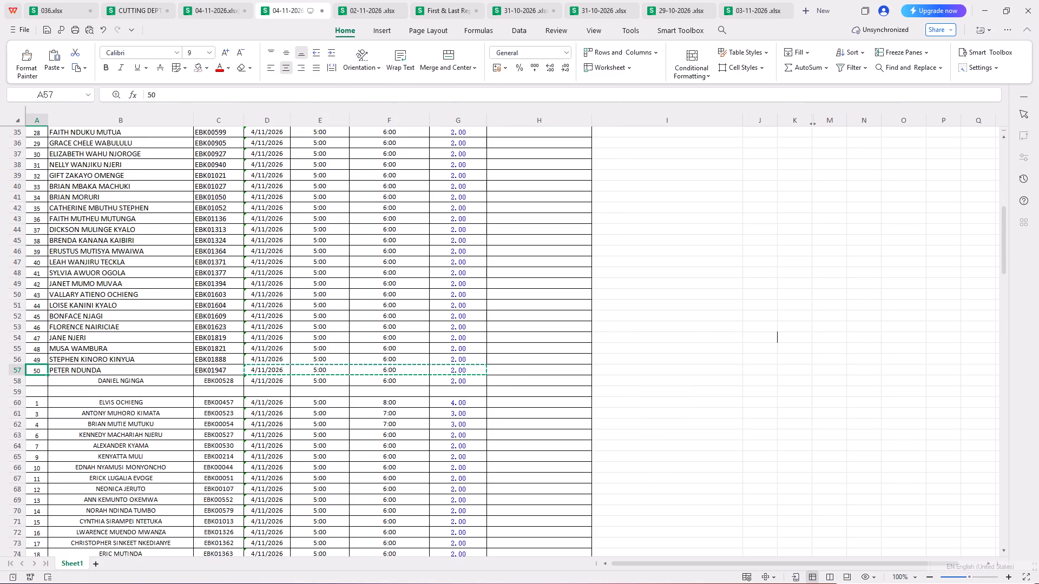
drag(48, 376, 52, 383)
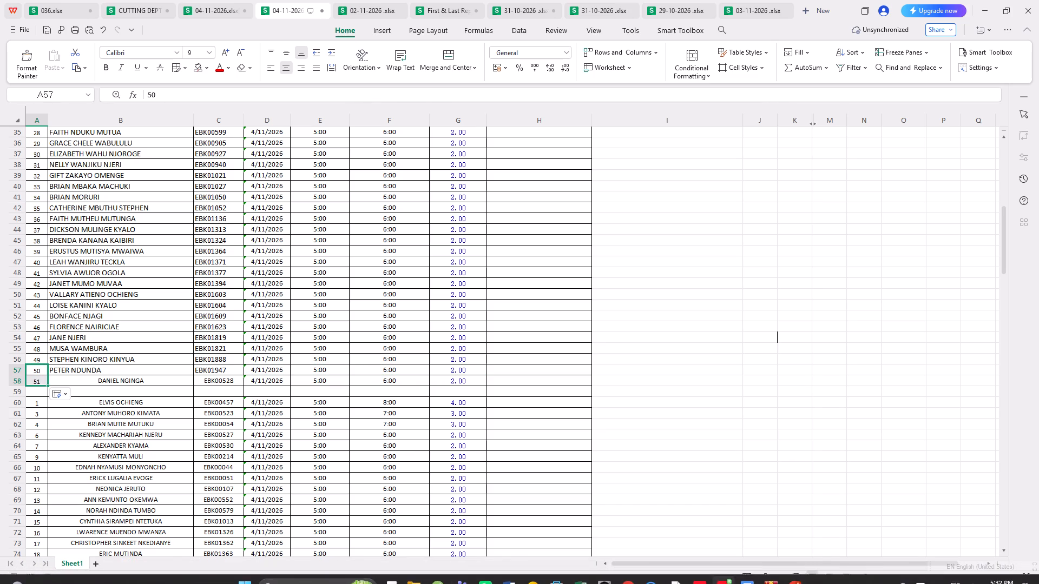
Clear the cell-colour filter from the employee ID column on Sheet4 of the First & Last report workbook.
click(449, 15)
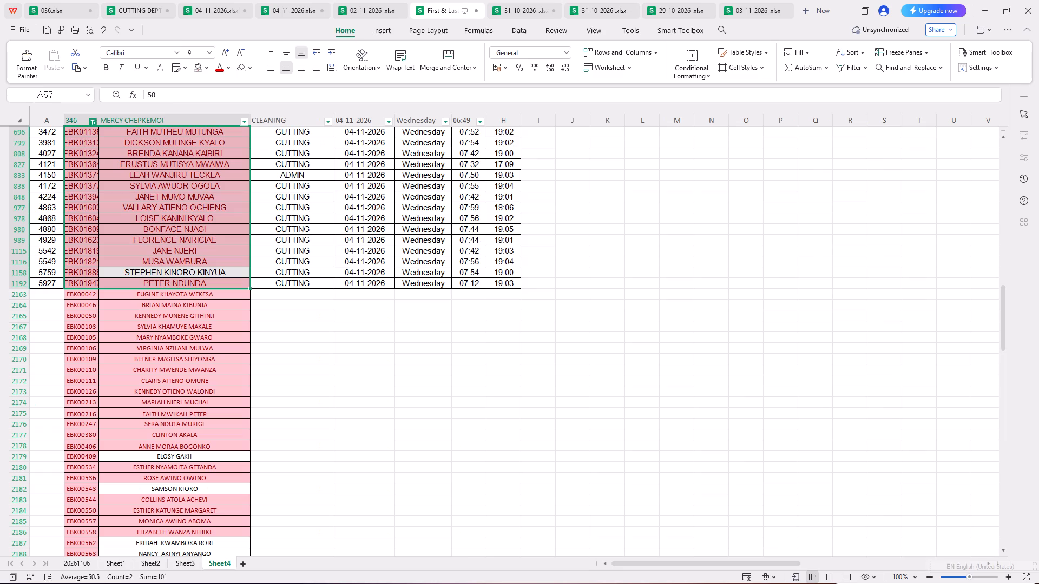
scroll(366, 240, up, 2)
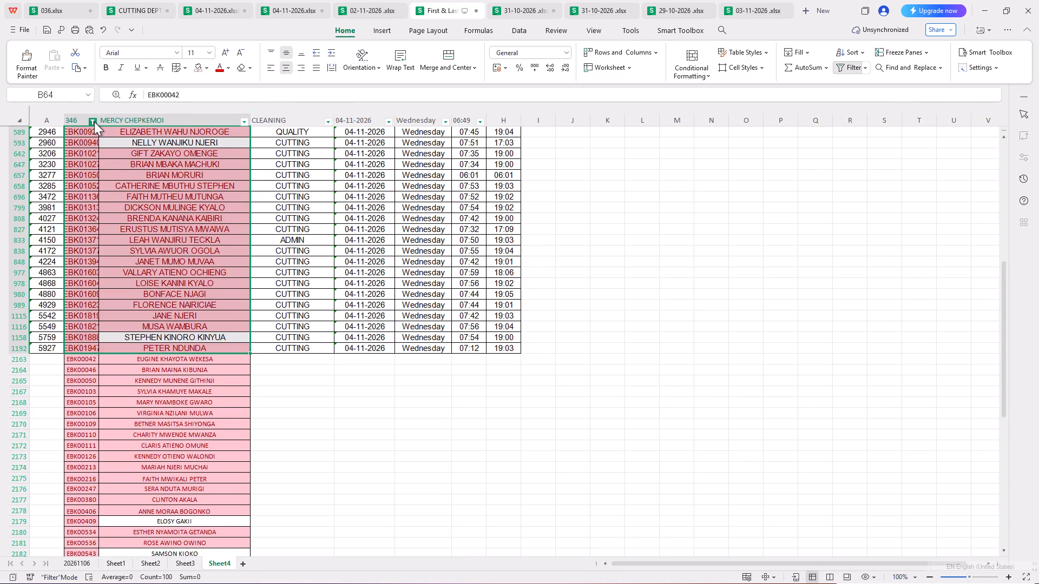
click(94, 122)
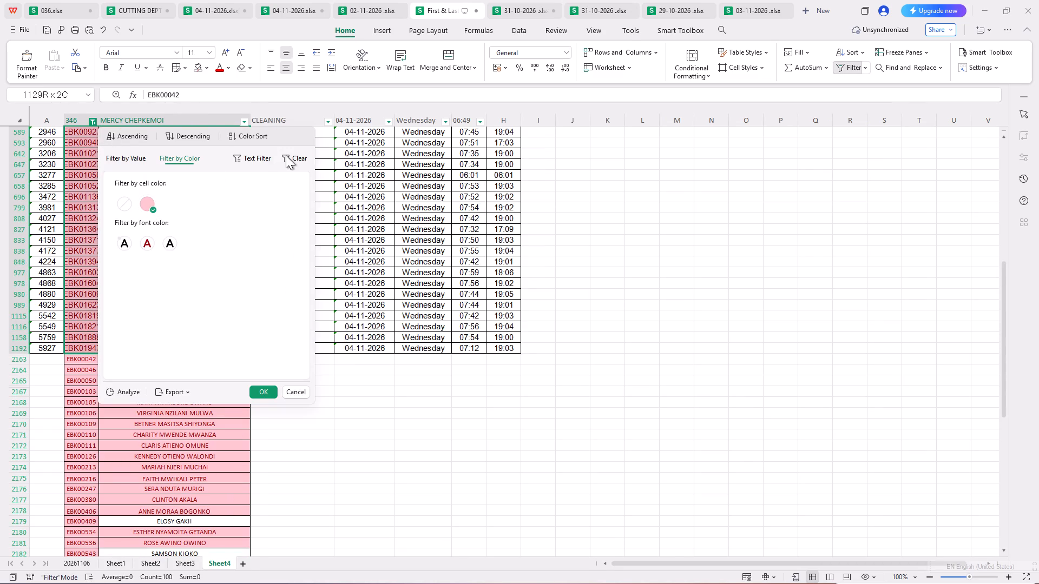
click(286, 155)
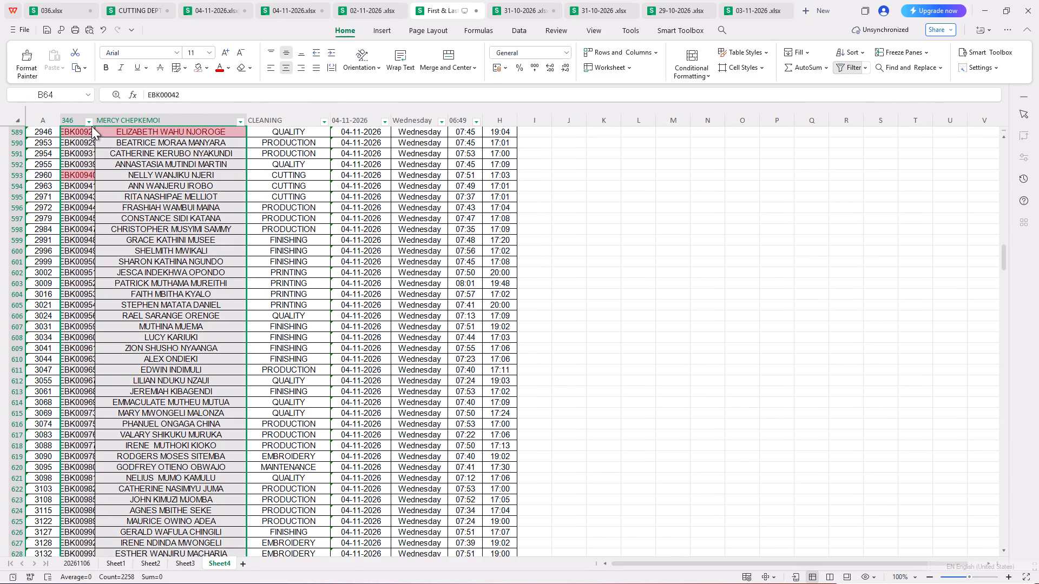
click(91, 121)
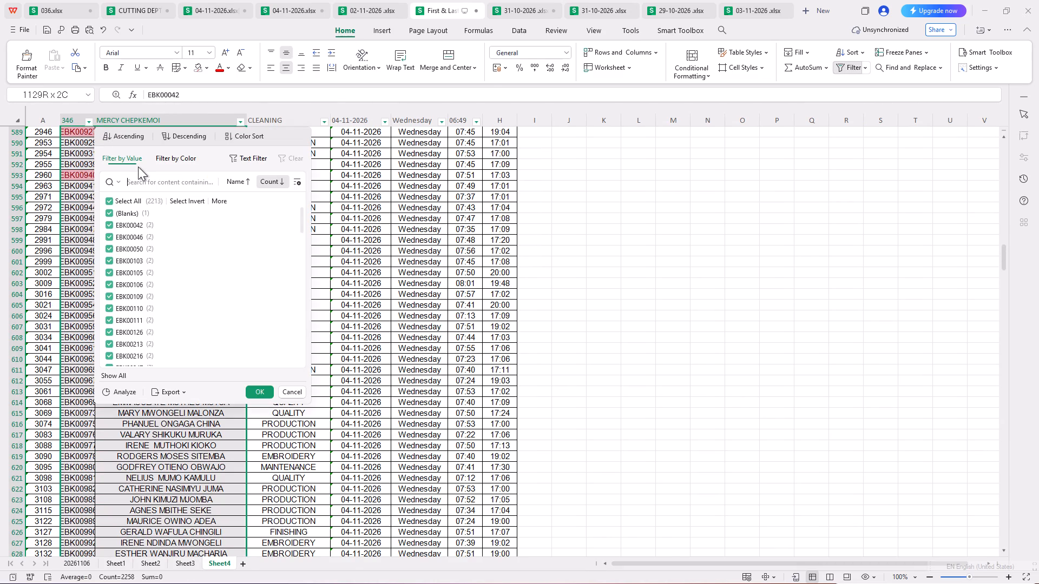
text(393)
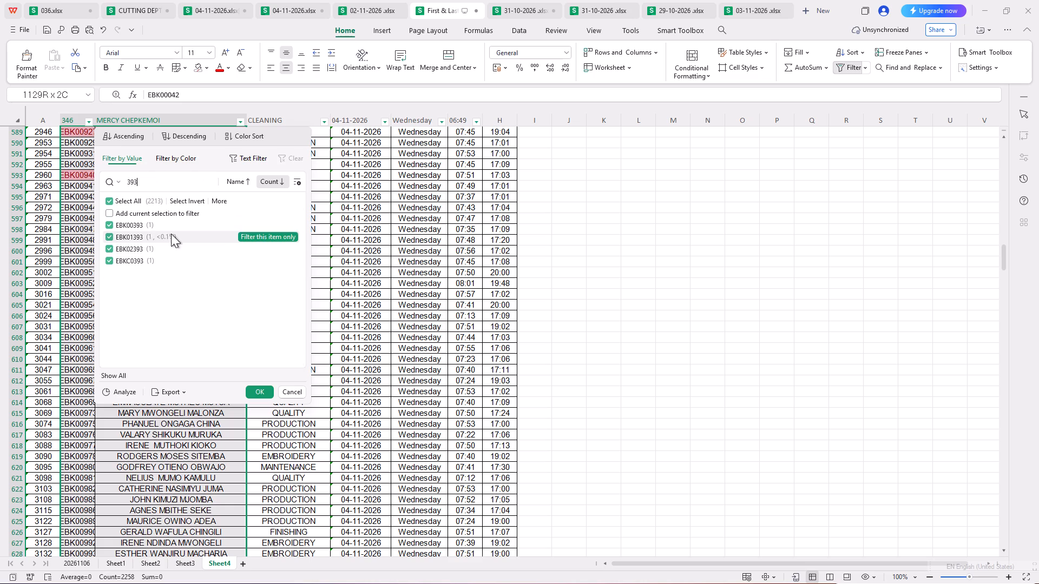
click(113, 203)
click(121, 226)
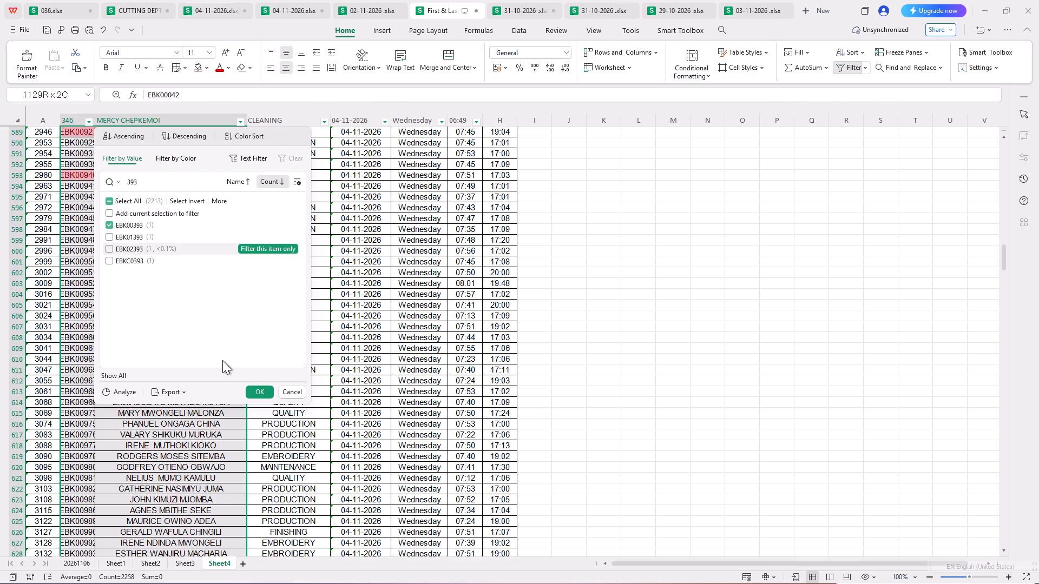
click(255, 391)
Copy the filtered employee's ID and name from B286:C286 into I57:J57 of the 04-11-2026 overtime form.
scroll(256, 390, up, 8)
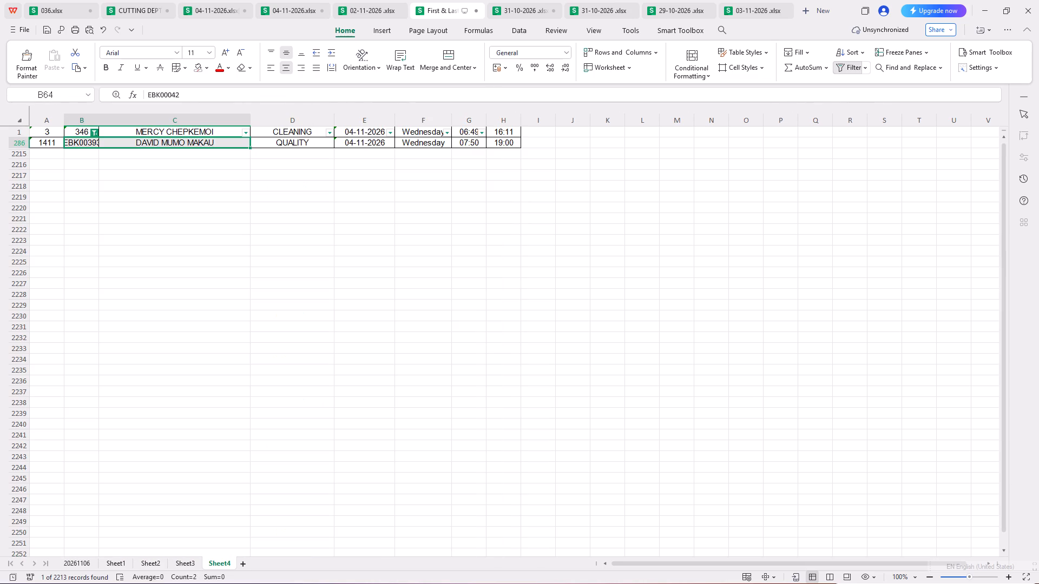
drag(71, 144, 240, 145)
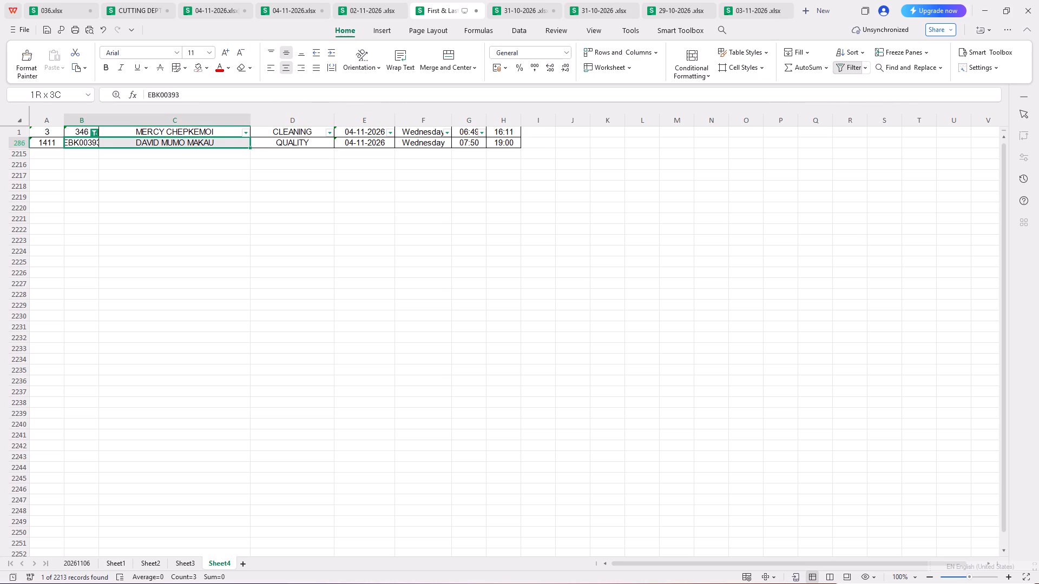
drag(240, 145, 237, 146)
key(ctrl+c)
click(281, 11)
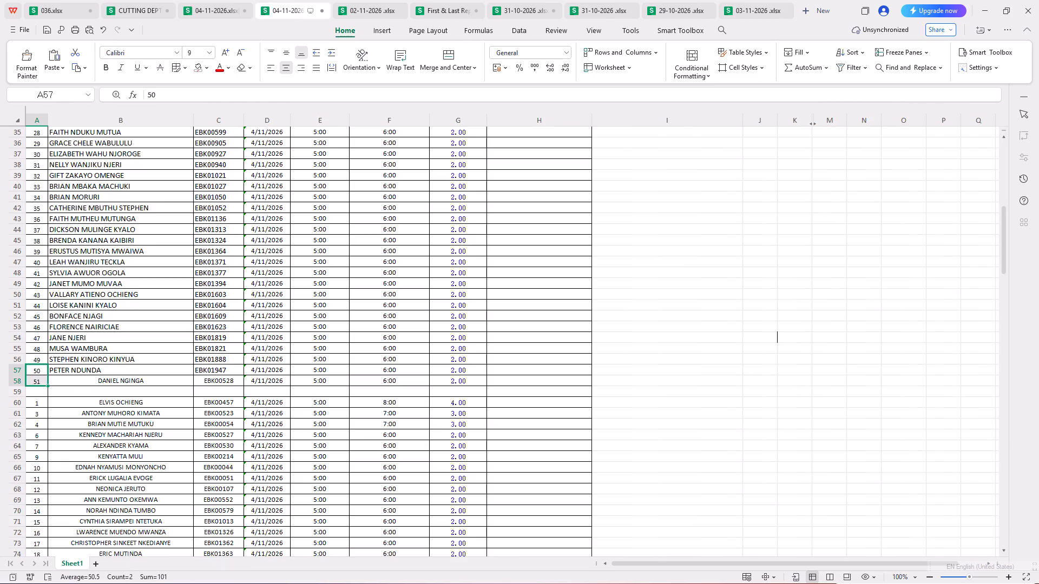
click(666, 366)
key(ctrl+v)
click(694, 406)
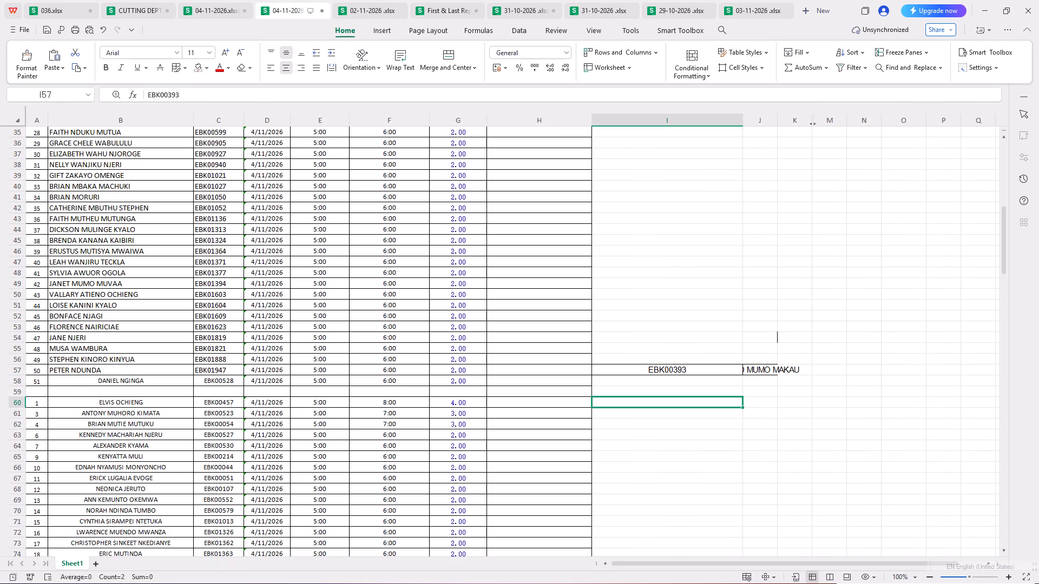
Copy the employee's ID from I57 into B59 and the name from J57 into C59.
click(661, 369)
key(ctrl+c)
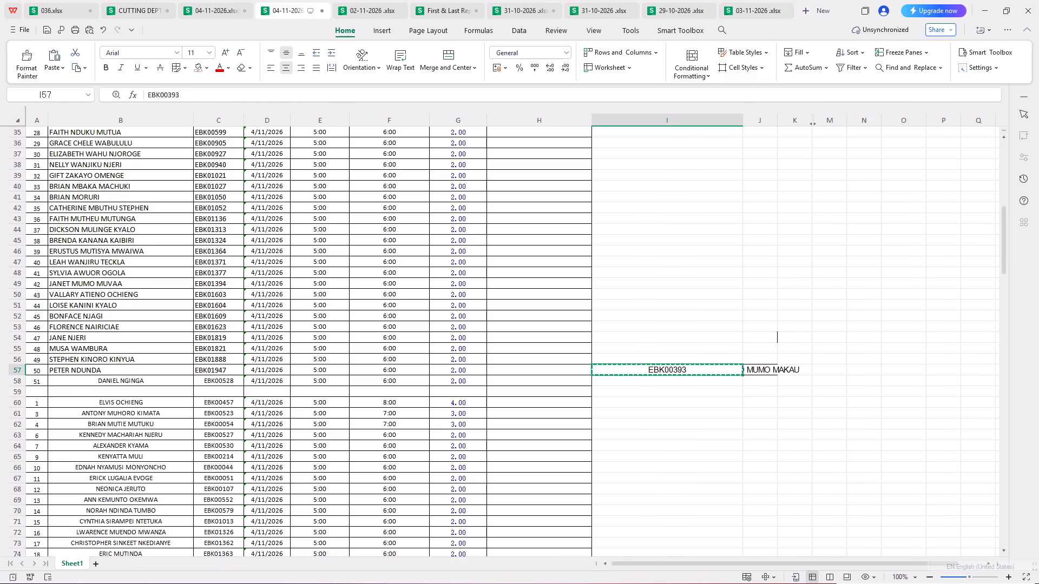
click(96, 389)
key(ctrl+v)
click(689, 404)
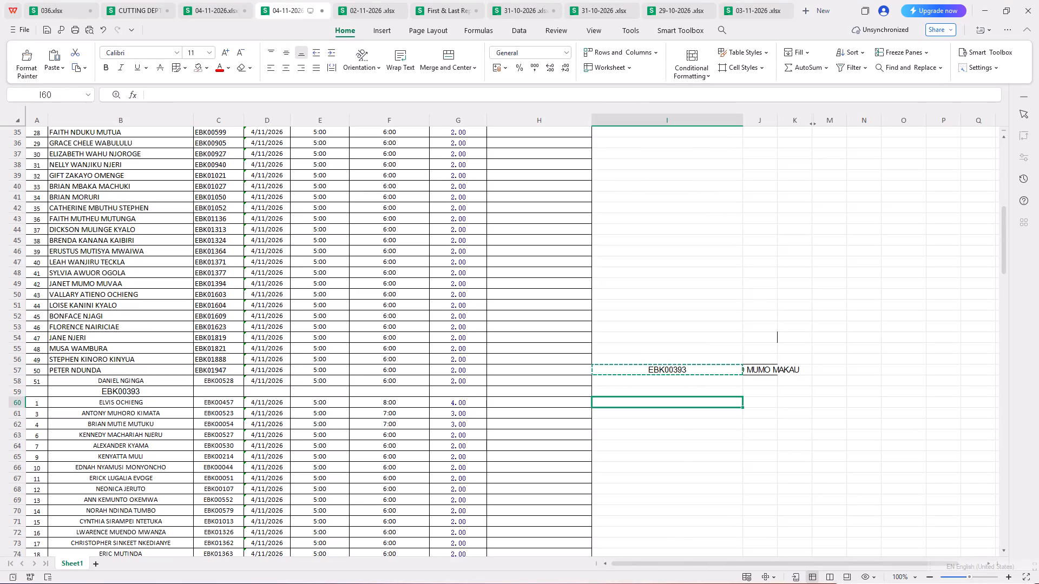
click(755, 369)
key(ctrl+c)
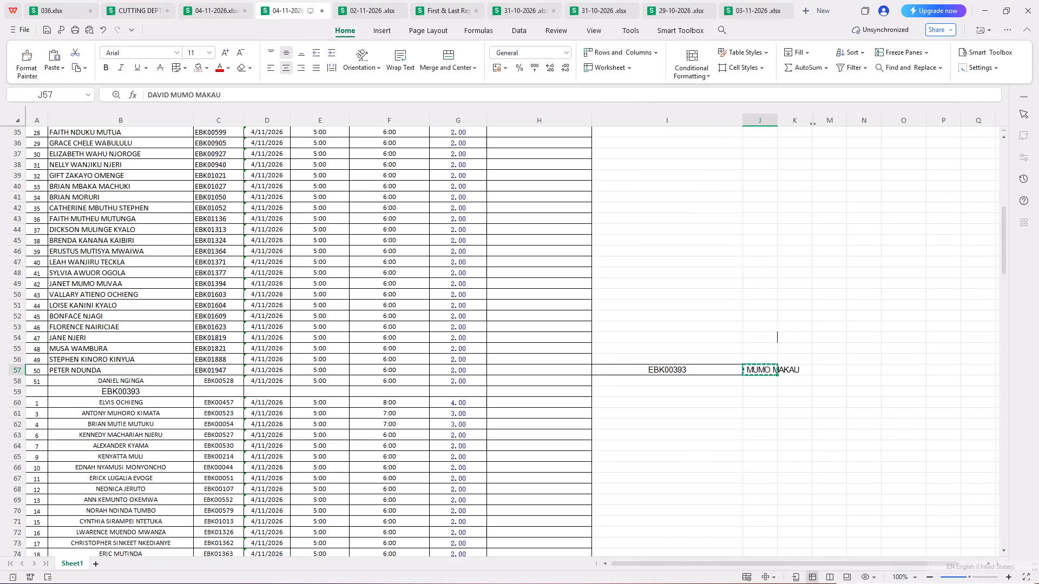
click(231, 389)
key(ctrl+v)
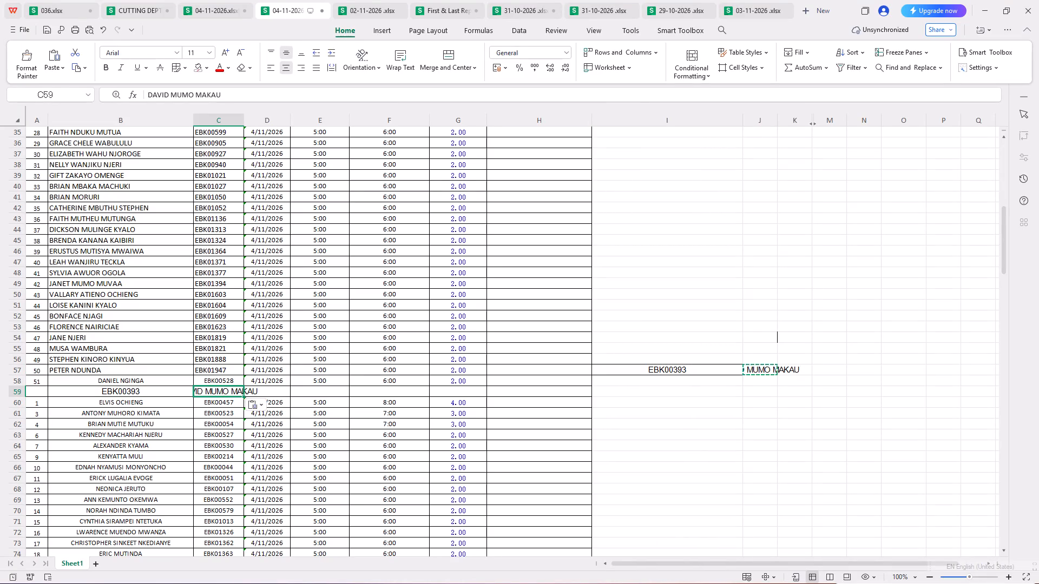
click(693, 409)
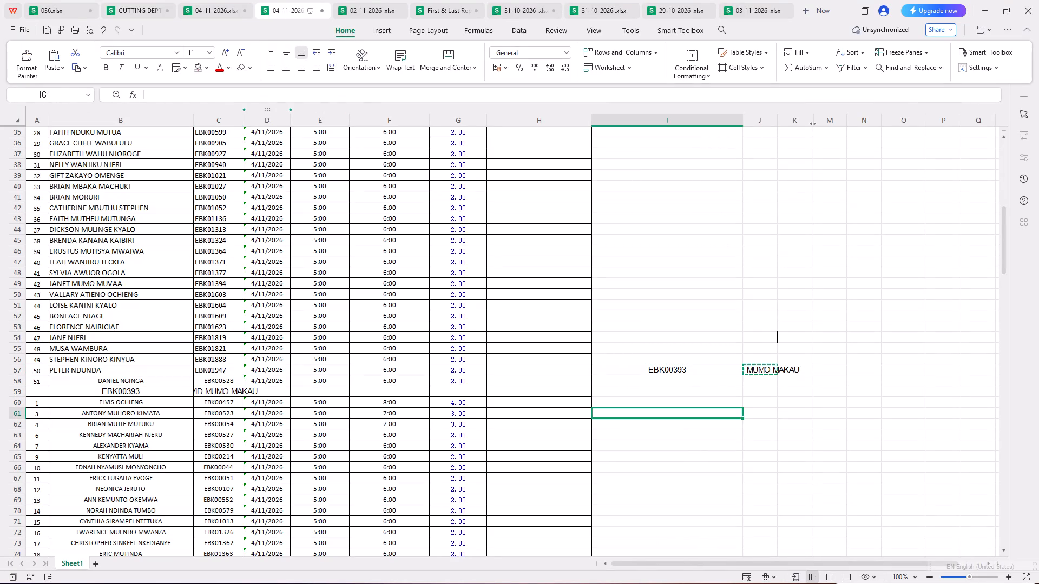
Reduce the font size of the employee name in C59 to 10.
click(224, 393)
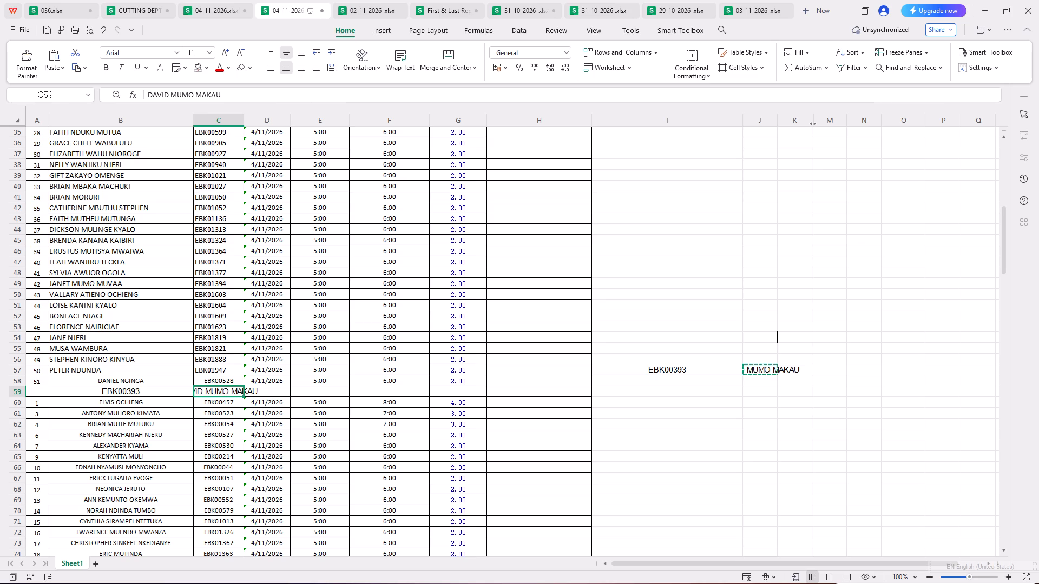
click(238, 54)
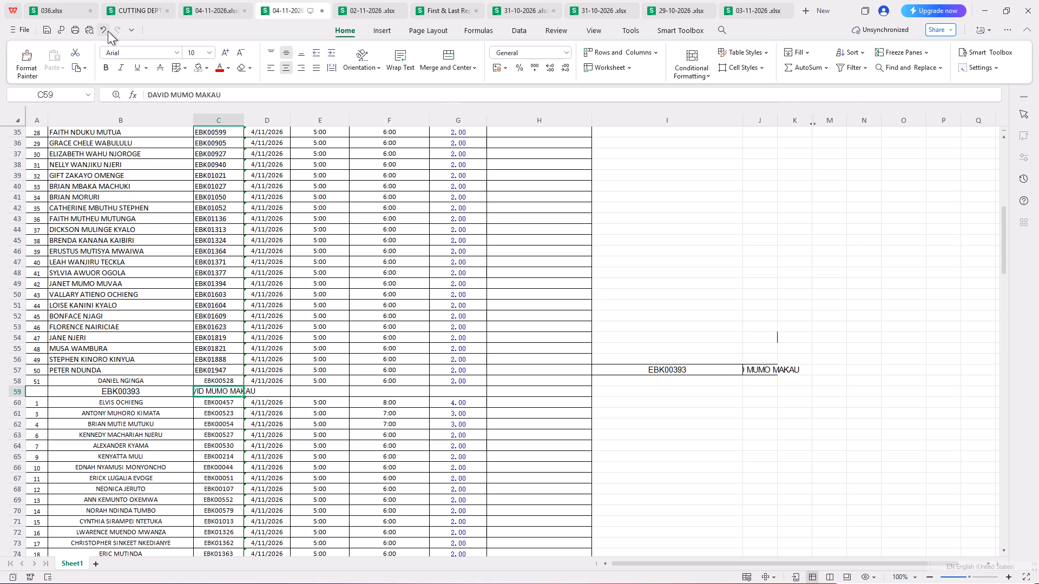
Copy the employee's ID from I57 into C59 and the name from J57 into B59, so both sit in their proper columns.
click(674, 375)
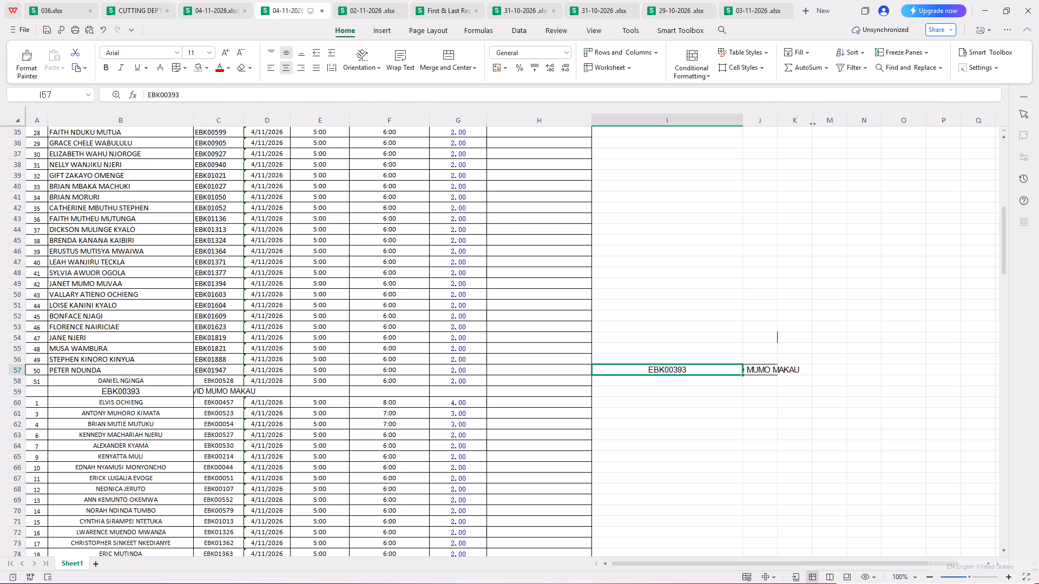
key(ctrl+c)
click(225, 391)
key(ctrl+v)
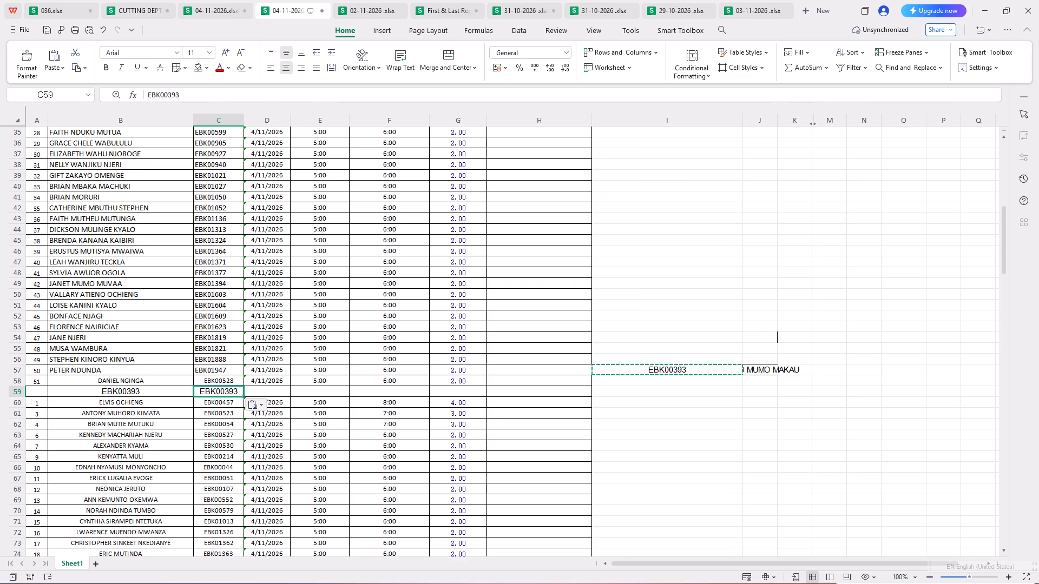
click(759, 370)
key(ctrl+c)
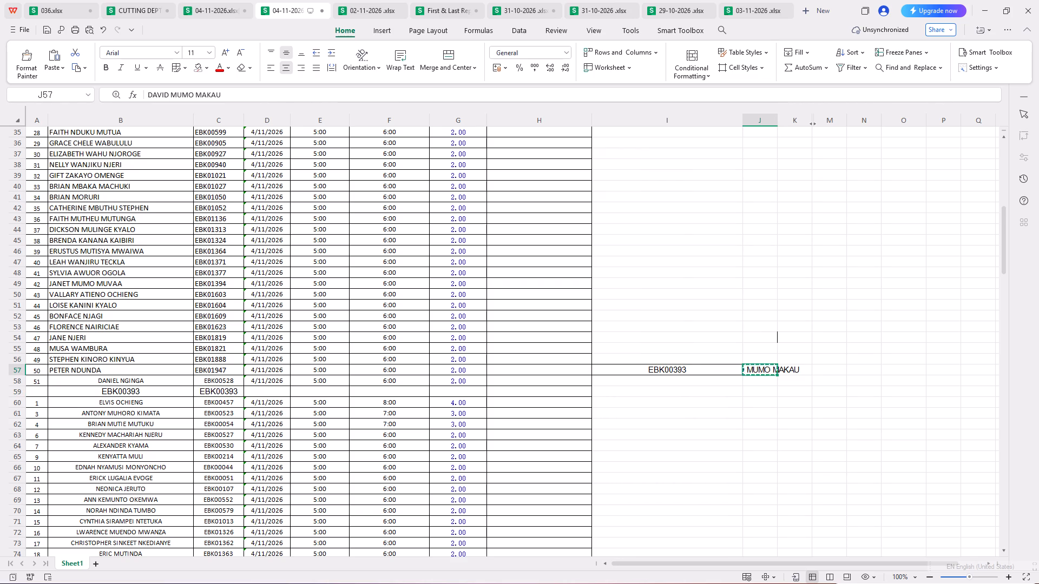
click(80, 390)
key(ctrl+v)
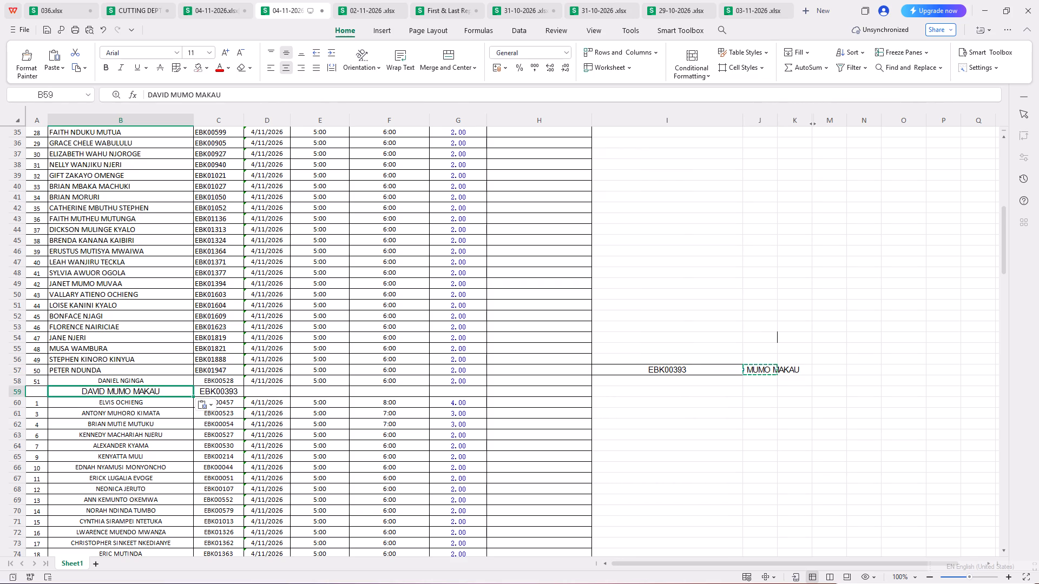
click(689, 428)
Copy the overtime date, start time, end time and hours from D58:G58 into D59:G59.
drag(259, 384, 412, 381)
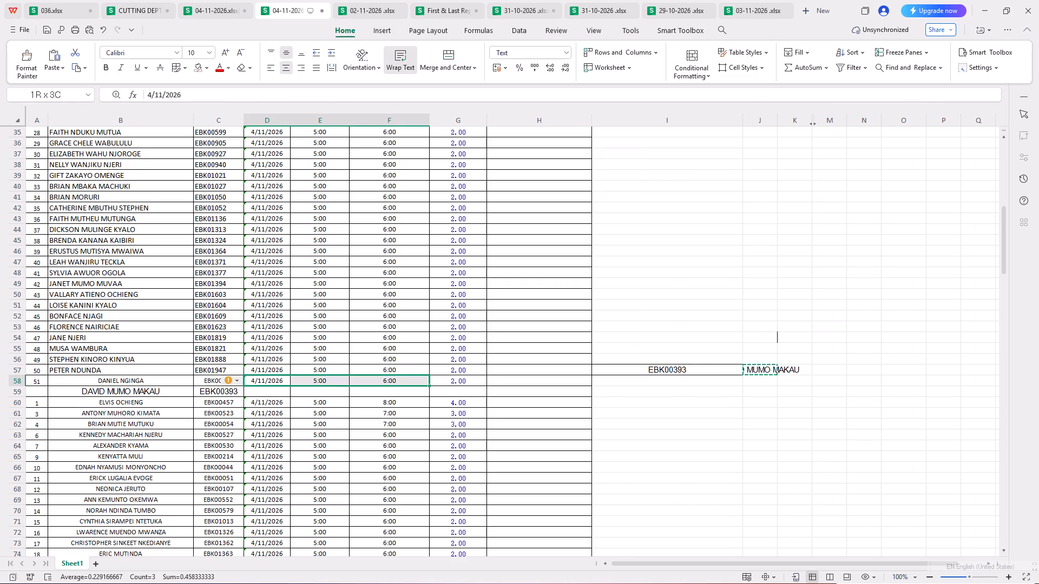
drag(412, 381, 437, 382)
key(ctrl+c)
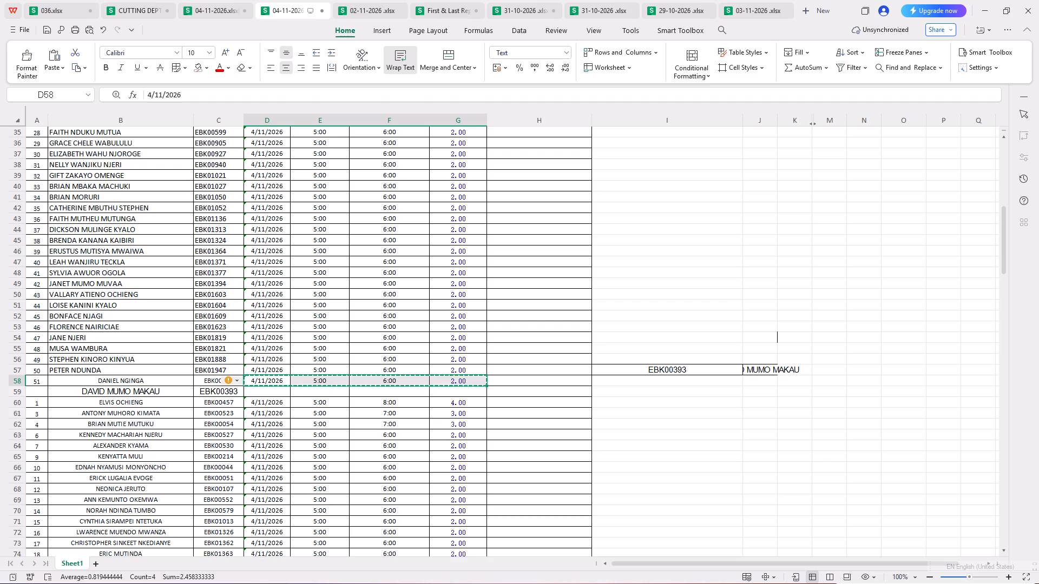
click(274, 393)
key(ctrl+v)
click(637, 433)
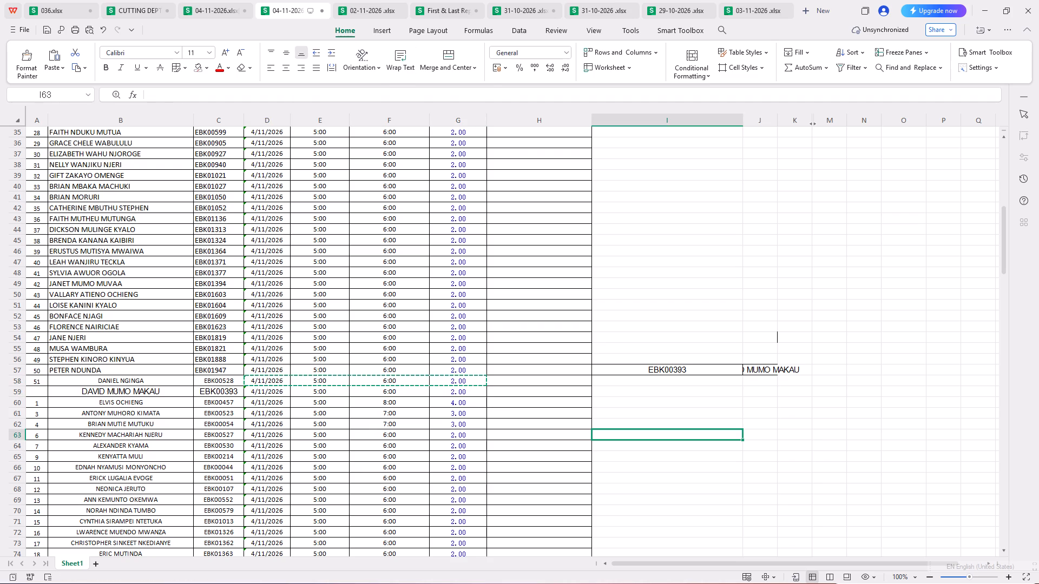
Reduce the font size of the added employee's name in B59 and ID in C59 to 10.
click(73, 387)
click(238, 51)
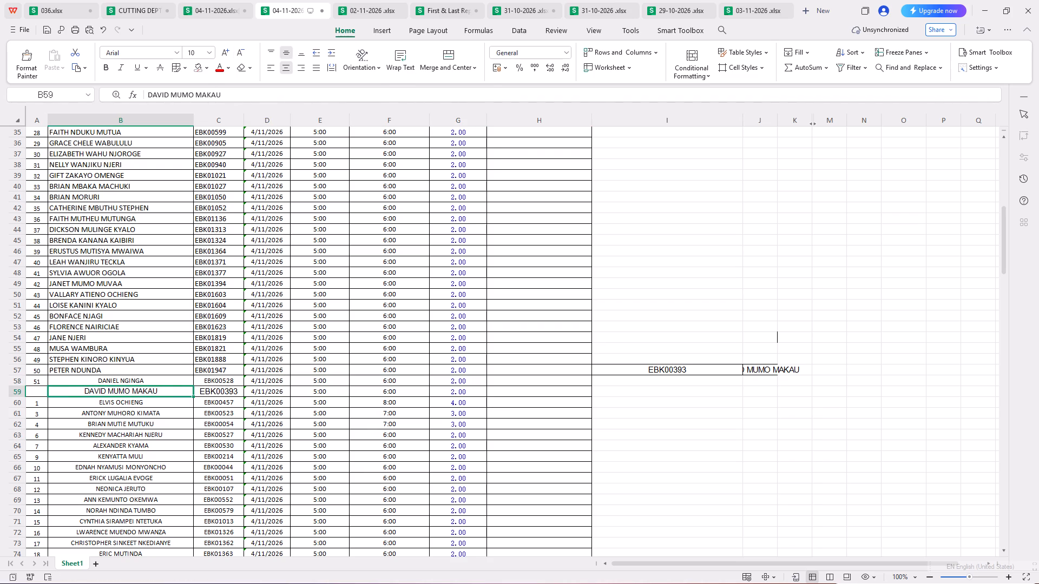
click(223, 386)
click(237, 52)
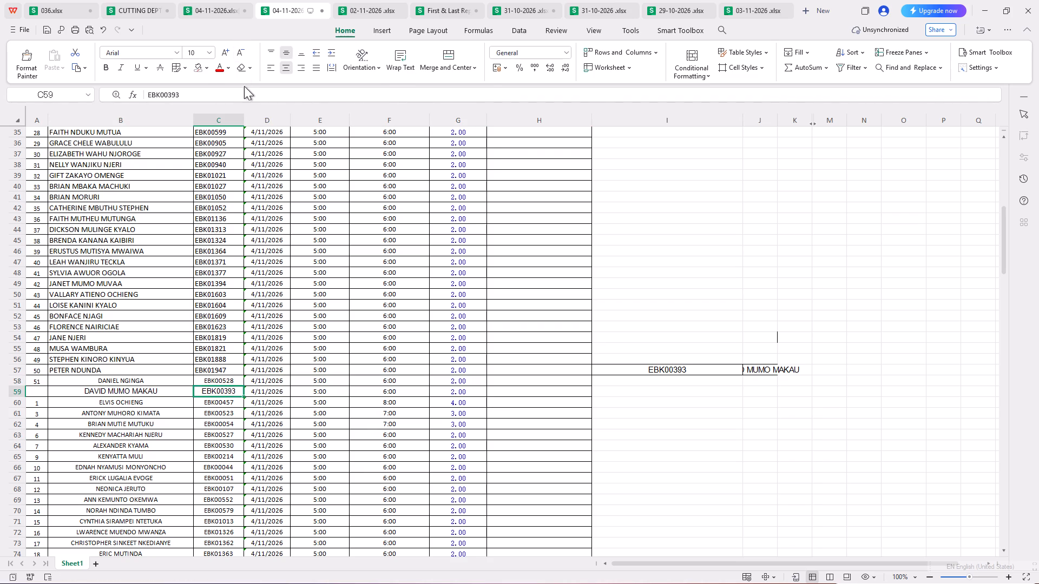
click(687, 446)
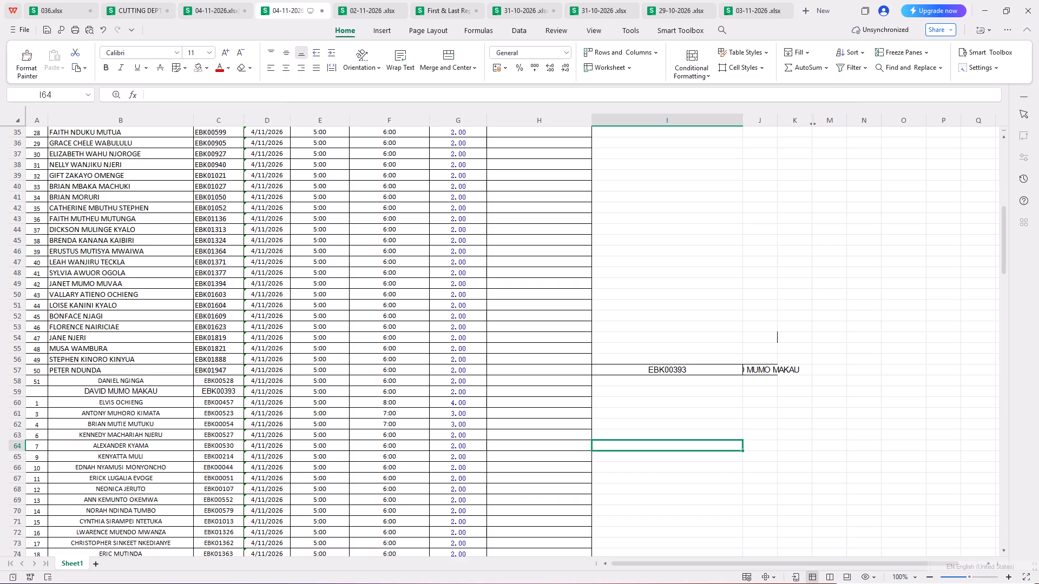
Change the font colour of the employee names and IDs in B8:C57 to a dark grey theme shade.
scroll(117, 395, down, 4)
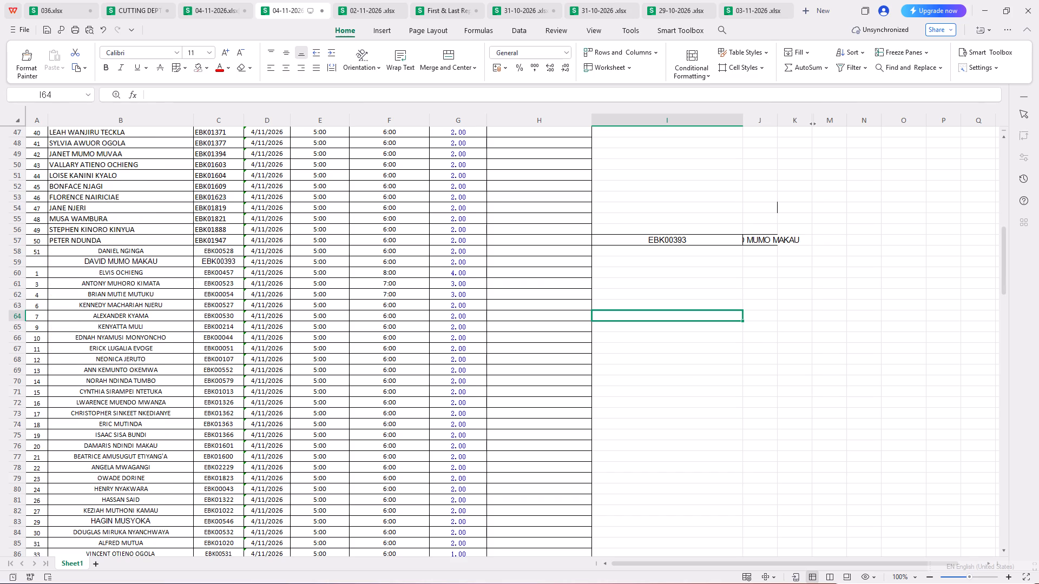
scroll(104, 368, up, 7)
scroll(104, 368, down, 8)
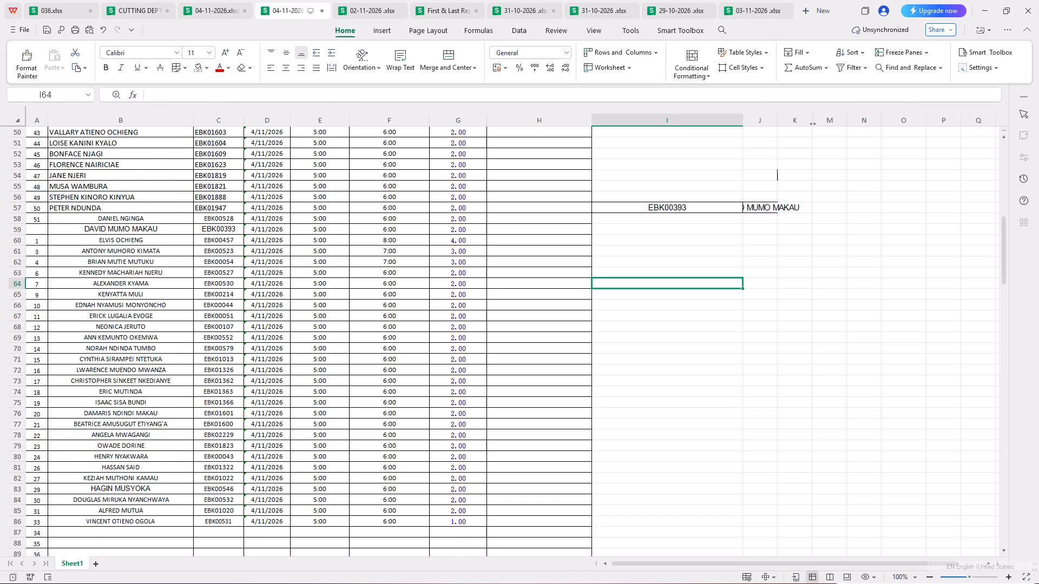
scroll(104, 368, down, 5)
scroll(87, 321, up, 13)
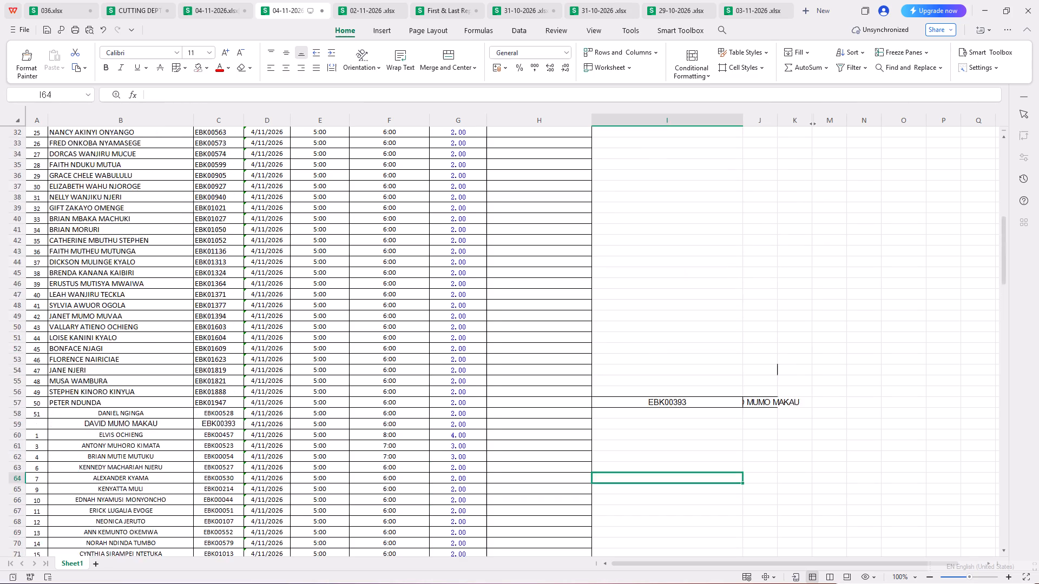
scroll(105, 318, up, 14)
click(115, 230)
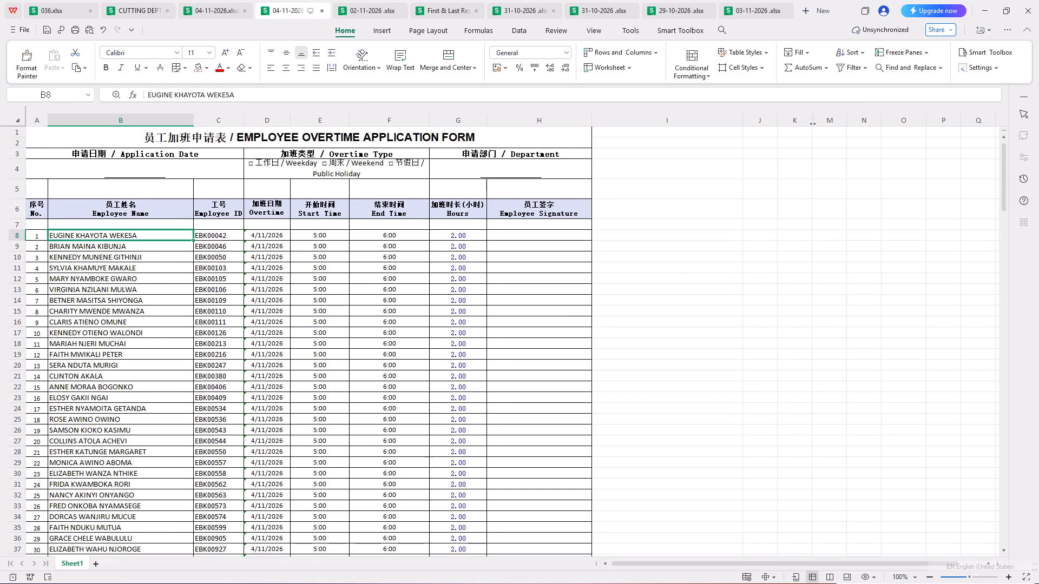
scroll(149, 298, down, 6)
scroll(161, 352, down, 5)
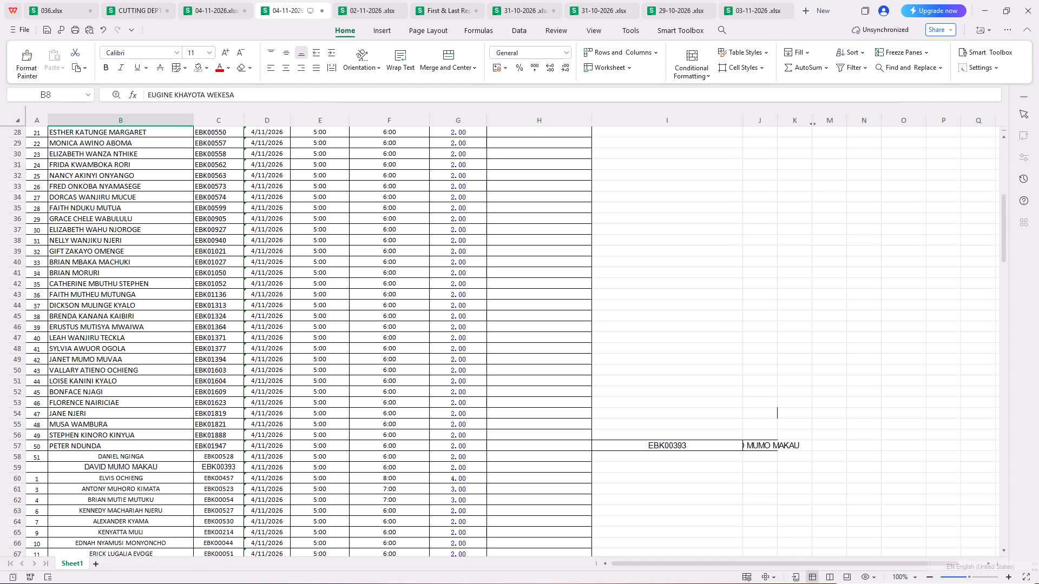
ctrl+shift+drag(96, 414, 207, 417)
right_click(205, 400)
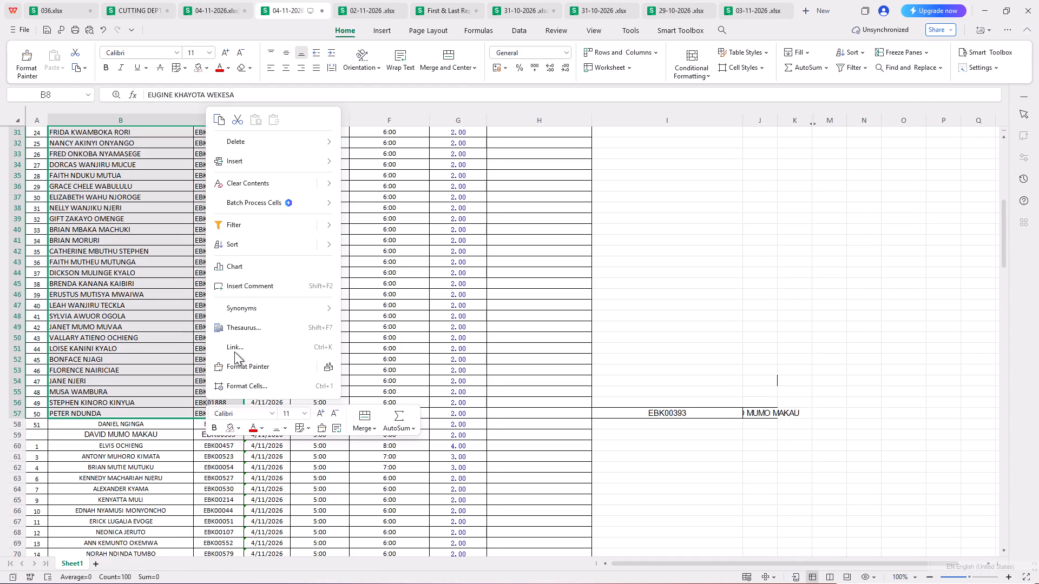
click(262, 430)
click(269, 489)
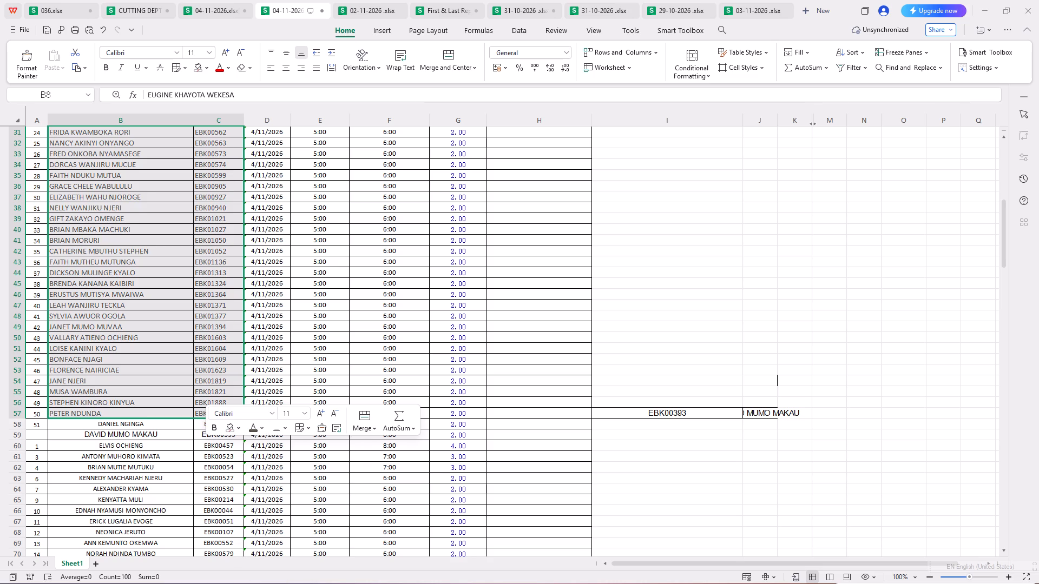
click(264, 429)
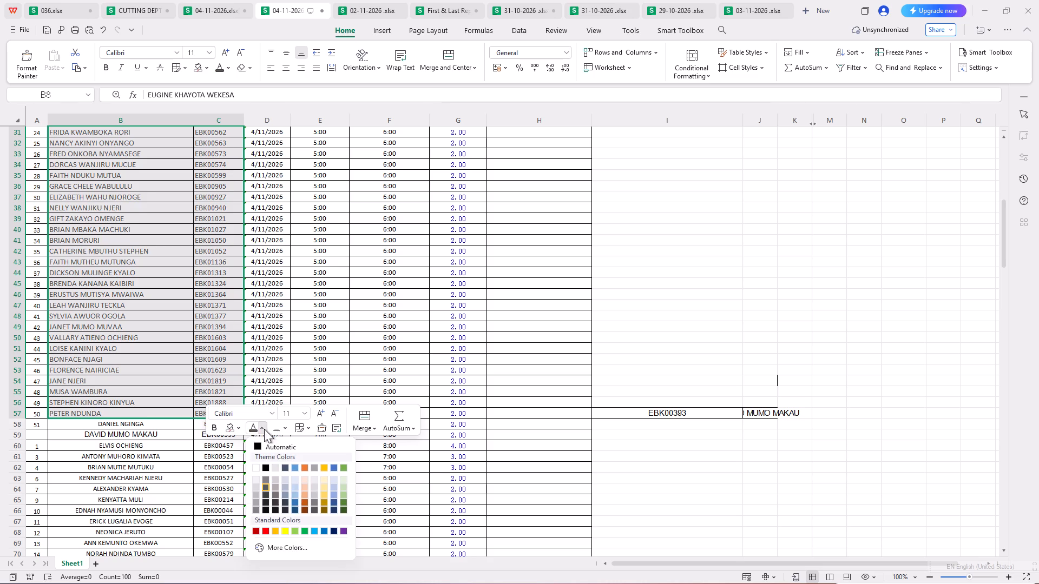
click(278, 502)
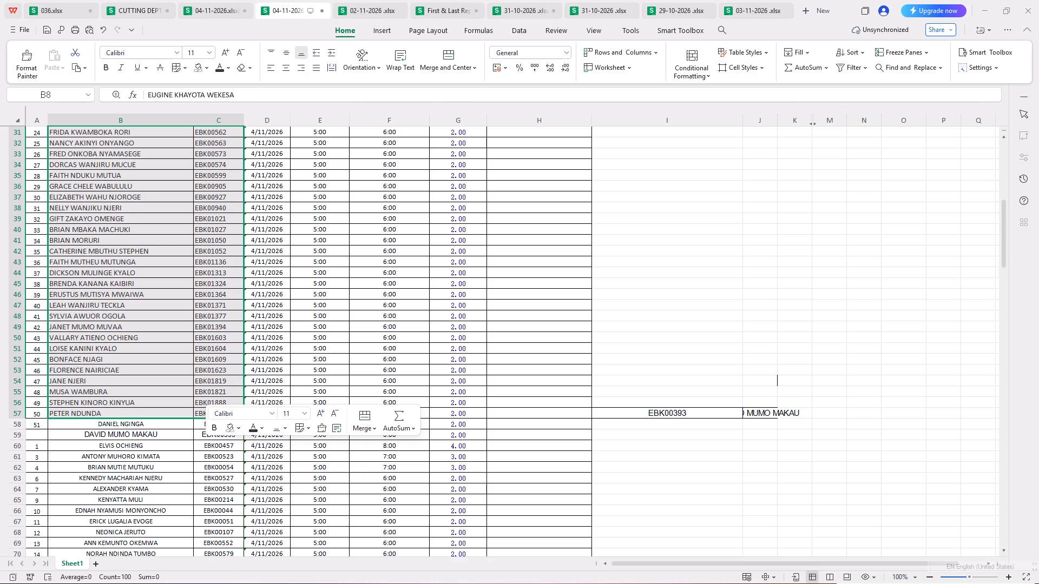
click(658, 482)
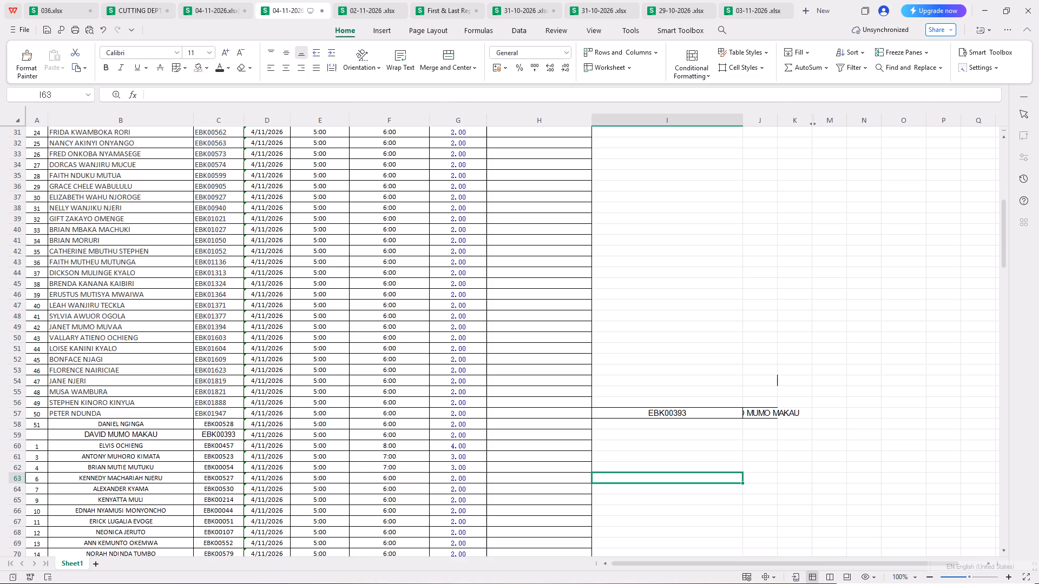
Delete the unused rows 87 through 151 between the last employee entry and the approval section.
drag(107, 426, 217, 440)
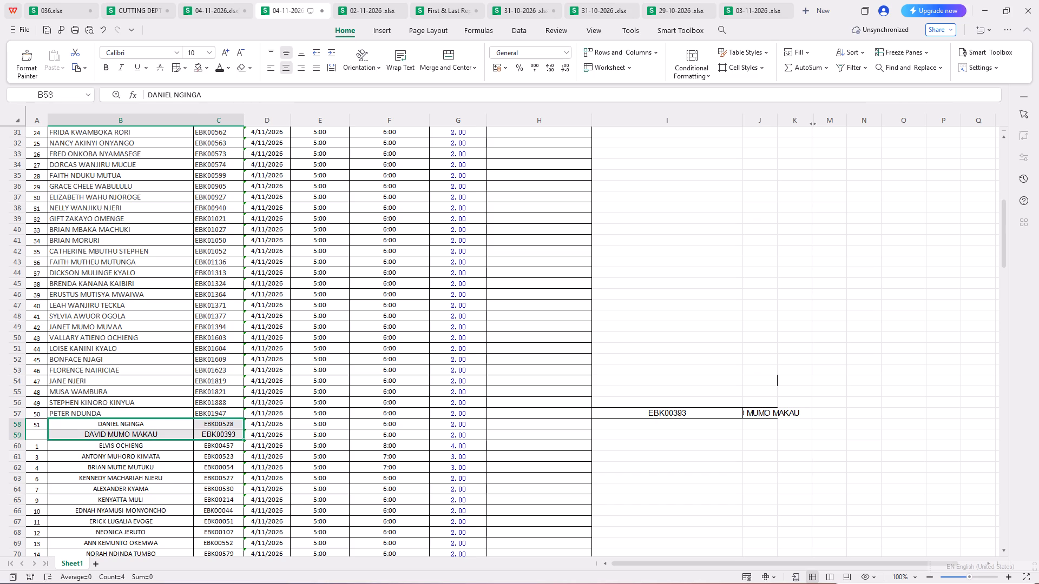
scroll(174, 342, down, 2)
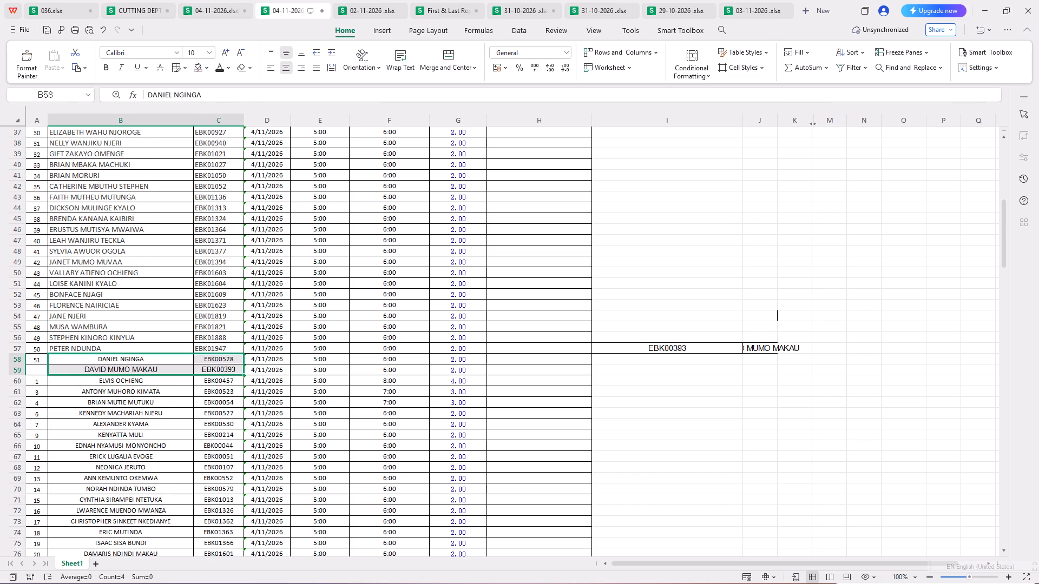
scroll(124, 375, down, 10)
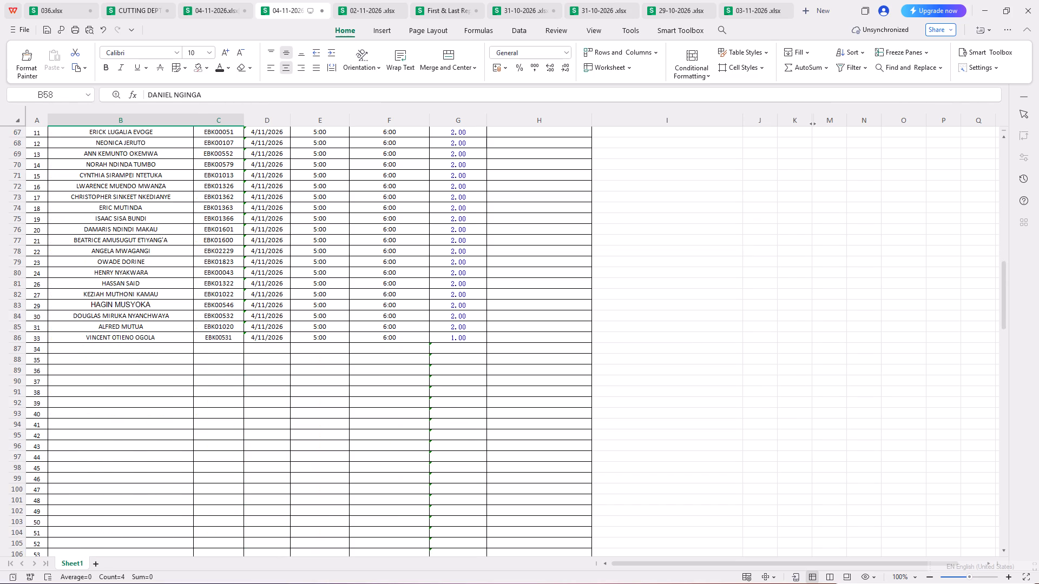
scroll(58, 357, down, 3)
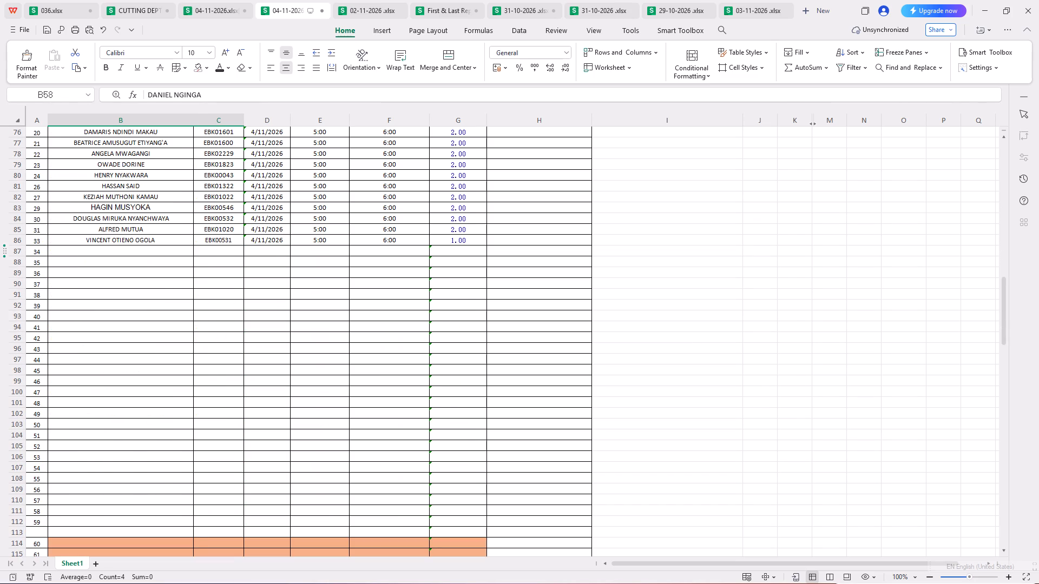
click(24, 249)
scroll(24, 249, down, 7)
scroll(33, 303, down, 10)
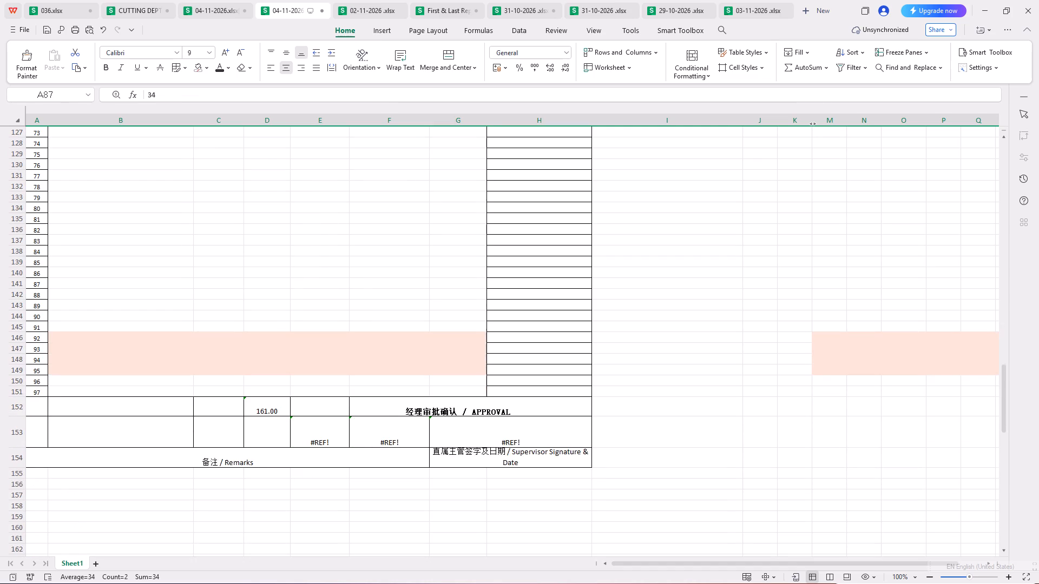
ctrl+shift+click(14, 393)
right_click(15, 386)
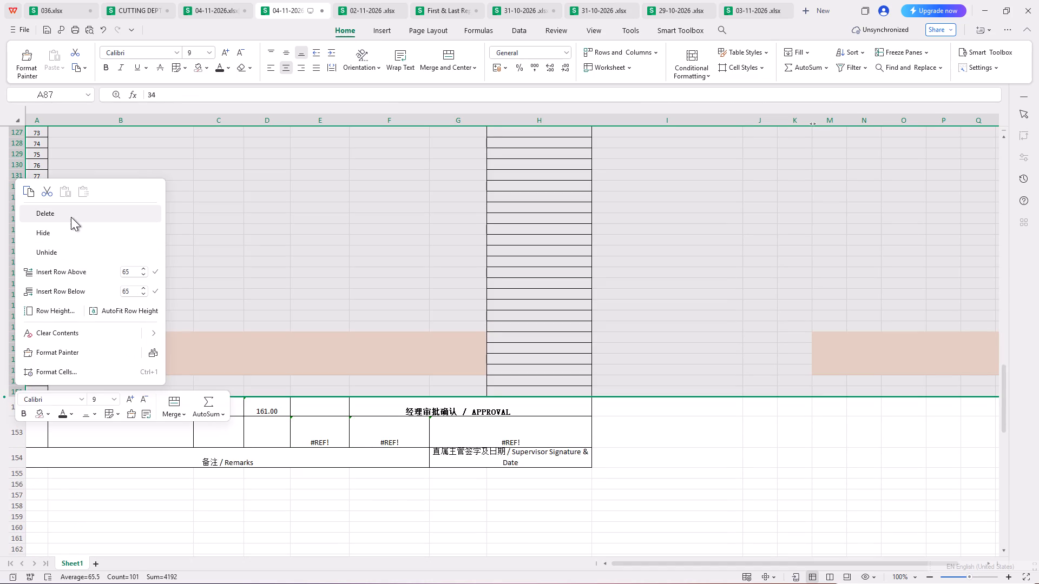
click(71, 217)
Fill the second group of employee entries, B60:G86, with the dark orange theme colour.
scroll(245, 369, up, 11)
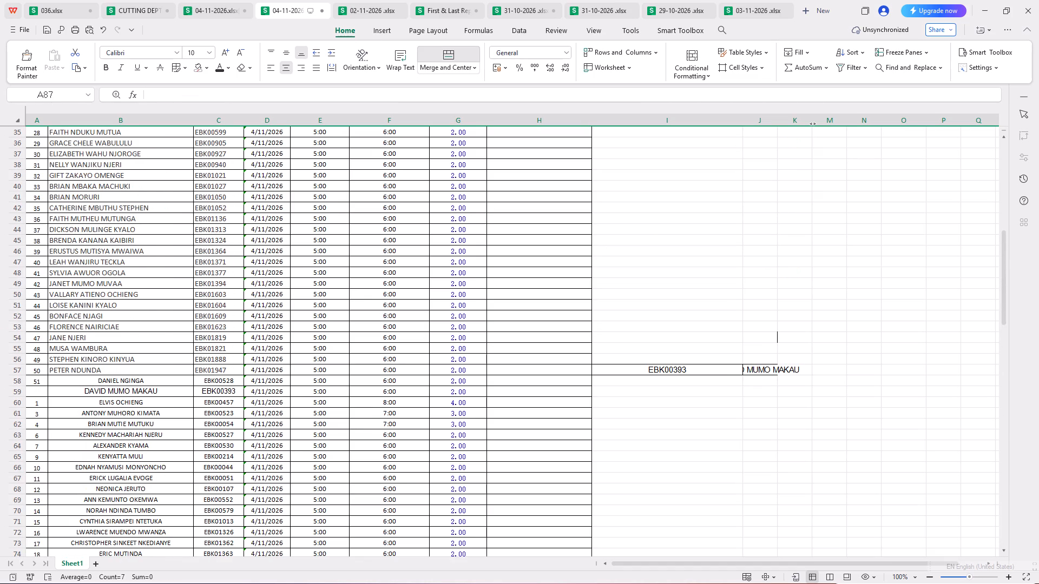
drag(70, 403, 363, 400)
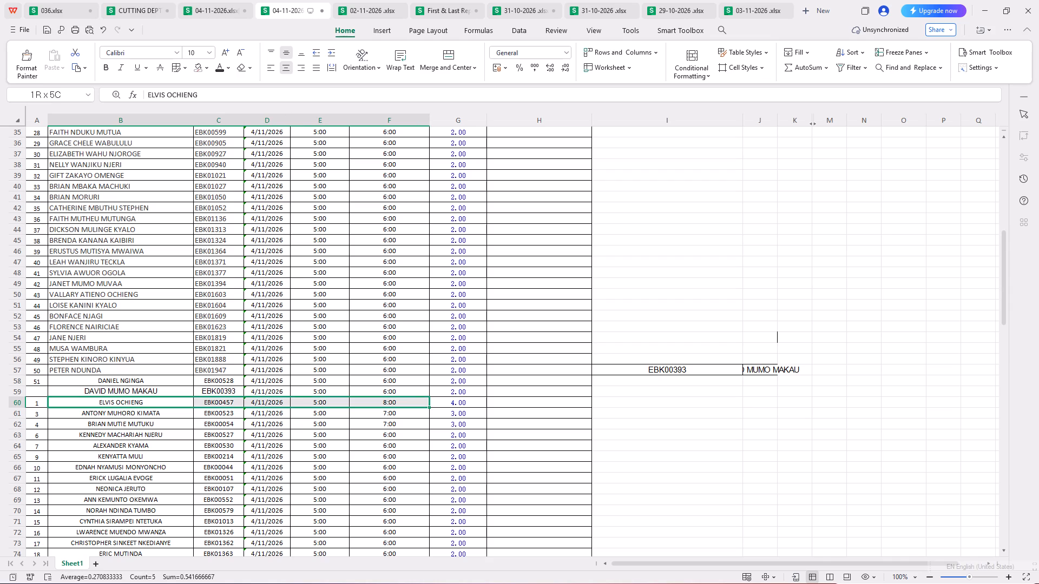
drag(363, 400, 433, 401)
scroll(428, 409, down, 9)
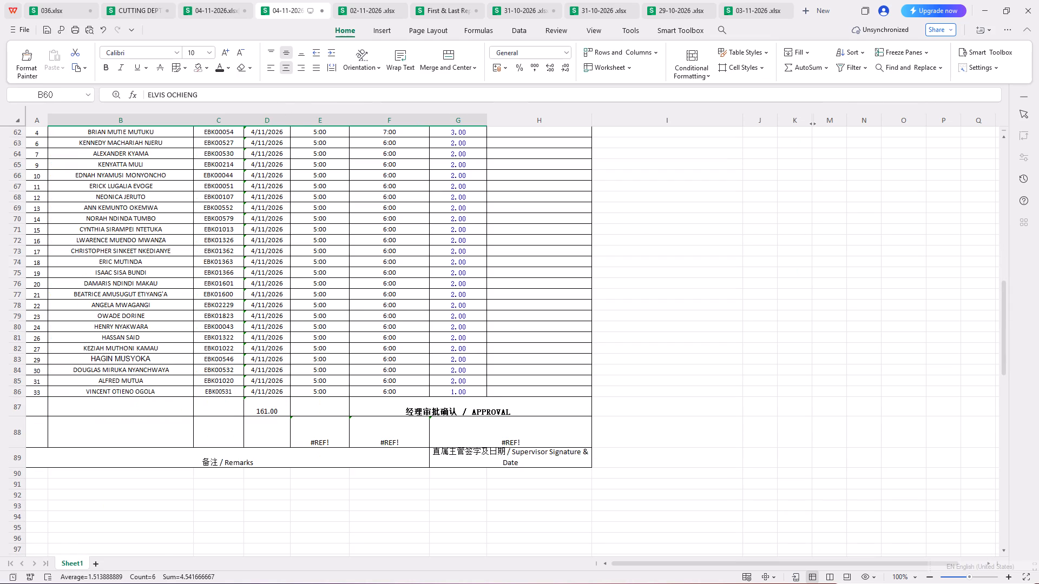
ctrl+shift+drag(98, 397, 457, 389)
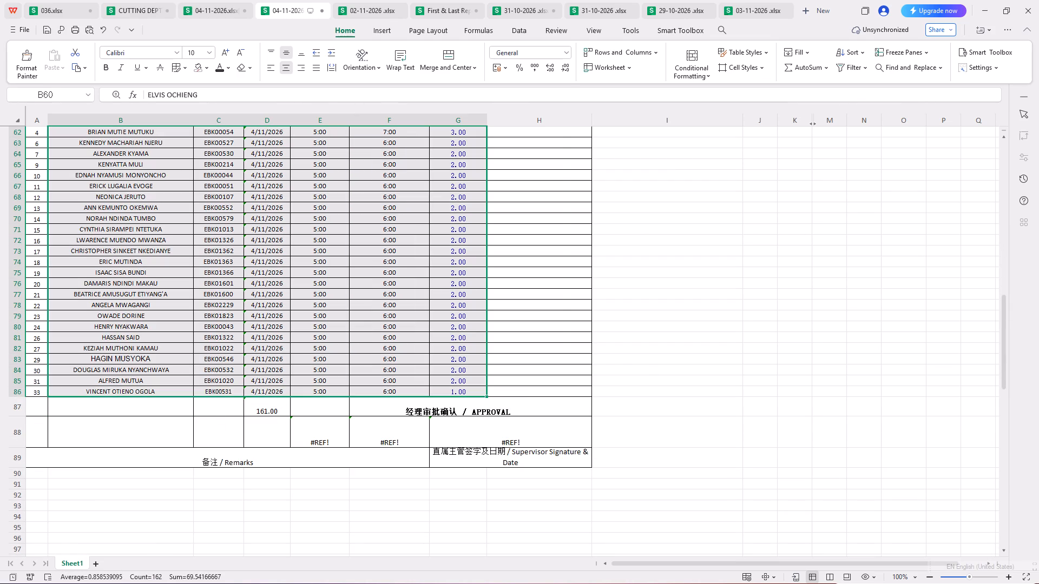
right_click(430, 344)
click(463, 372)
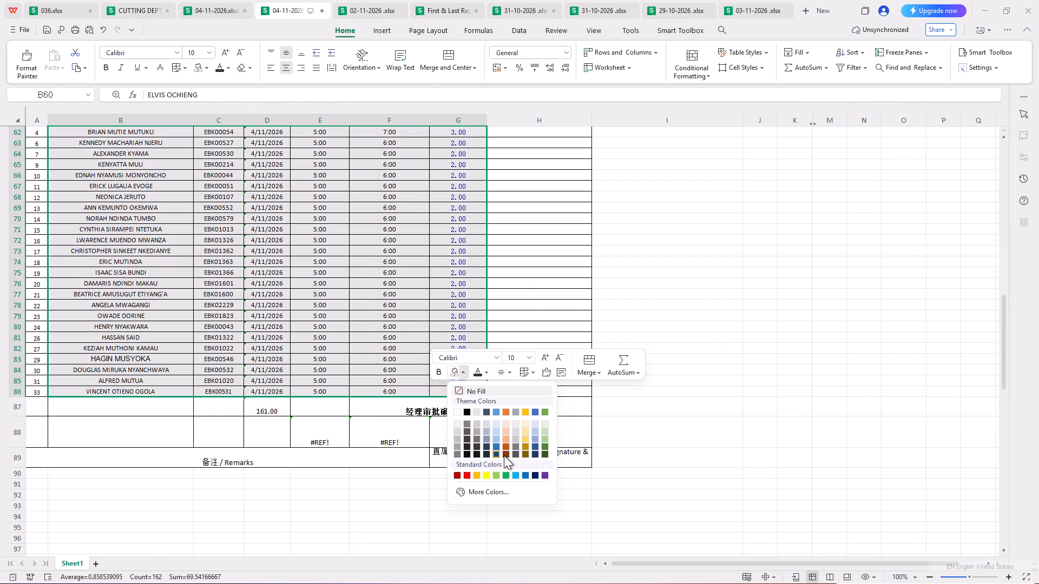
click(503, 448)
click(804, 290)
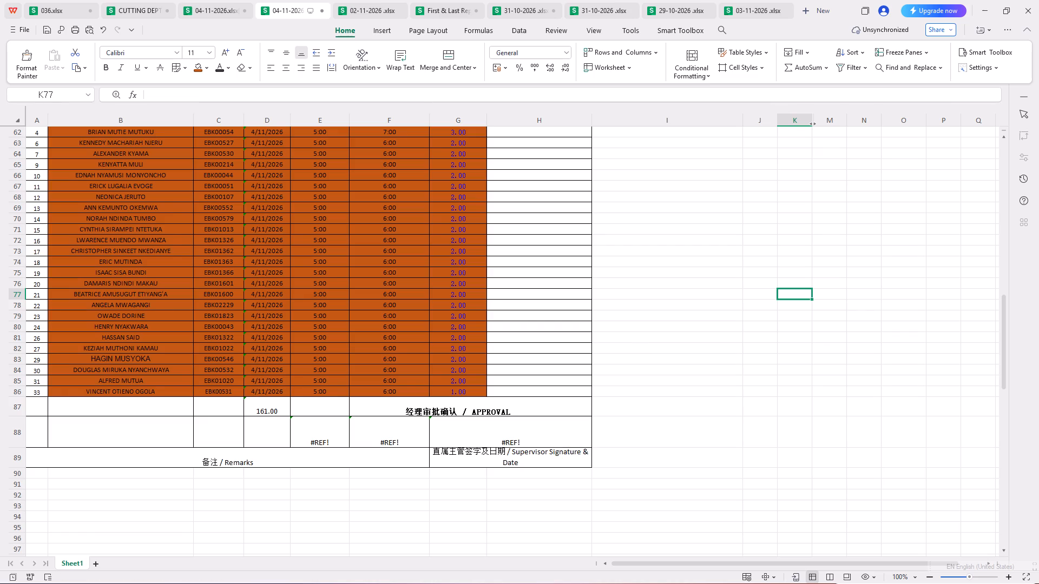
scroll(416, 316, up, 10)
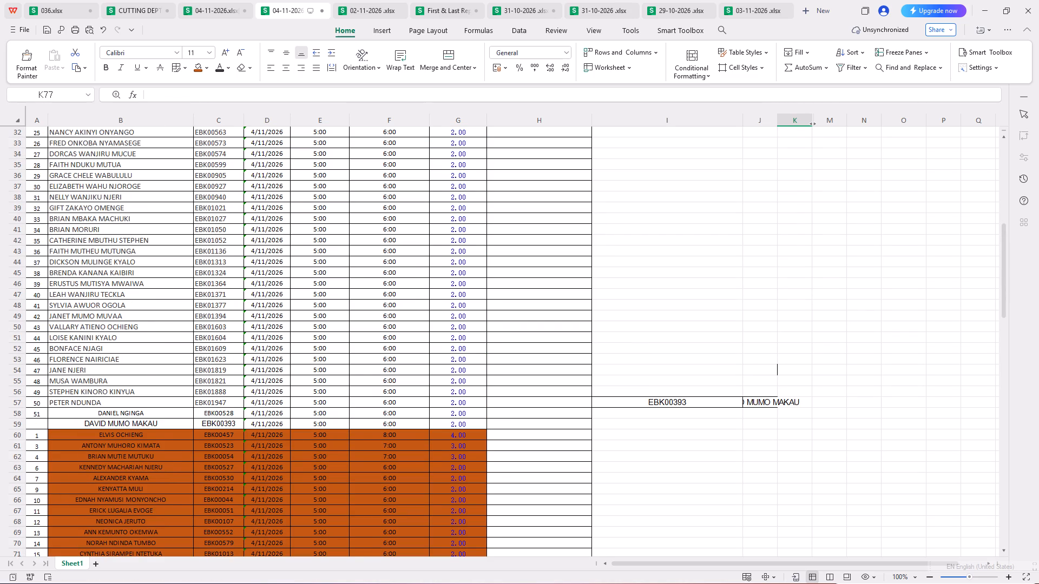
Left-align all employee entries in B8:G86 of the 04-11-2026 form.
scroll(262, 341, down, 9)
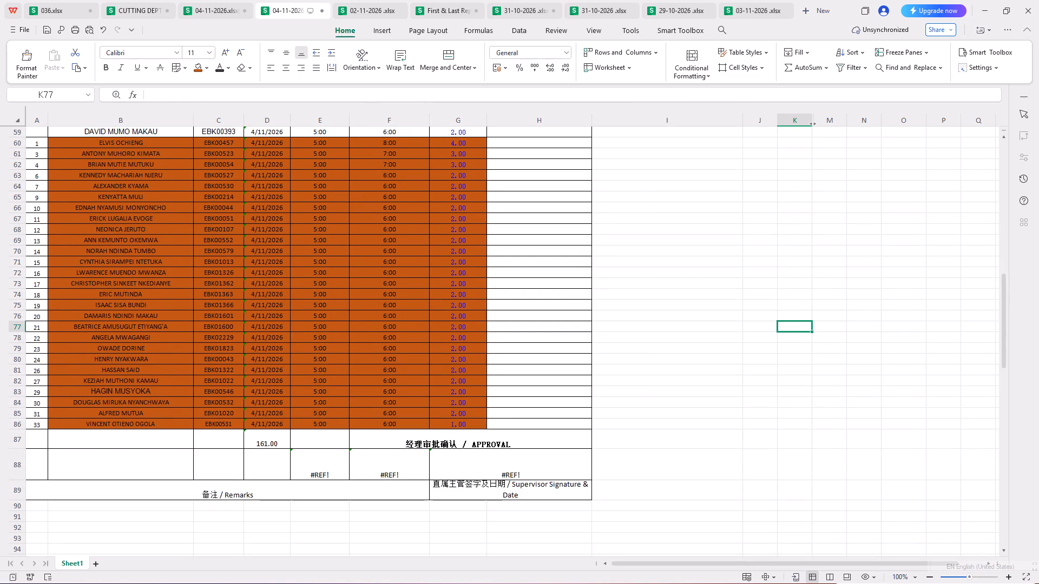
drag(65, 423, 463, 425)
scroll(423, 315, up, 14)
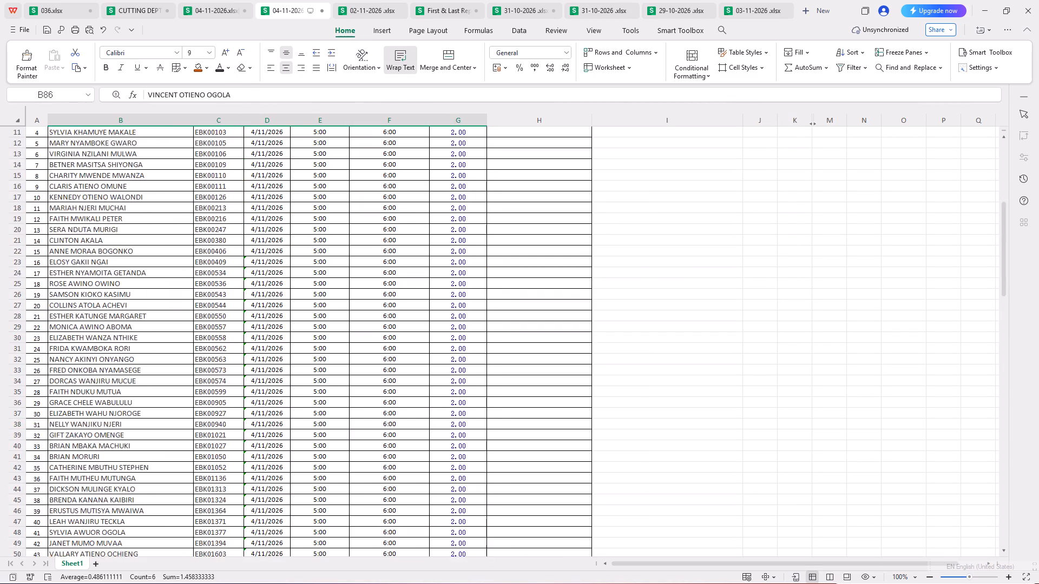
scroll(417, 283, up, 11)
ctrl+shift+drag(63, 237, 443, 232)
click(265, 71)
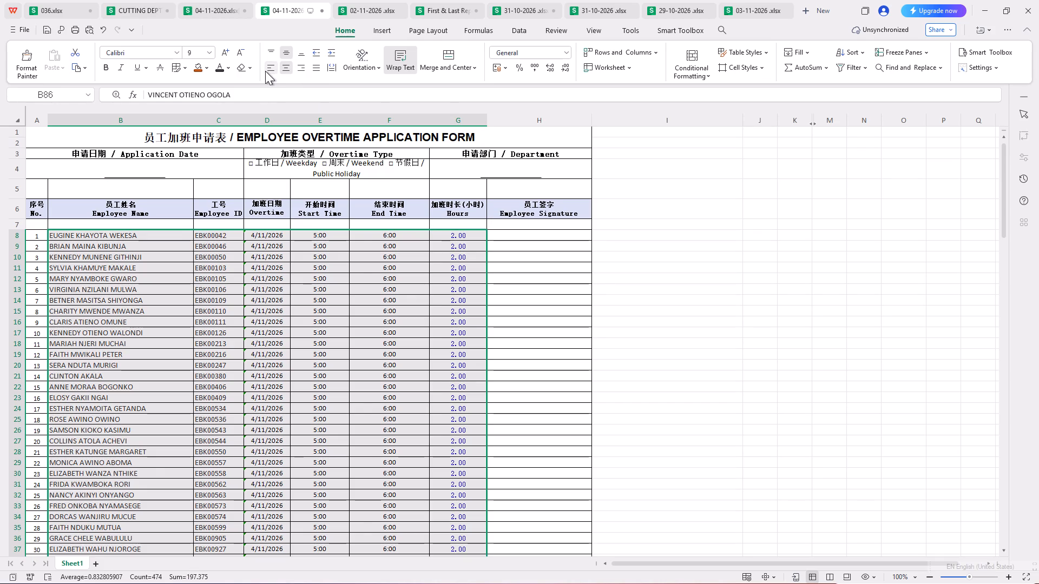
Clear the stray employee ID, name and borders from I54:K57 beside the form.
scroll(293, 176, down, 16)
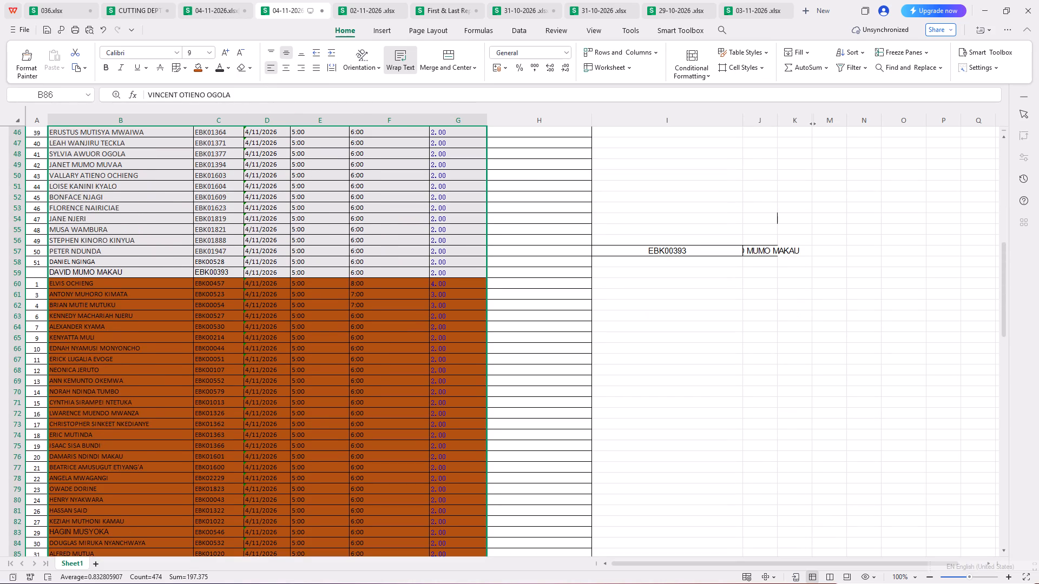
click(711, 409)
drag(638, 254, 766, 251)
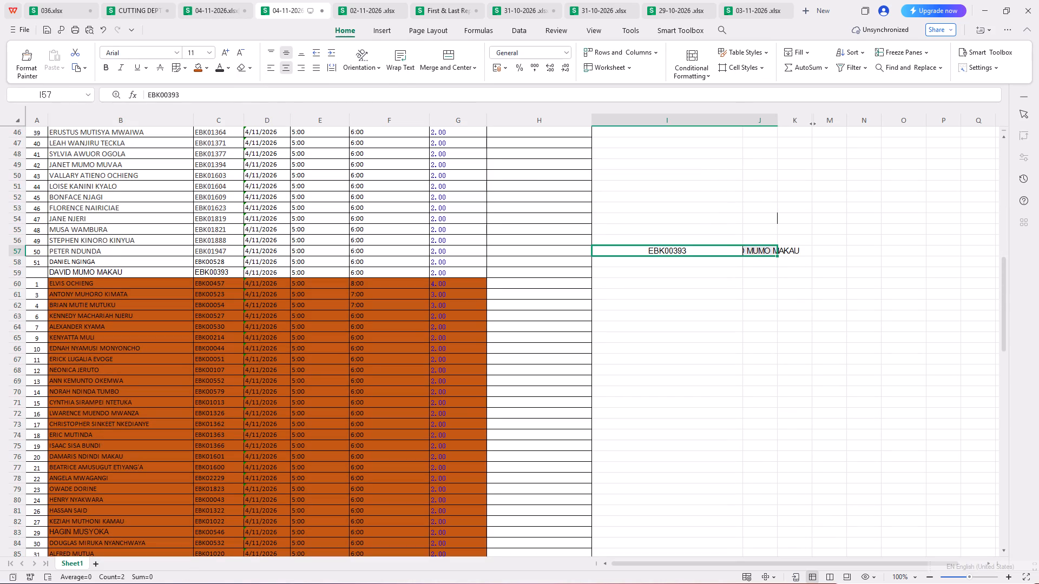
click(750, 295)
drag(657, 255, 804, 218)
right_click(804, 218)
click(997, 256)
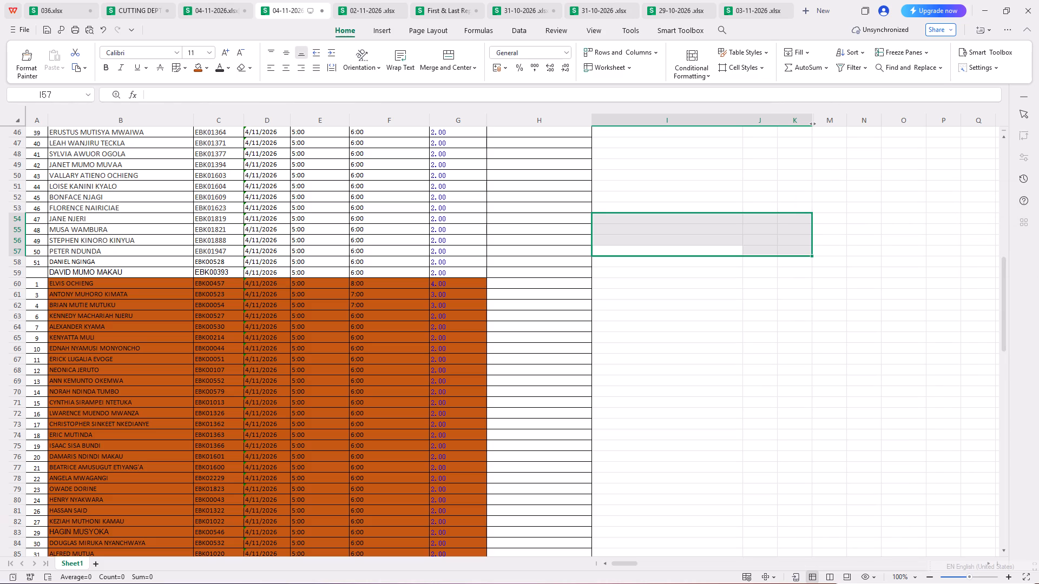
Number the added employee in A59 as 52 and continue the numbering down the second employee group to row 86.
click(39, 275)
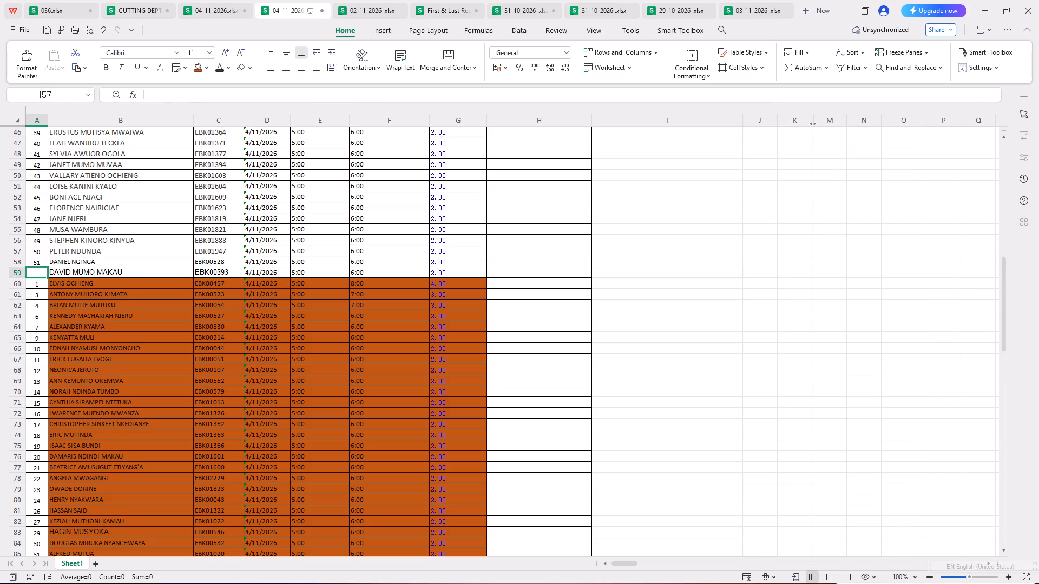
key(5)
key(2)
click(767, 379)
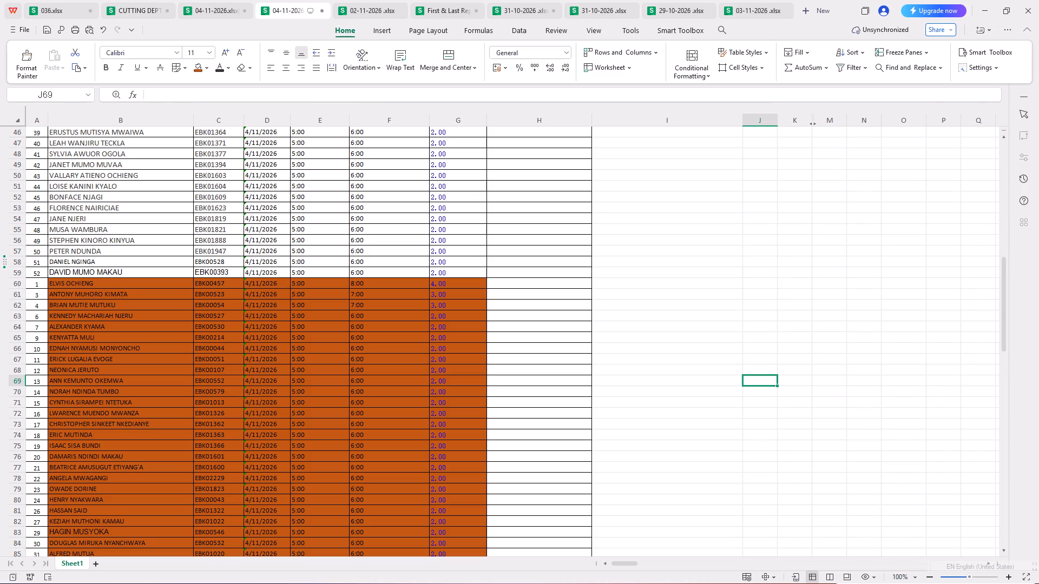
click(38, 276)
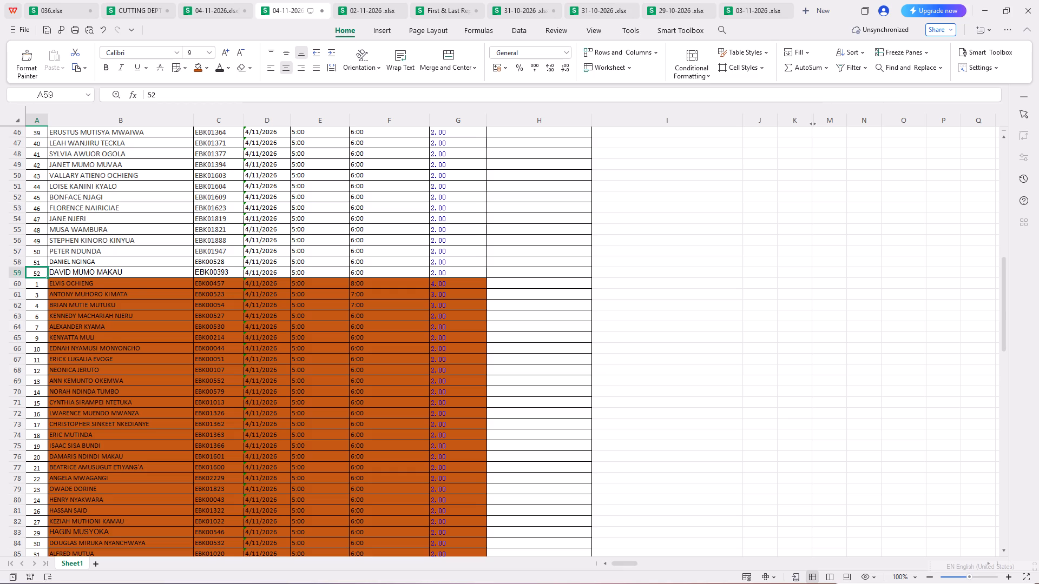
double_click(47, 278)
scroll(47, 278, down, 4)
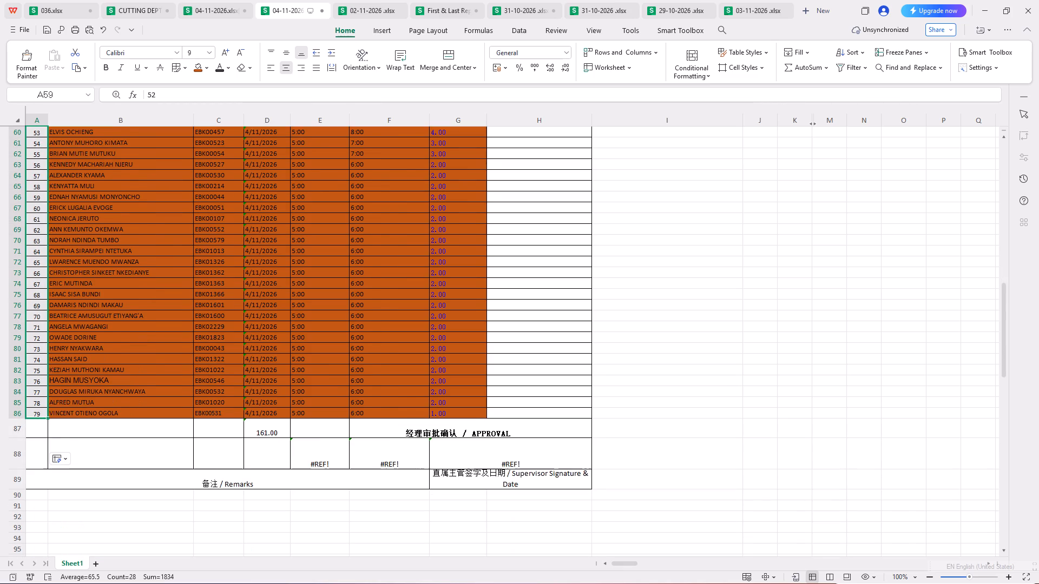
scroll(47, 278, down, 1)
scroll(47, 278, up, 20)
scroll(47, 278, up, 3)
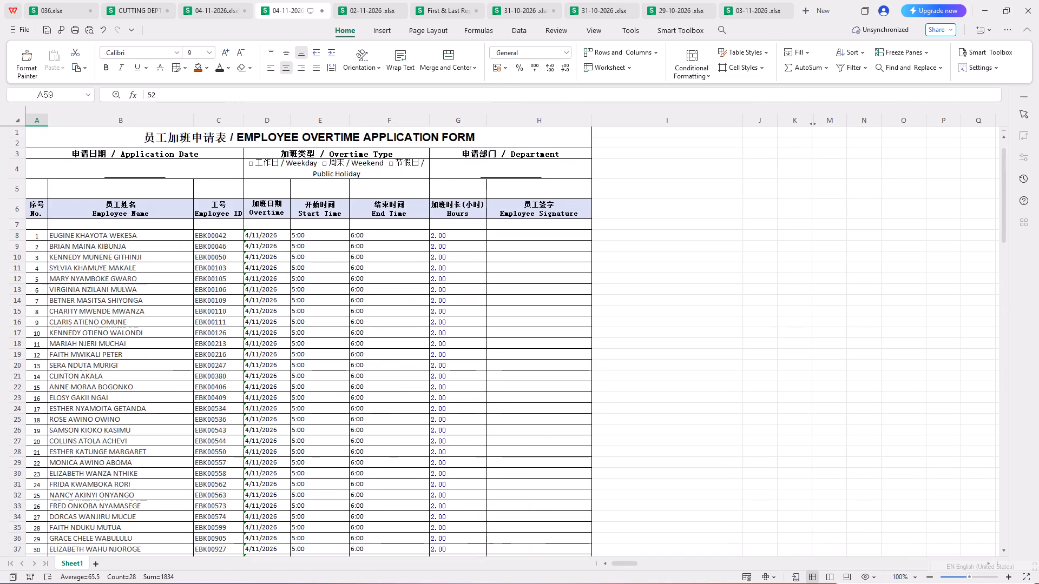
Delete the blank row 7 between the form's header and the first employee entry.
scroll(47, 278, up, 2)
click(5, 223)
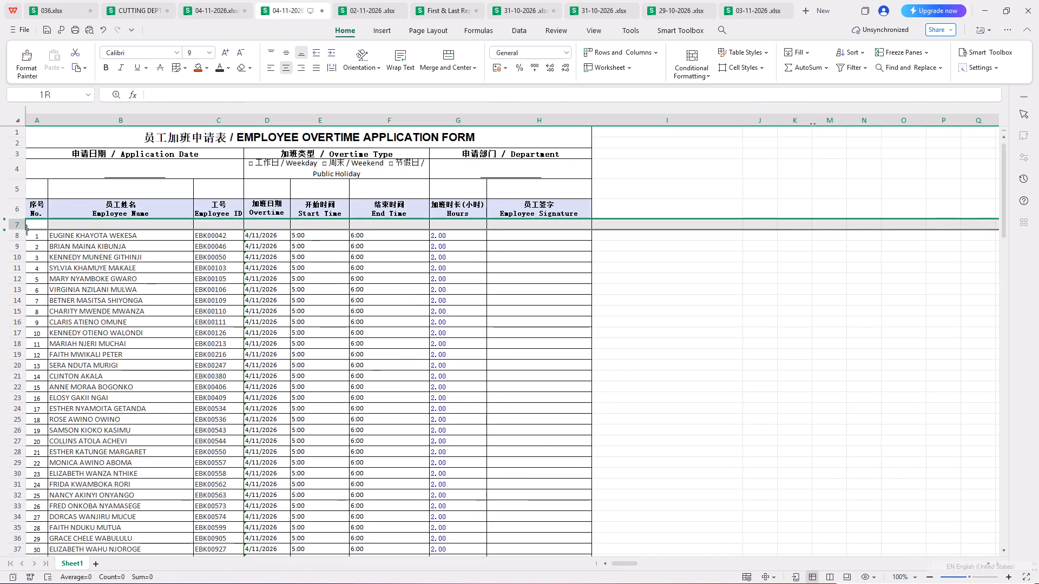
click(11, 223)
click(12, 225)
right_click(12, 225)
click(50, 255)
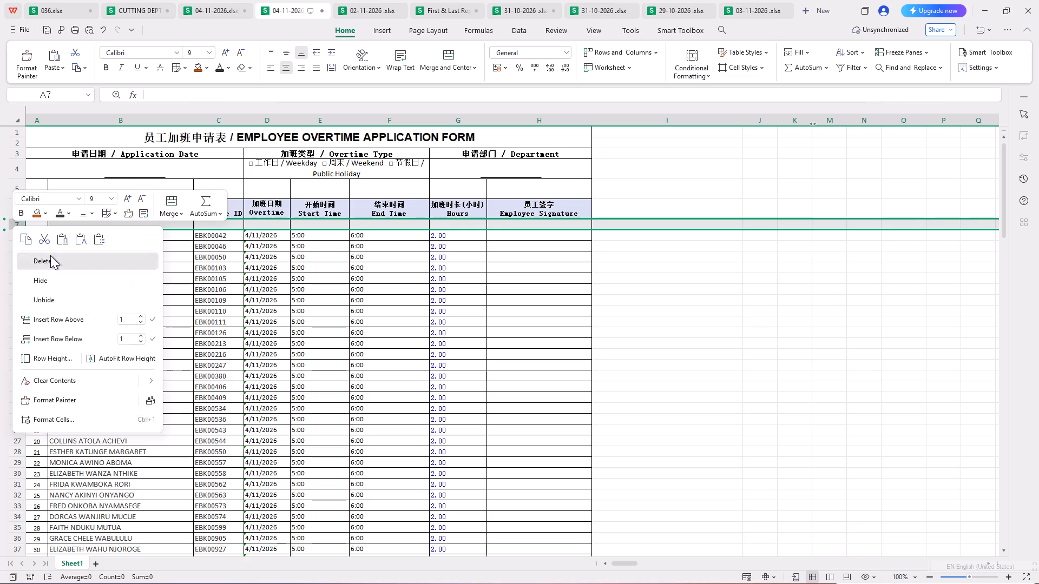
Save the 04-11-2026 workbook.
click(50, 28)
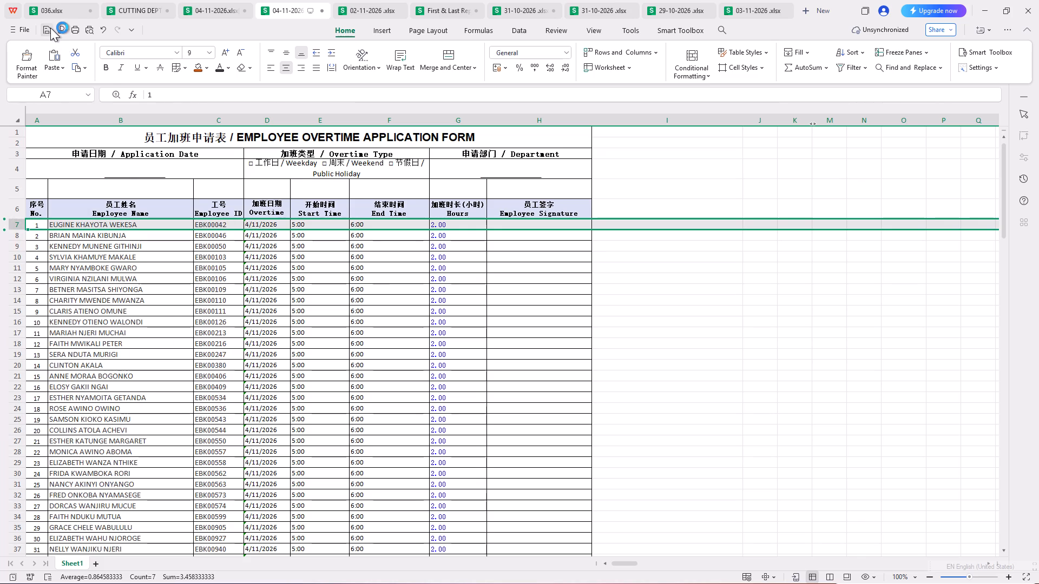
Copy the last two uncoloured employee entries, B57:G58, into the 03-11-2026 form starting at B57.
scroll(119, 101, down, 14)
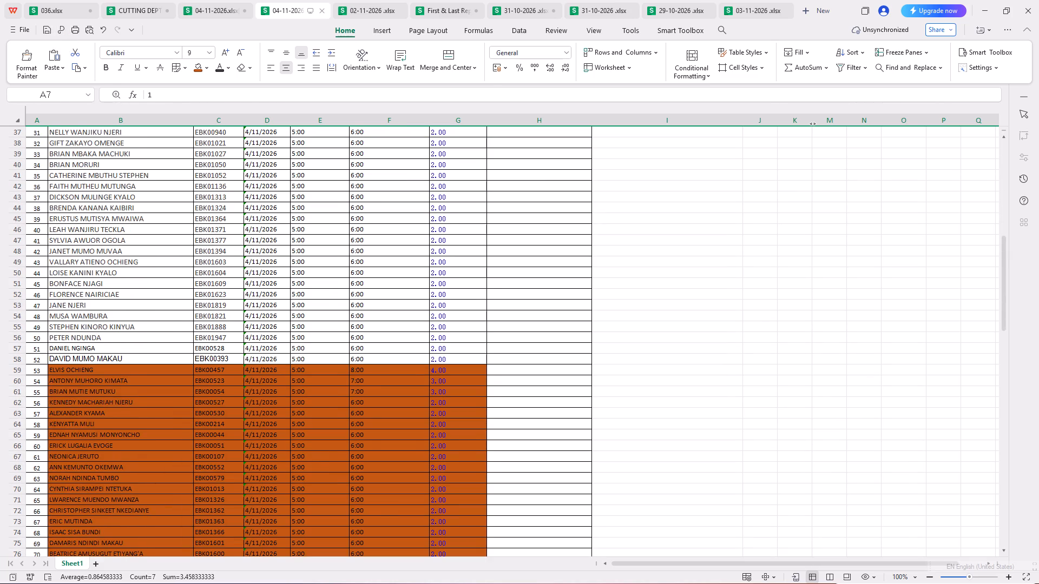
drag(84, 360, 201, 354)
drag(89, 345, 375, 361)
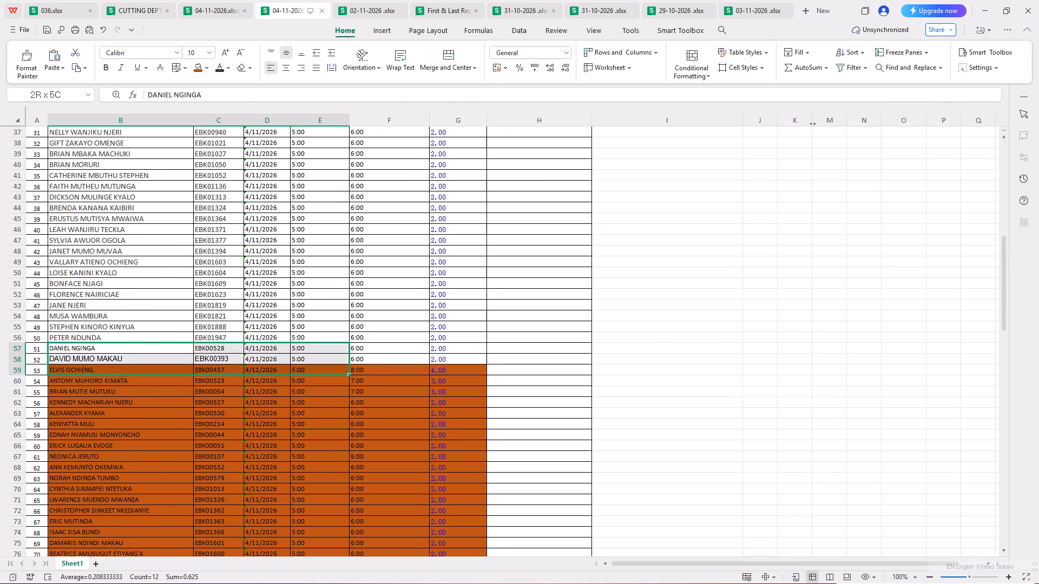
drag(375, 361, 434, 355)
right_click(435, 354)
click(449, 55)
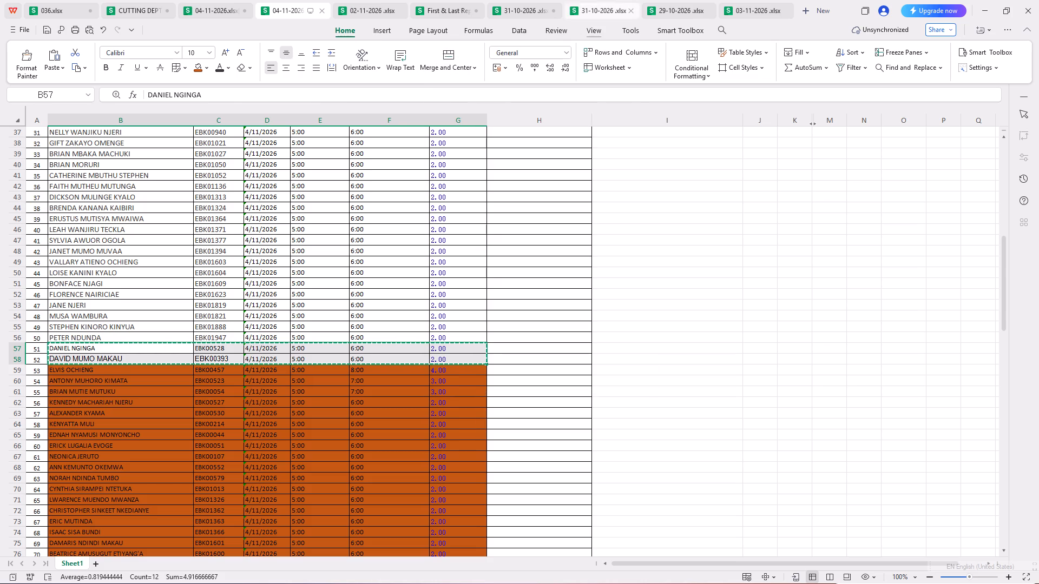
click(746, 5)
scroll(328, 294, down, 14)
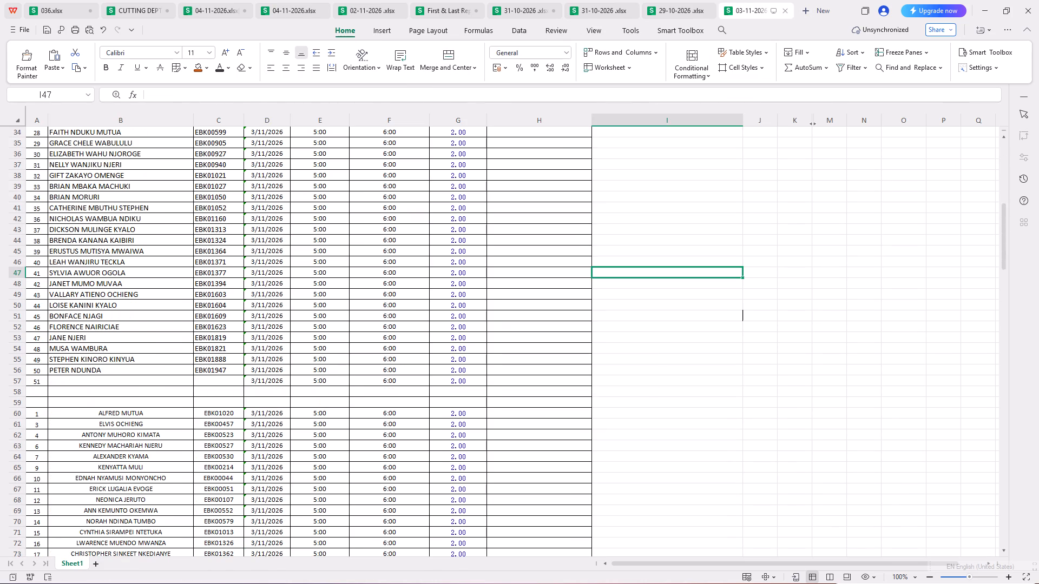
click(83, 382)
right_click(83, 382)
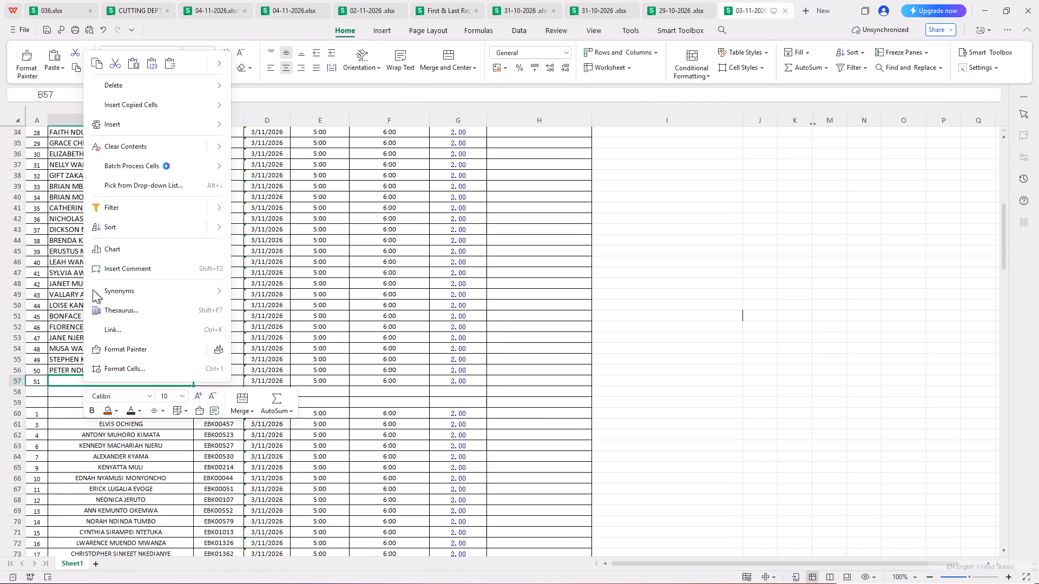
click(136, 64)
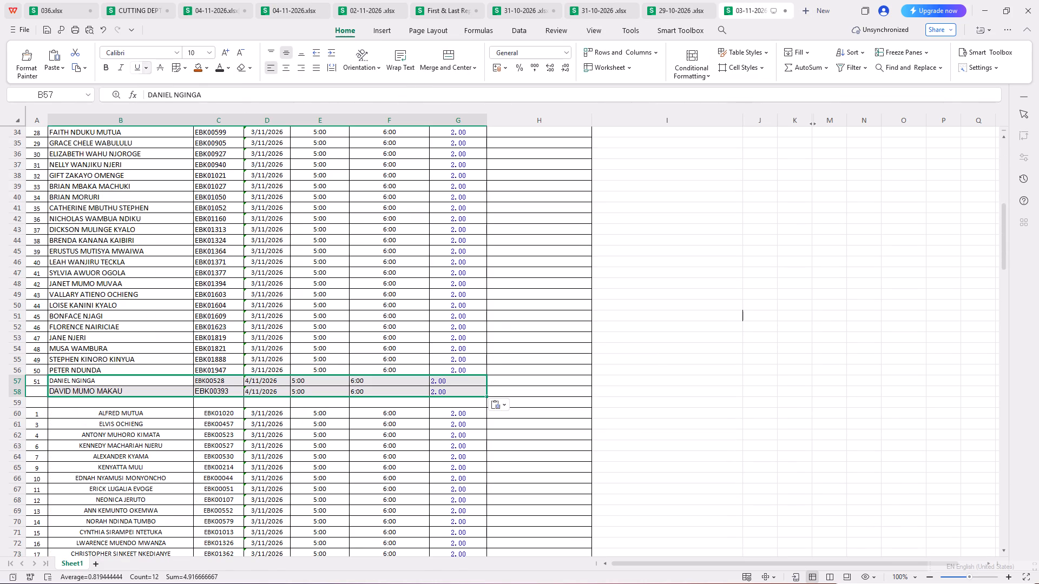
click(655, 358)
Delete the blank row 59 between the two employee groups in the 03-11-2026 form.
click(16, 406)
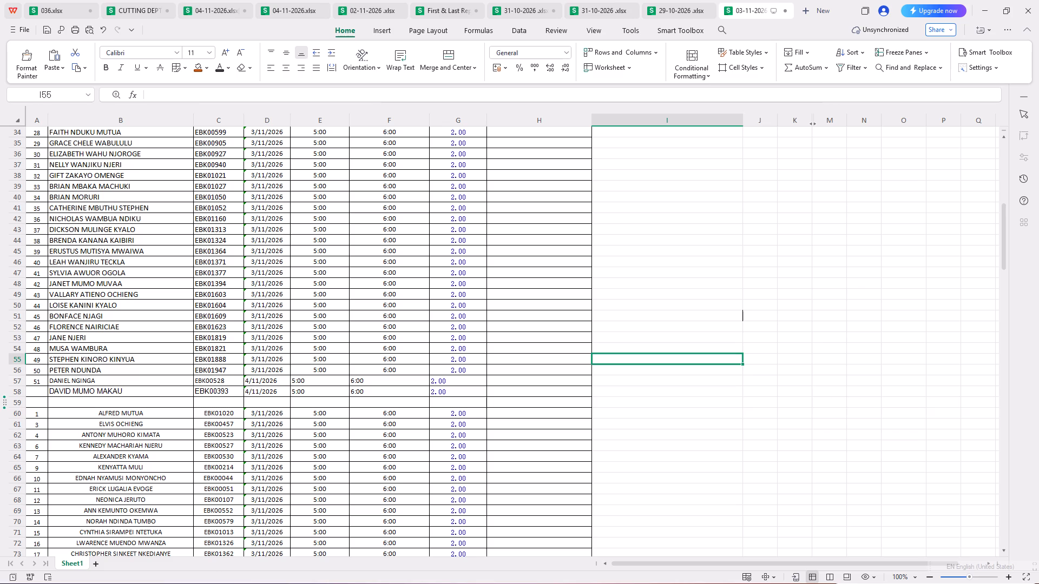
click(40, 382)
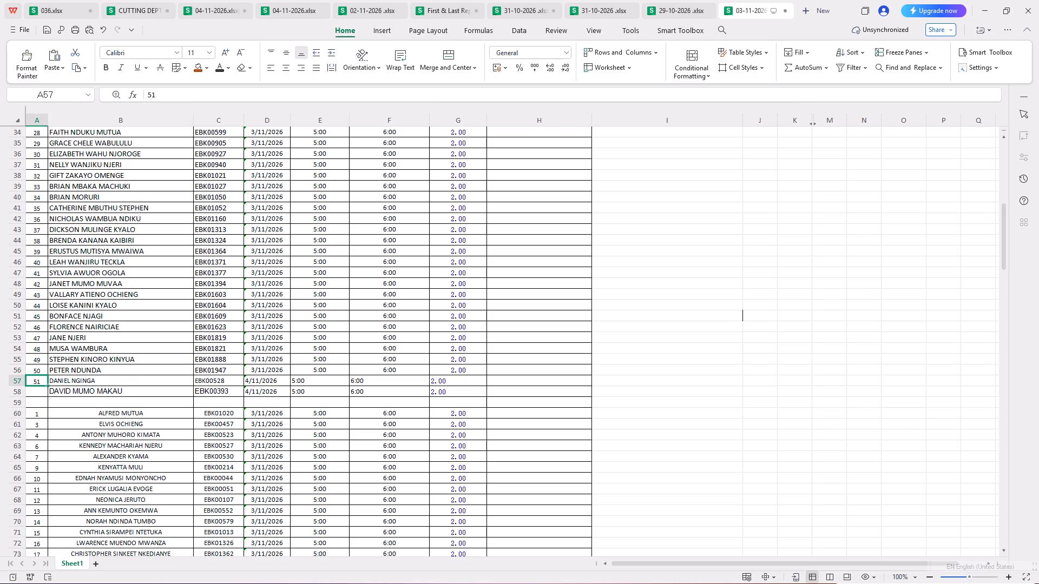
click(10, 403)
right_click(10, 403)
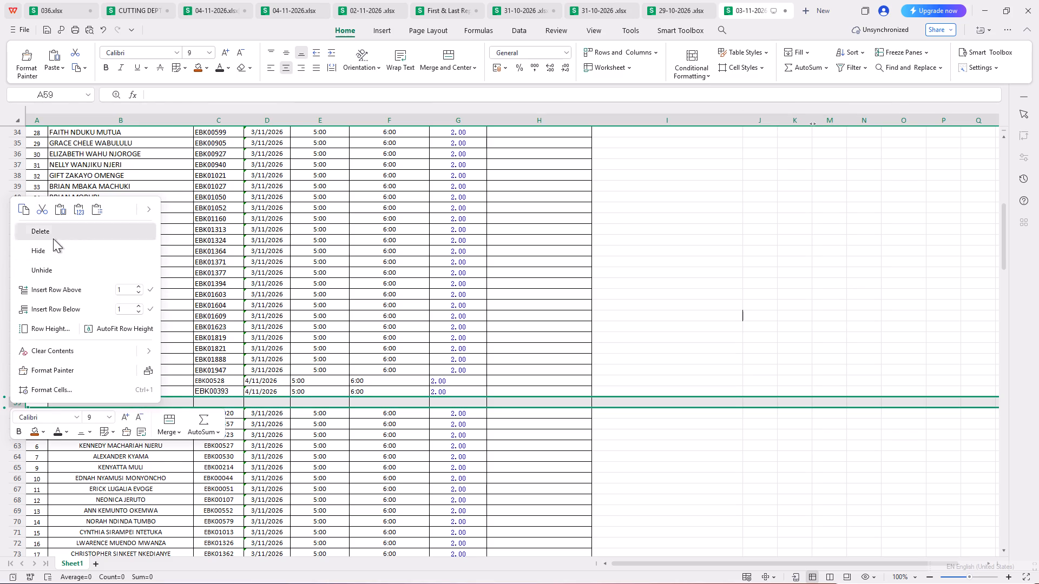
click(53, 238)
Continue the numbering from 51 in A57 down column A through the second employee group.
click(36, 382)
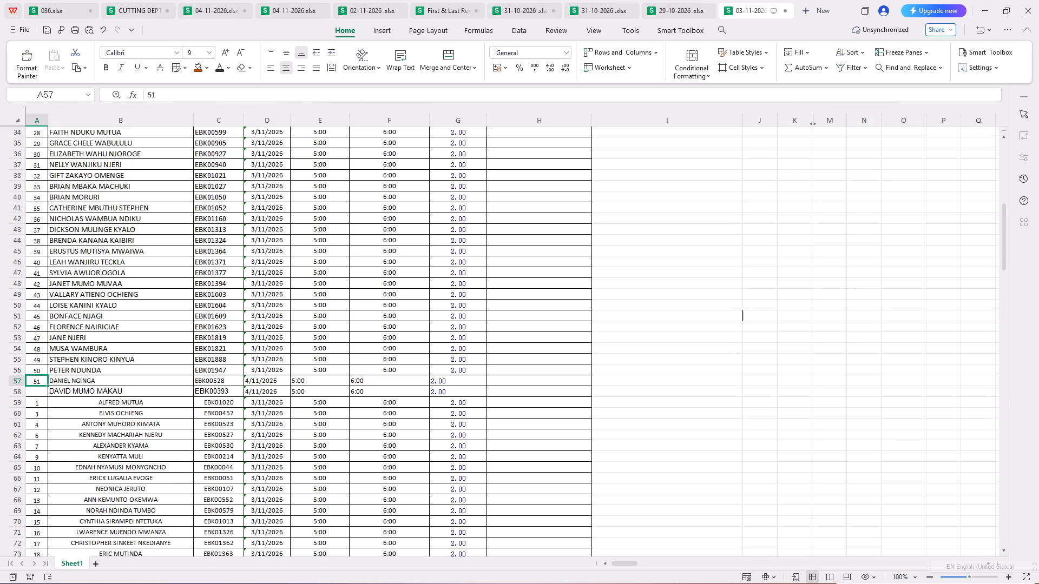
double_click(48, 387)
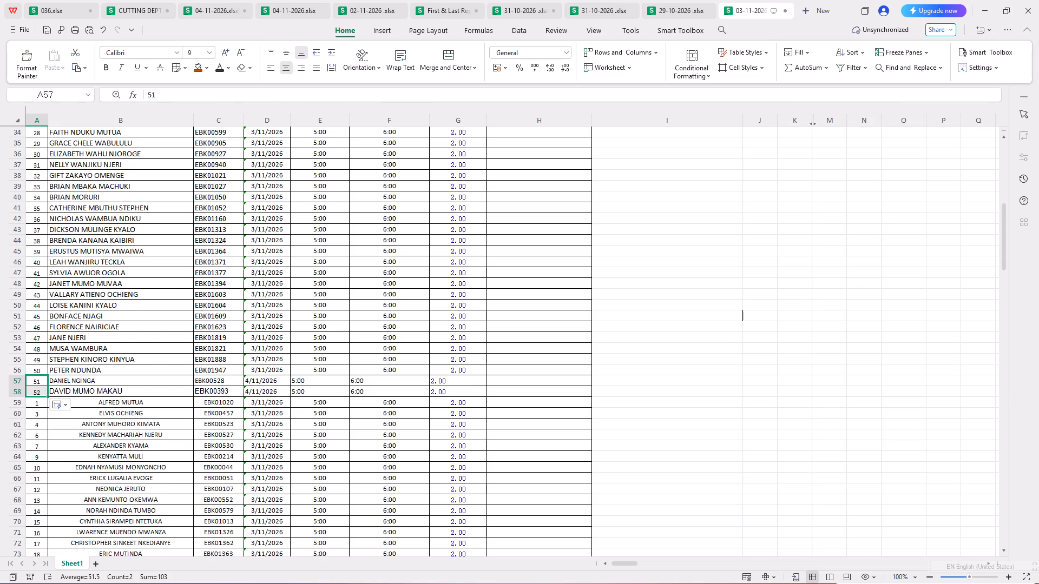
double_click(49, 397)
scroll(49, 397, up, 3)
scroll(112, 319, up, 3)
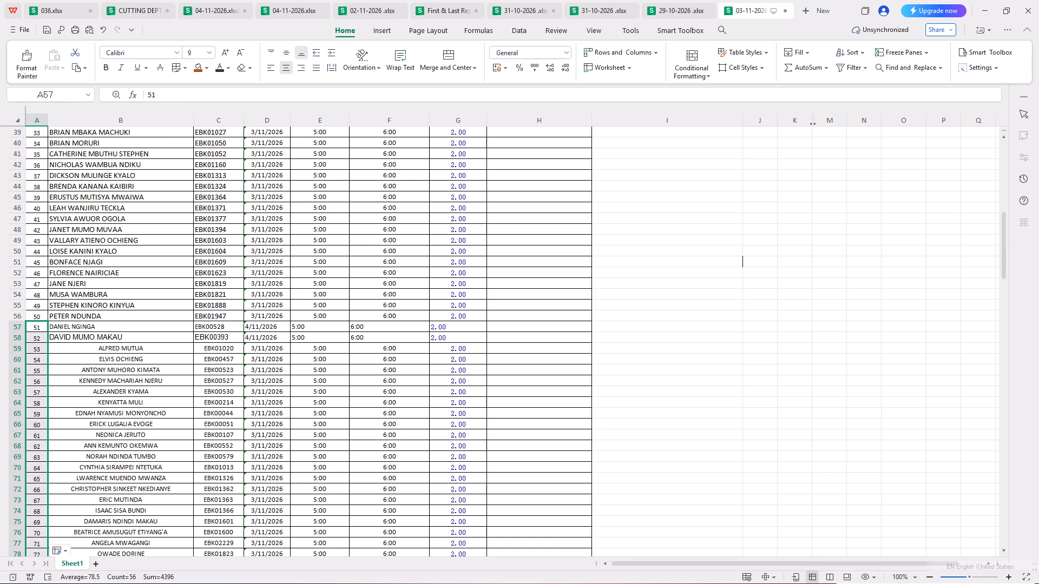
scroll(87, 343, down, 9)
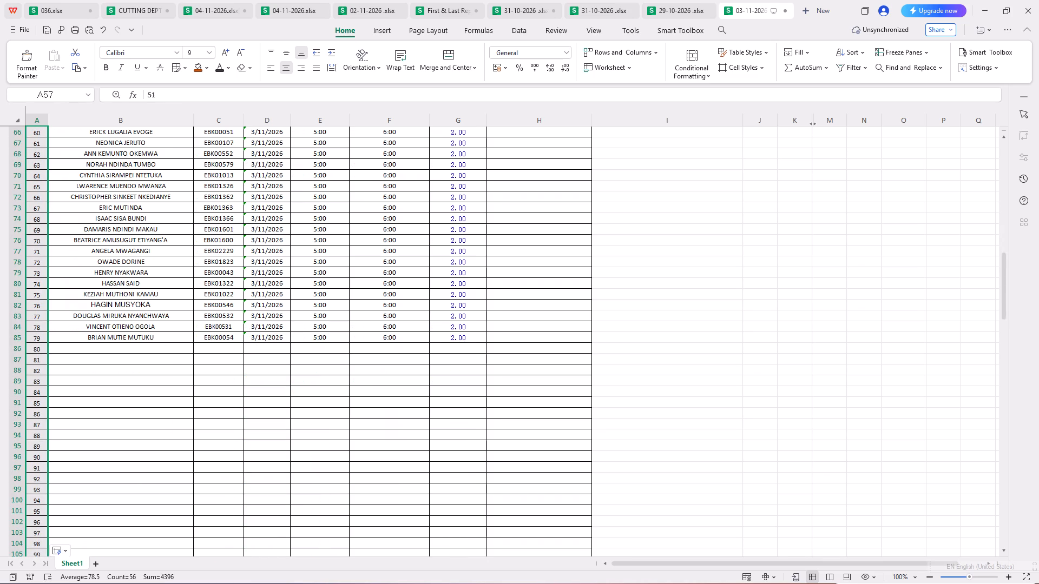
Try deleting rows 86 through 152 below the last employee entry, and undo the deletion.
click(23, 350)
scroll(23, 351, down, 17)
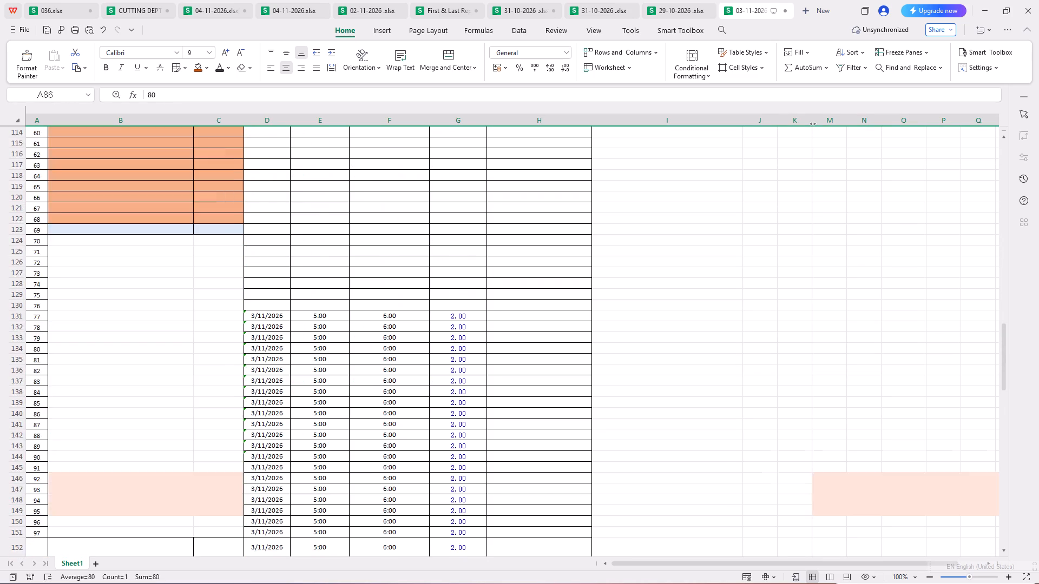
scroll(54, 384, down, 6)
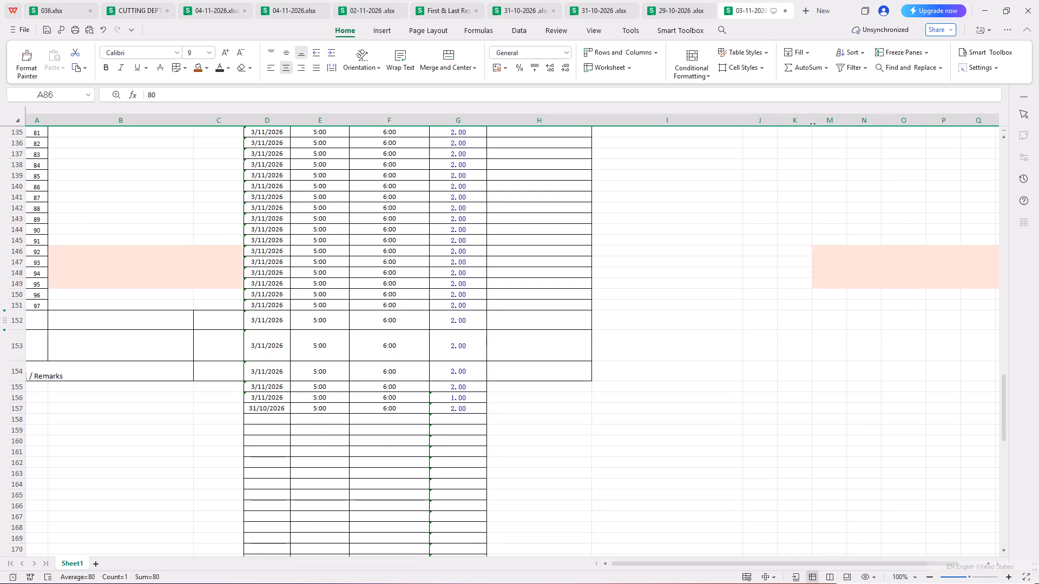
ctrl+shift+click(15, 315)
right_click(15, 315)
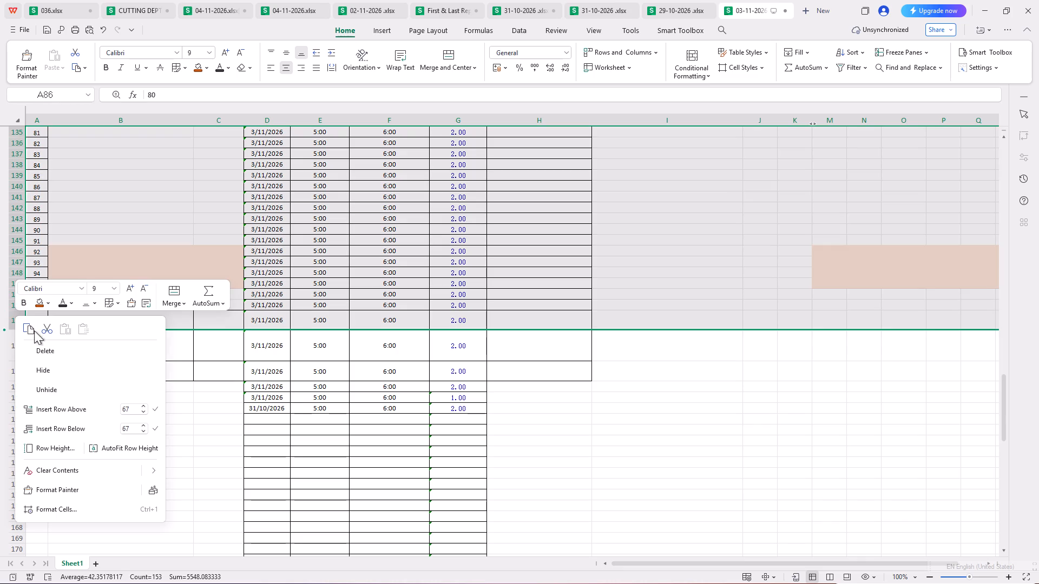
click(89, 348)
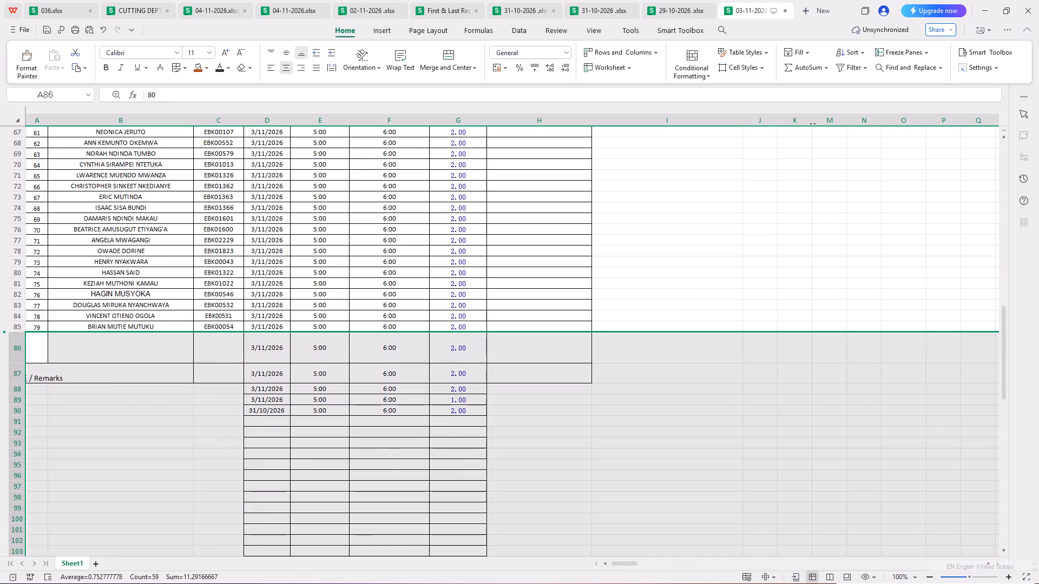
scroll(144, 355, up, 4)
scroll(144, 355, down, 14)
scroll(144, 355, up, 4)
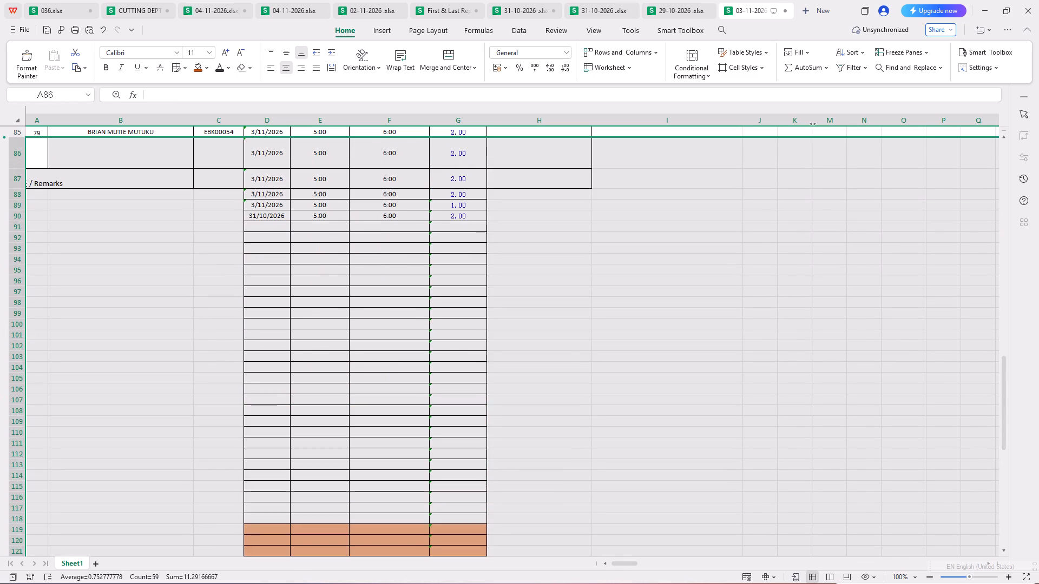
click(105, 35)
Delete the unused rows 86 through 152 below the last employee entry in the 03-11-2026 form.
scroll(156, 185, down, 7)
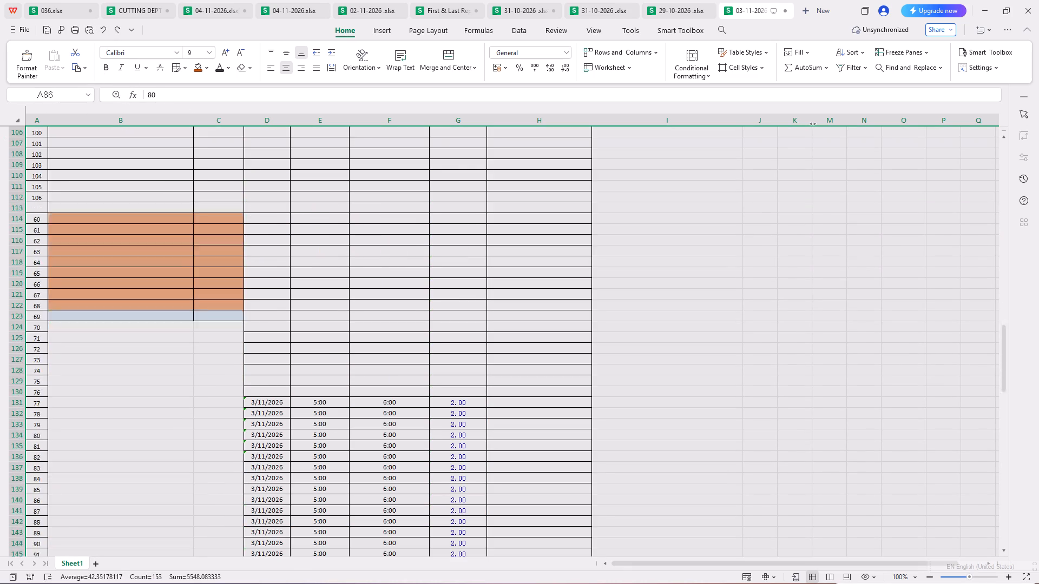
scroll(177, 334, down, 7)
right_click(181, 357)
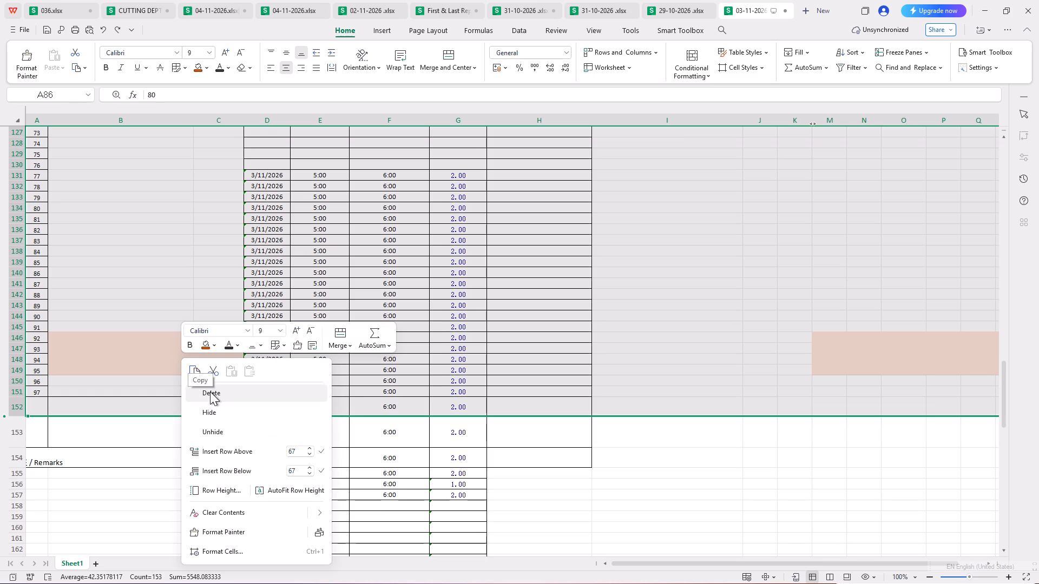
click(210, 391)
scroll(210, 391, down, 9)
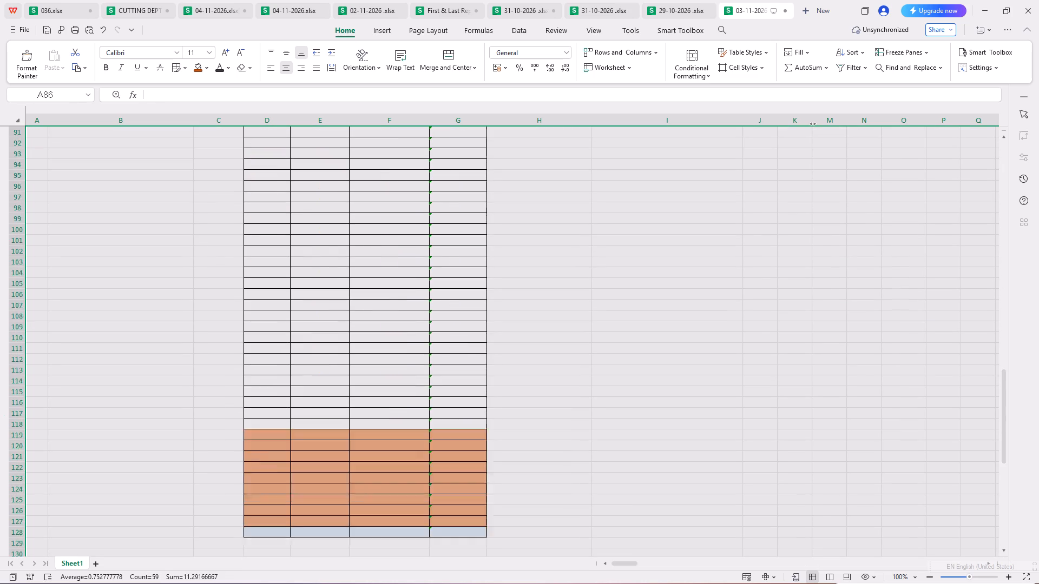
Delete the unused cells A88:H133 below the remarks row in the 03-11-2026 form.
scroll(207, 386, down, 5)
scroll(207, 386, up, 10)
click(725, 437)
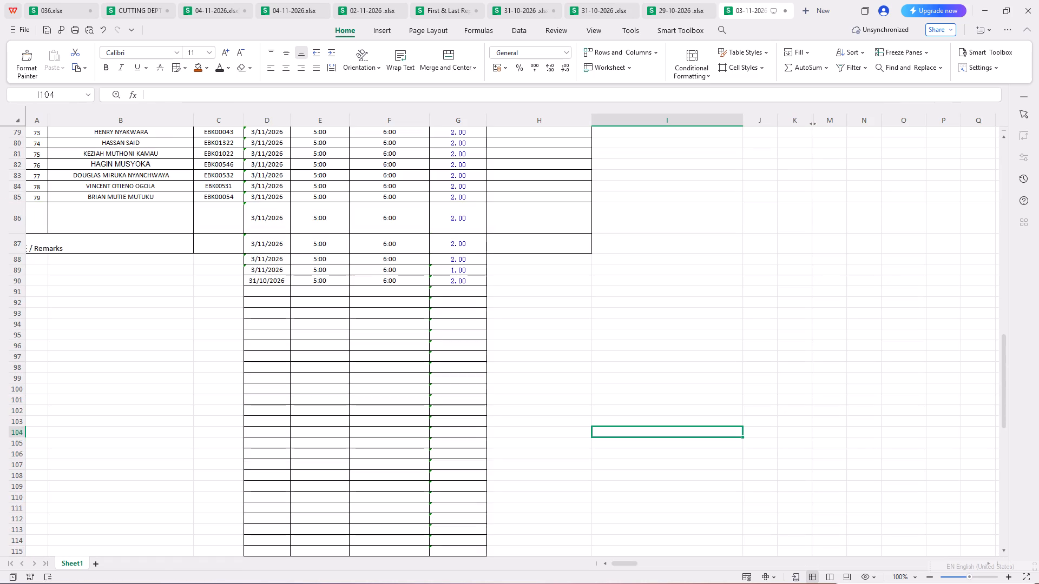
click(13, 260)
scroll(16, 261, down, 9)
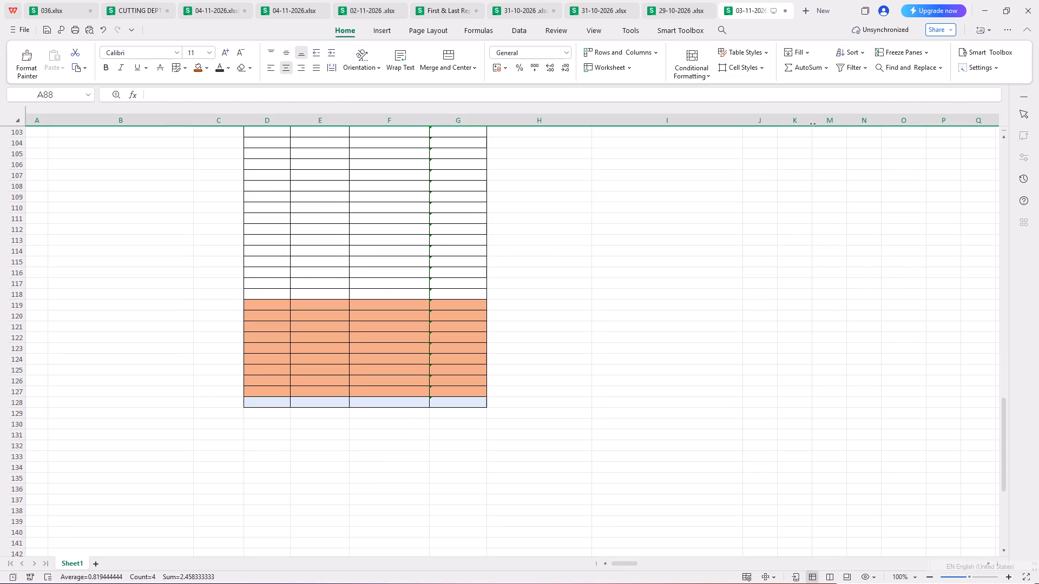
ctrl+shift+drag(53, 441, 490, 459)
right_click(478, 412)
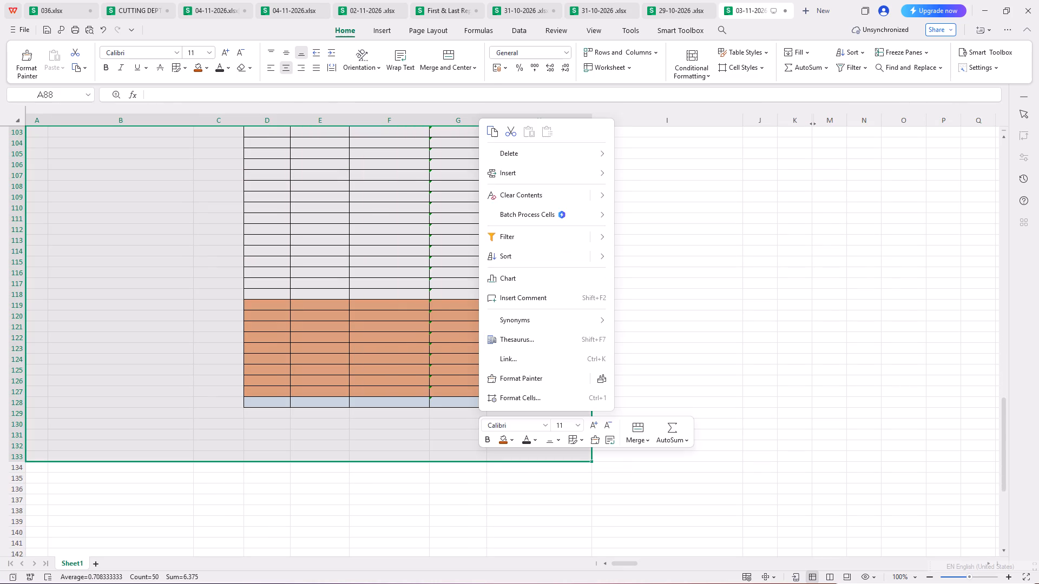
click(626, 158)
scroll(607, 337, up, 5)
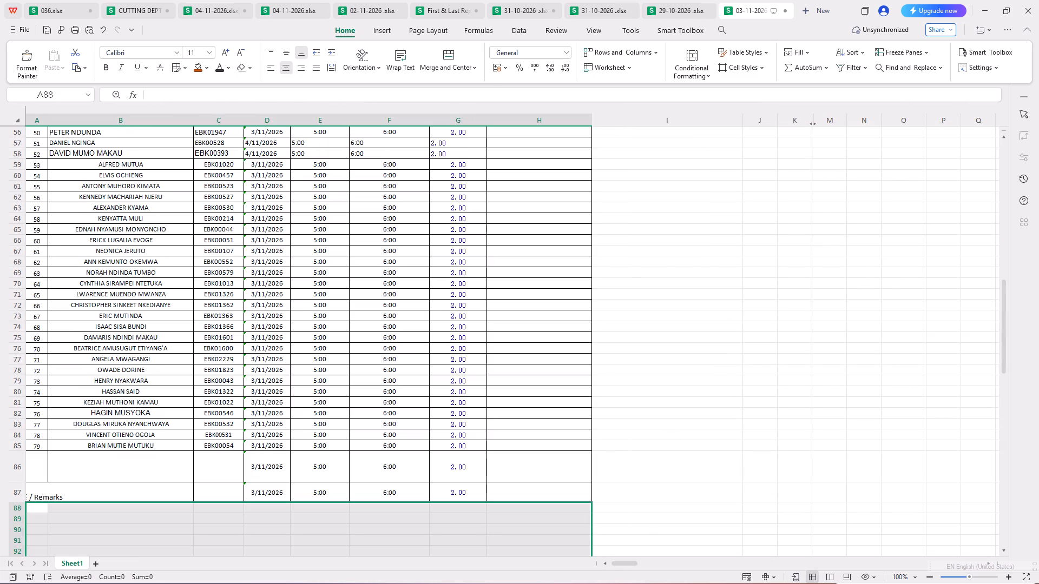
click(661, 397)
Fill the second employee group's cells B59:G85 with dark orange.
scroll(511, 394, up, 2)
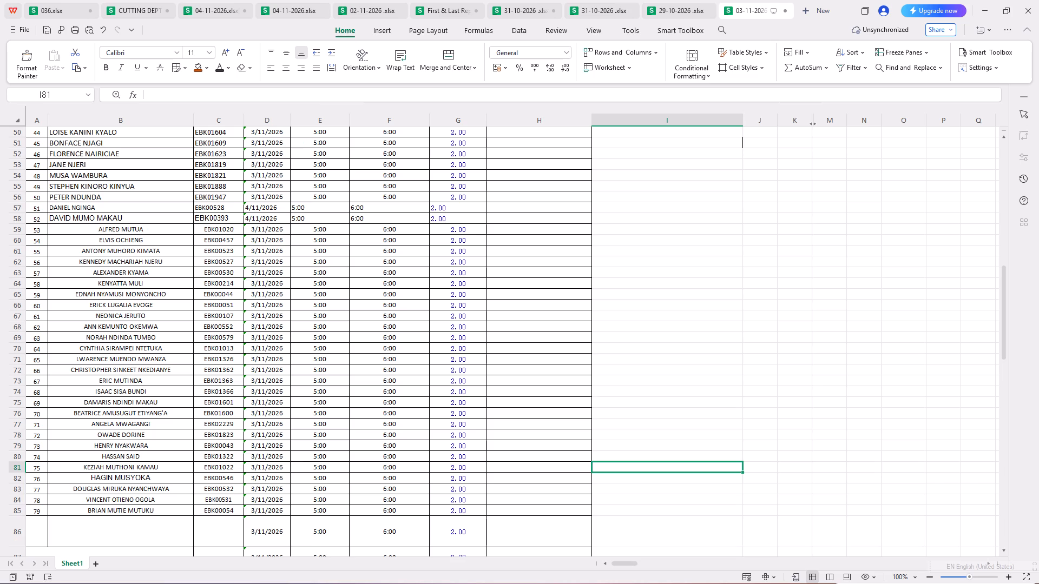
drag(78, 228, 87, 244)
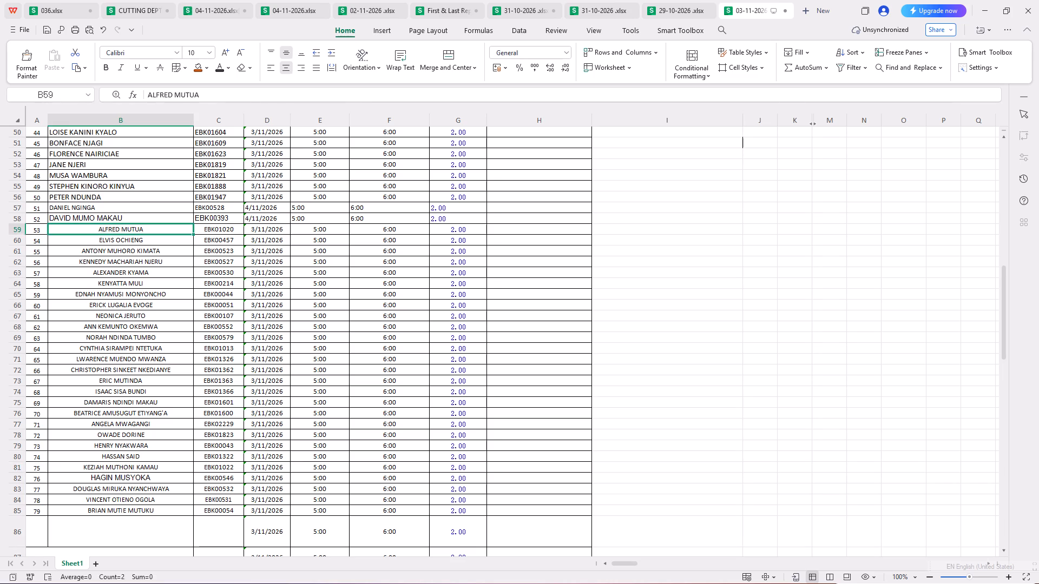
drag(87, 244, 479, 513)
right_click(444, 443)
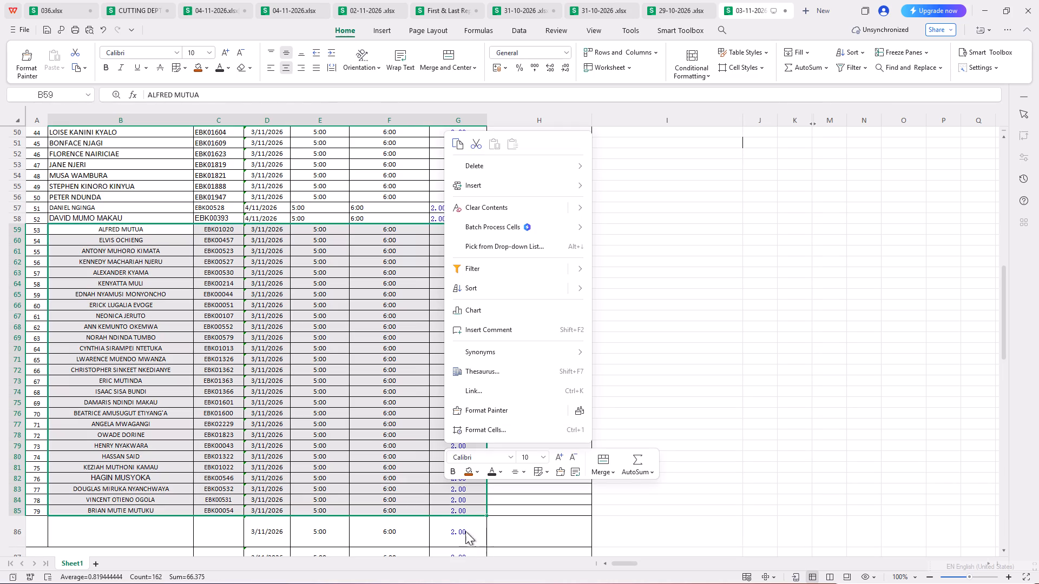
click(466, 475)
click(681, 396)
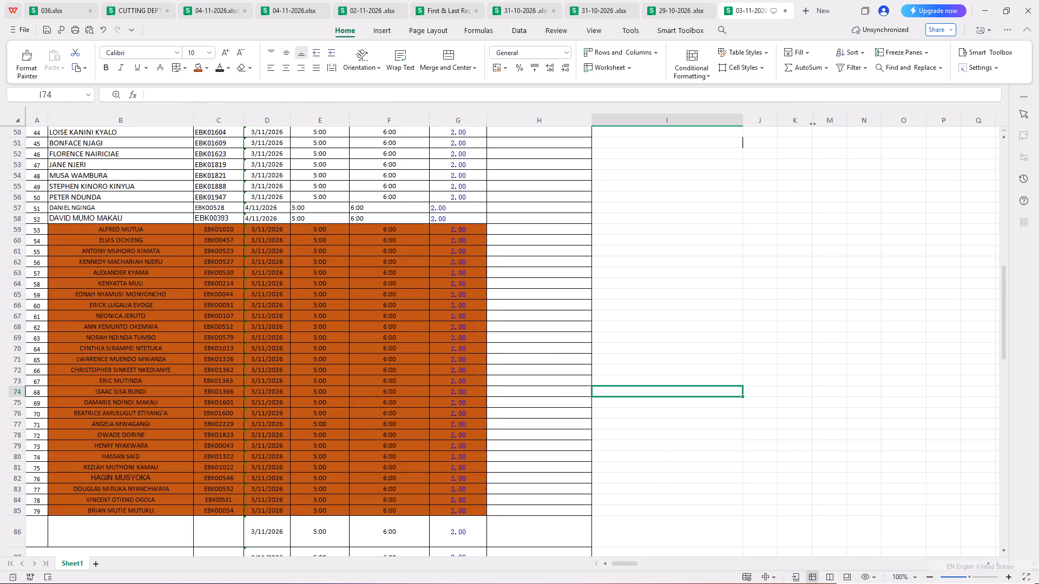
Left-align all the employee entries from row 7 through row 85, columns A to G.
drag(35, 509, 448, 515)
scroll(425, 449, up, 20)
scroll(425, 449, up, 6)
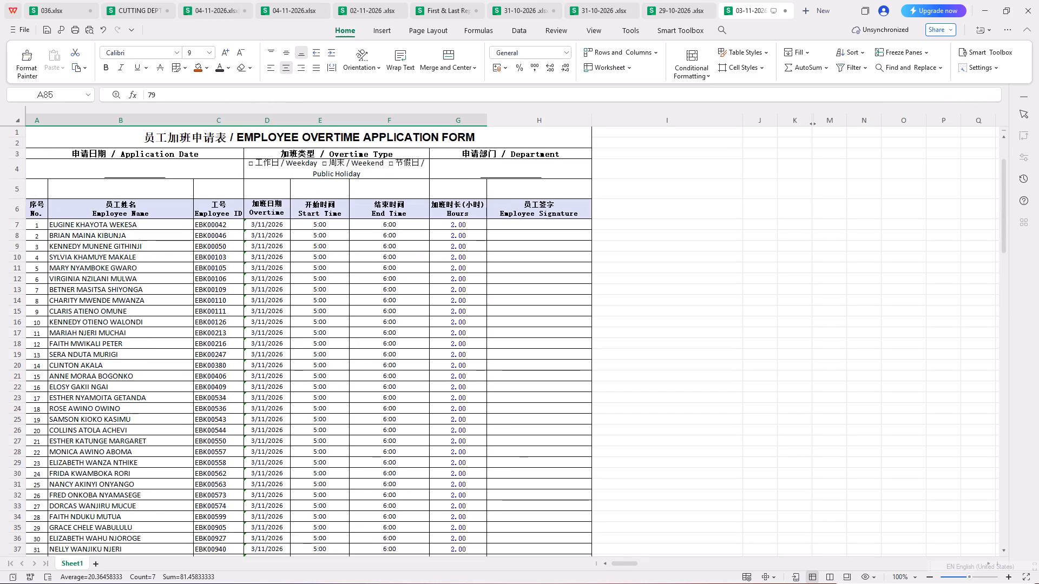
ctrl+shift+drag(32, 224, 470, 226)
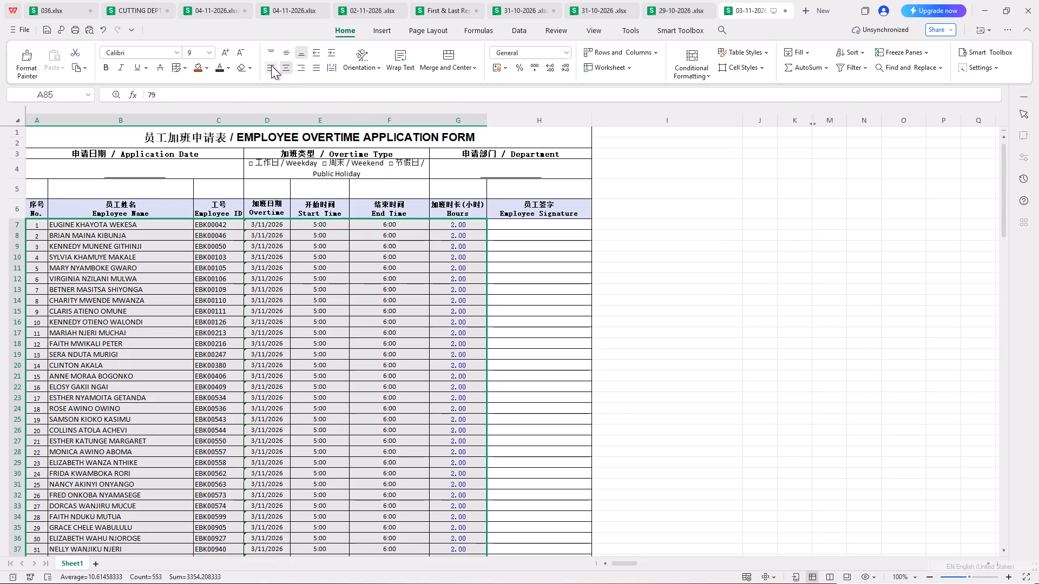
click(271, 65)
click(710, 318)
scroll(468, 303, down, 7)
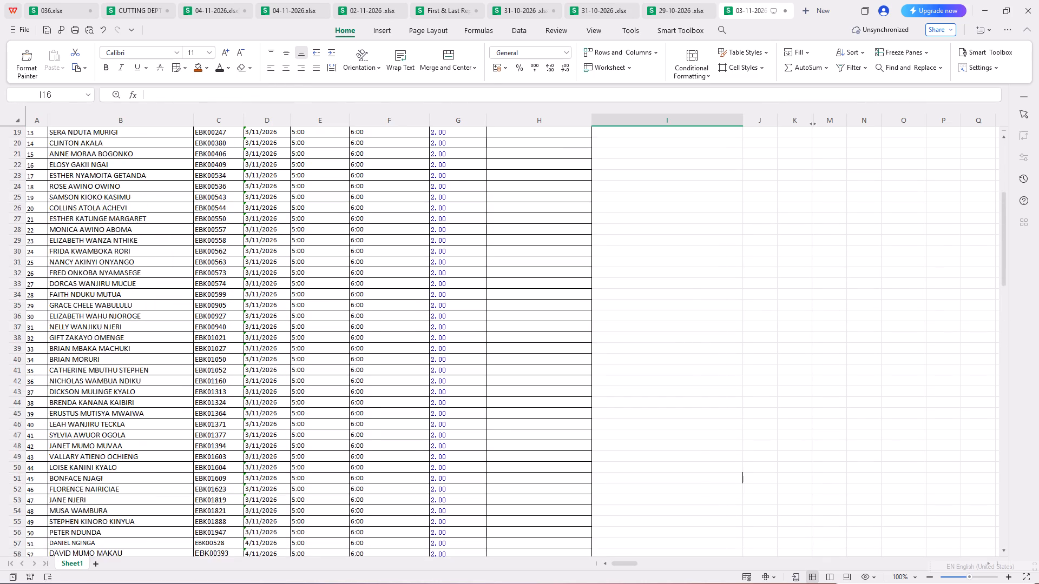
scroll(468, 303, down, 15)
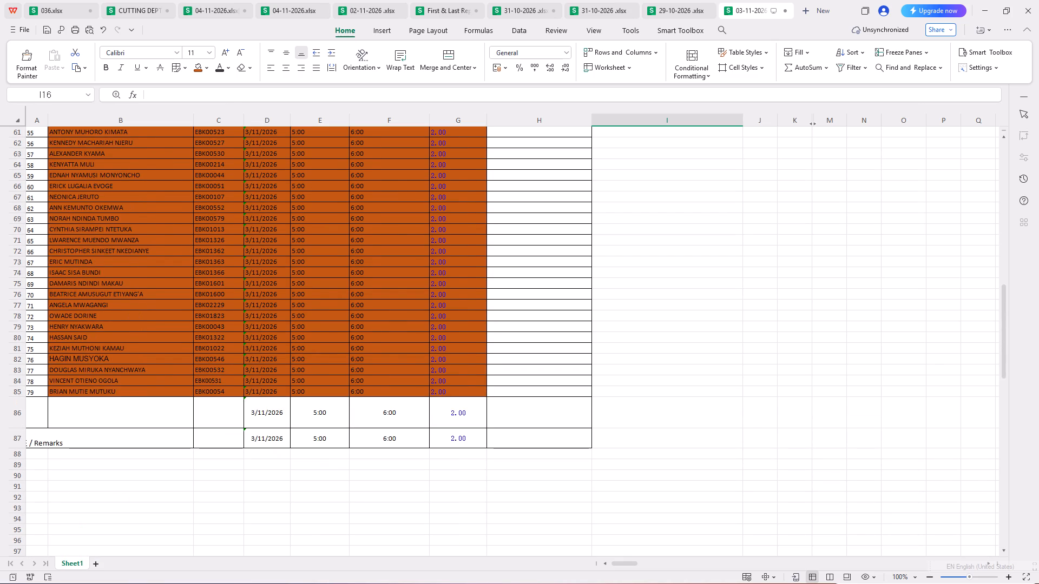
Copy the date 3/11/2026 from D55:D56 over the overtime dates in D57:D58.
scroll(479, 349, up, 6)
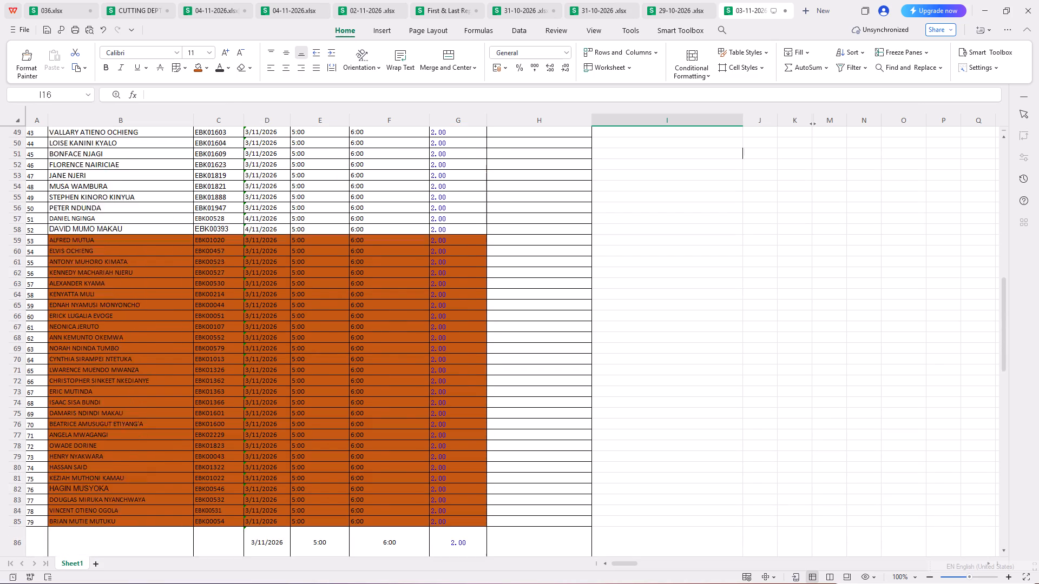
scroll(479, 349, up, 3)
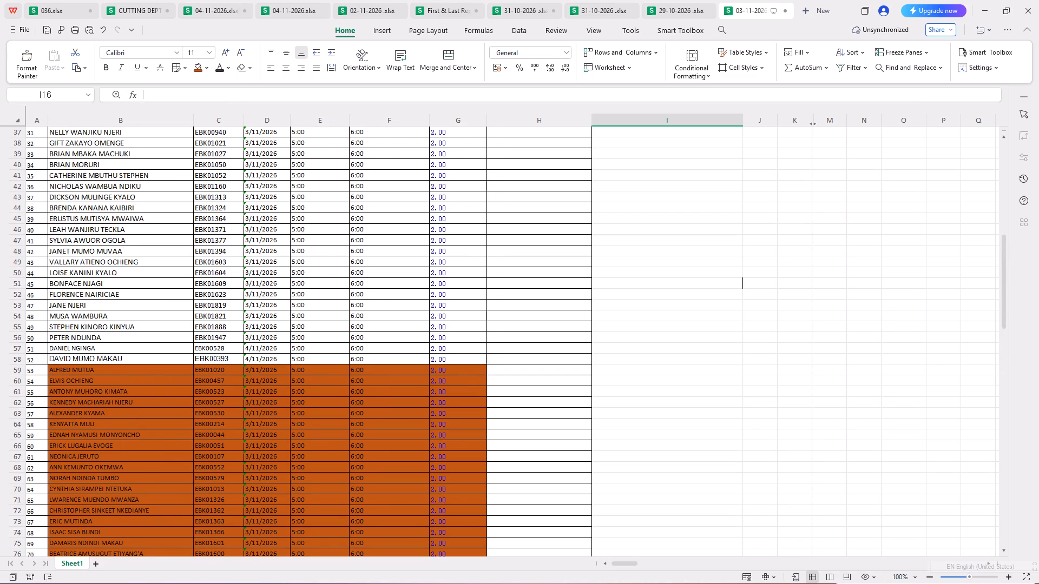
drag(76, 350, 344, 356)
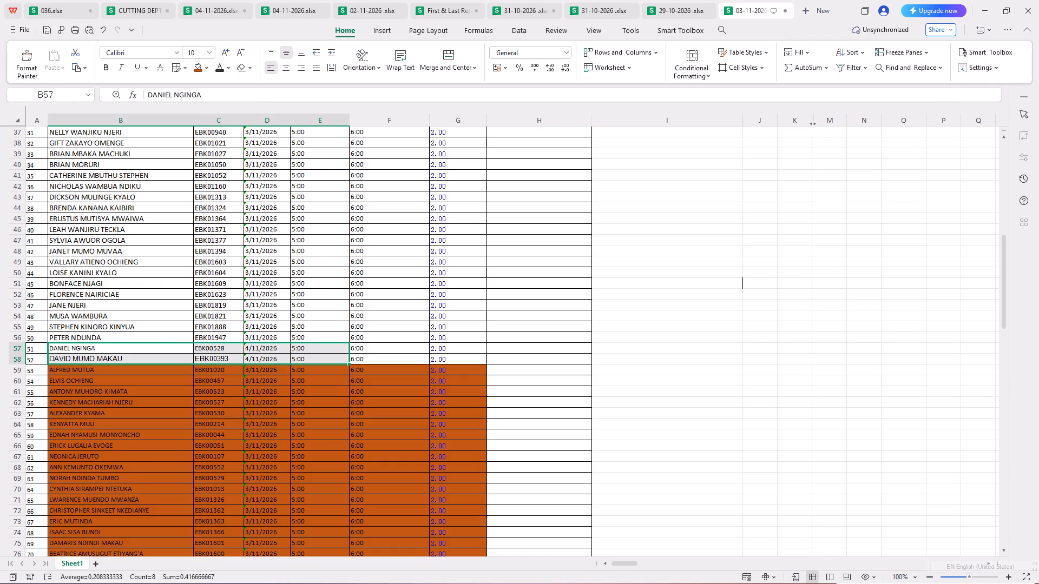
drag(261, 326, 261, 340)
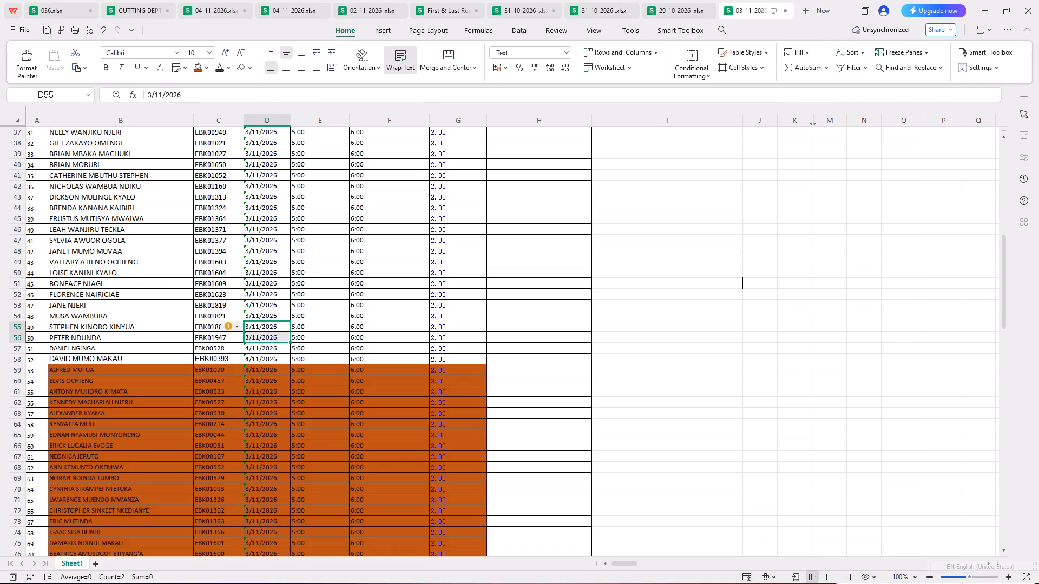
key(ctrl+c)
click(269, 353)
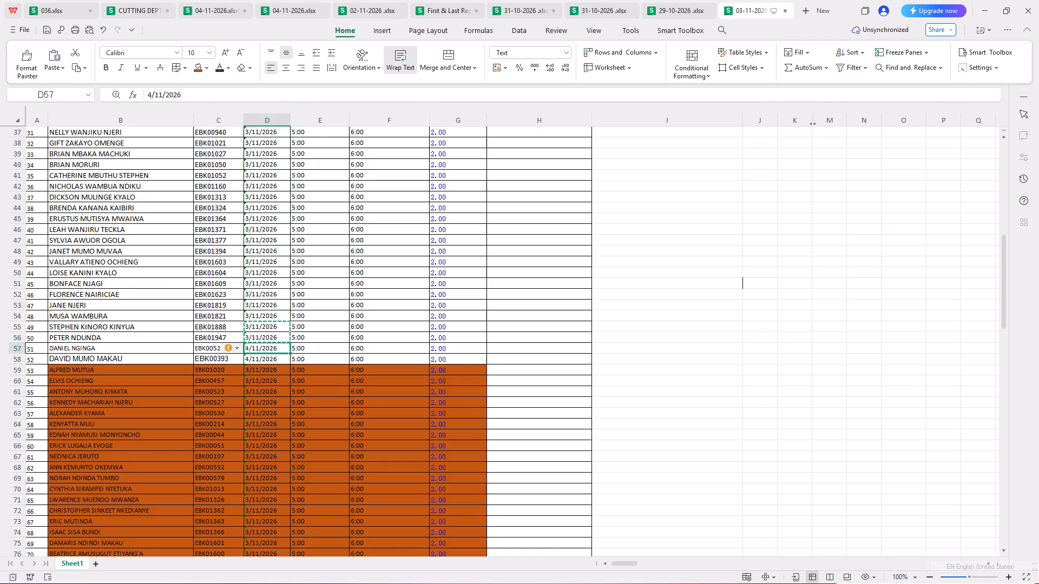
key(ctrl+v)
click(691, 318)
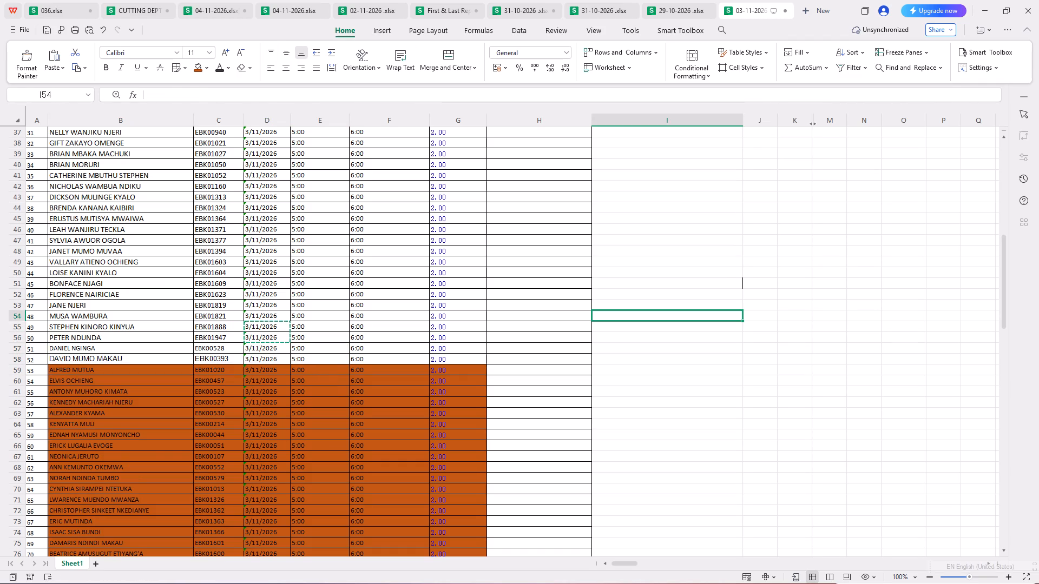
Copy the names and IDs in B57:C58 to the blank area at I40 in the 02-11-2026 form.
drag(82, 350, 233, 355)
key(ctrl+c)
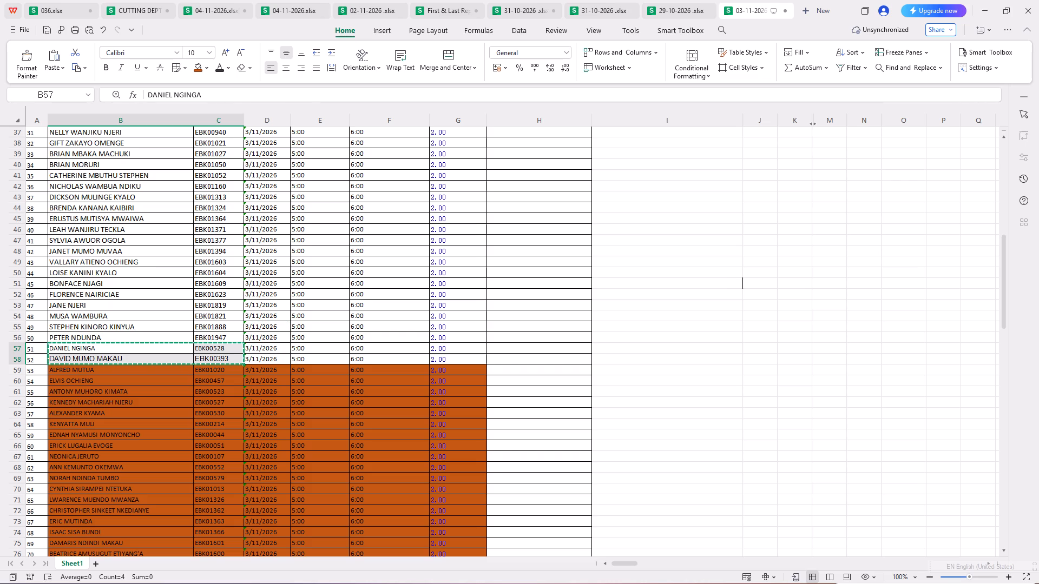
click(350, 9)
scroll(338, 178, down, 8)
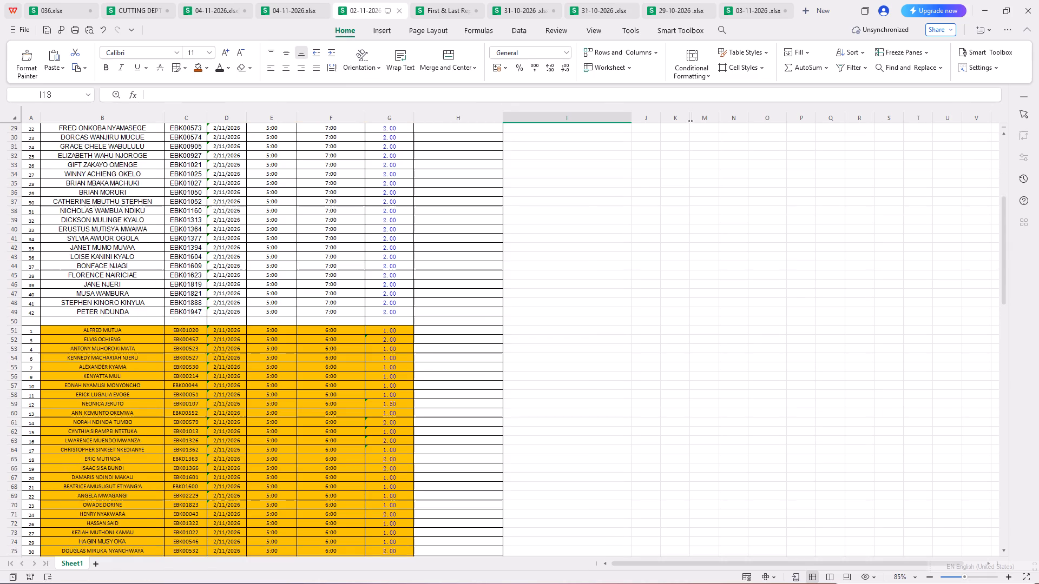
scroll(325, 283, down, 5)
scroll(348, 252, up, 7)
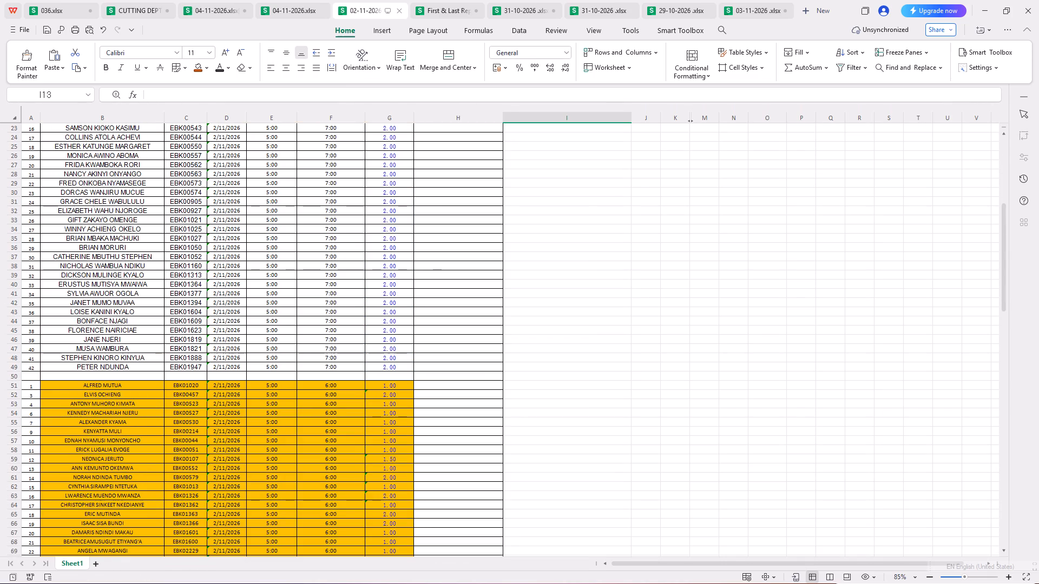
scroll(352, 252, up, 4)
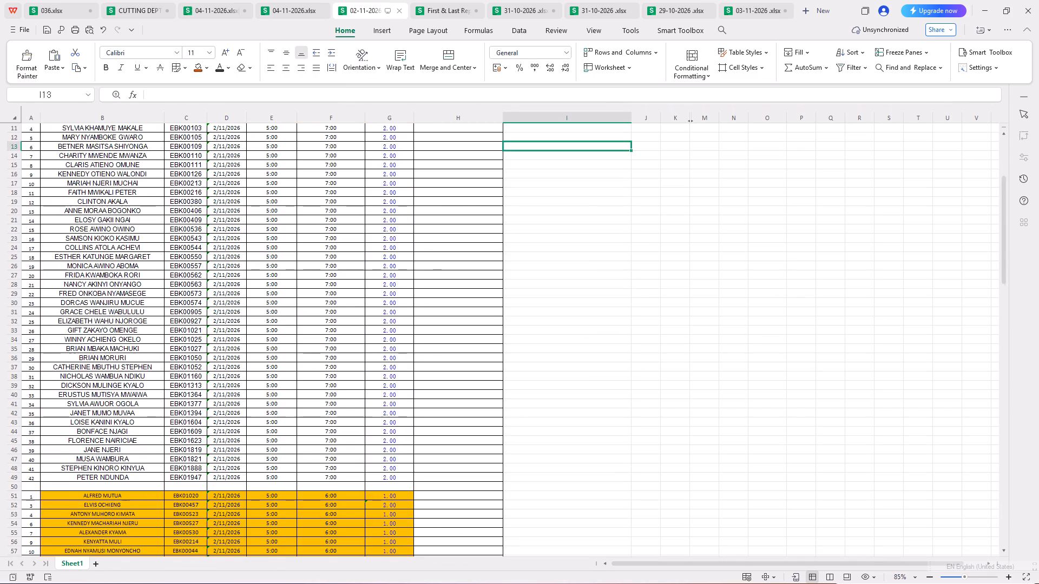
scroll(352, 252, up, 4)
scroll(352, 252, down, 6)
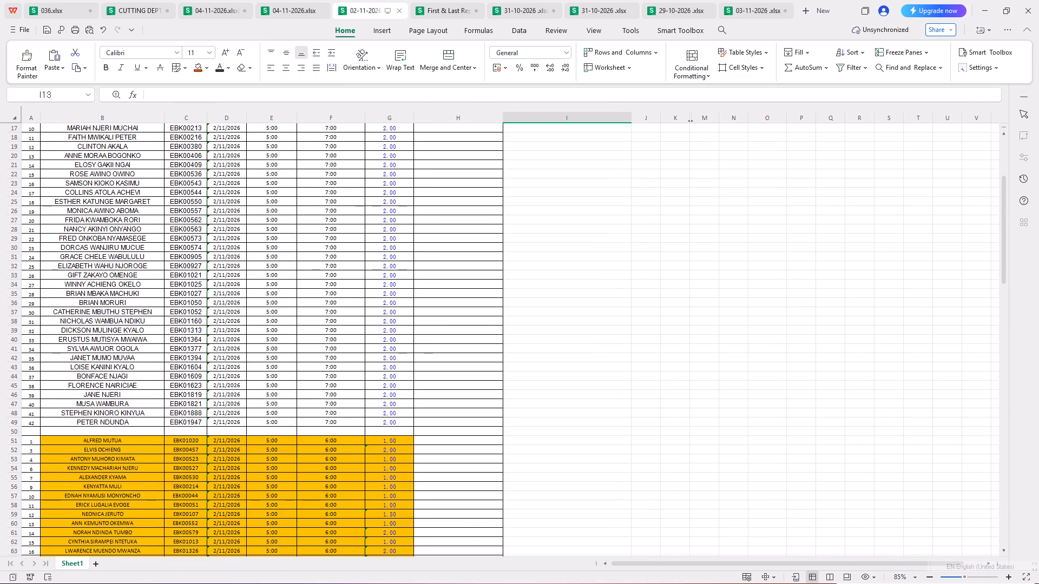
click(616, 337)
key(ctrl+v)
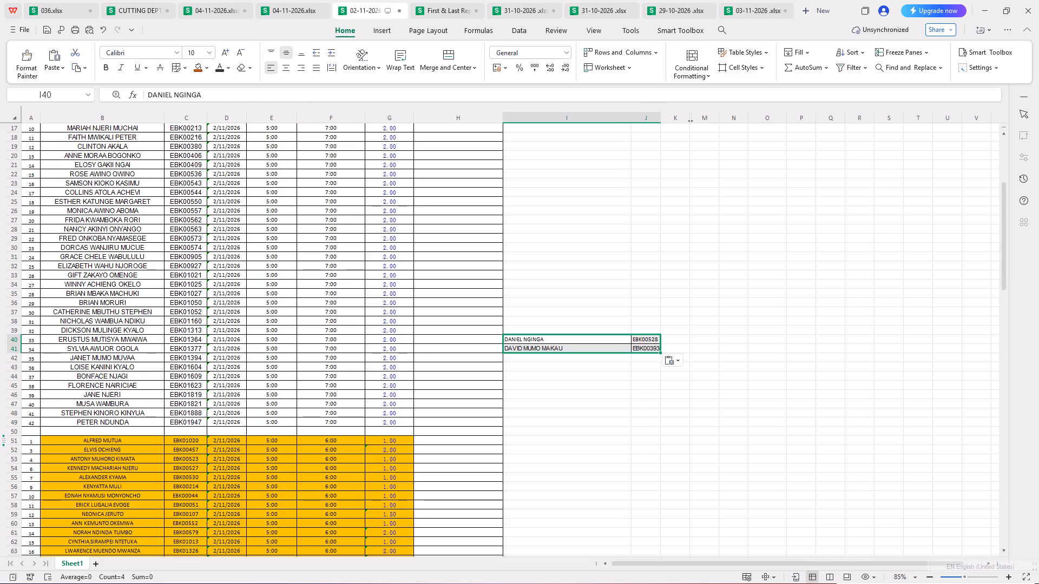
Insert two rows below blank row 50, between the two employee groups.
right_click(17, 436)
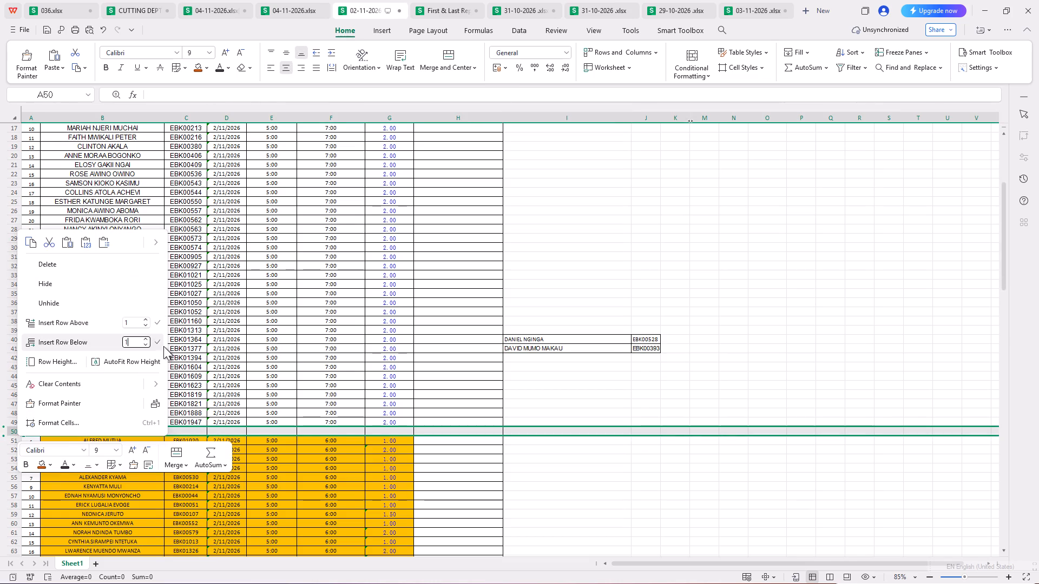
click(147, 339)
click(157, 347)
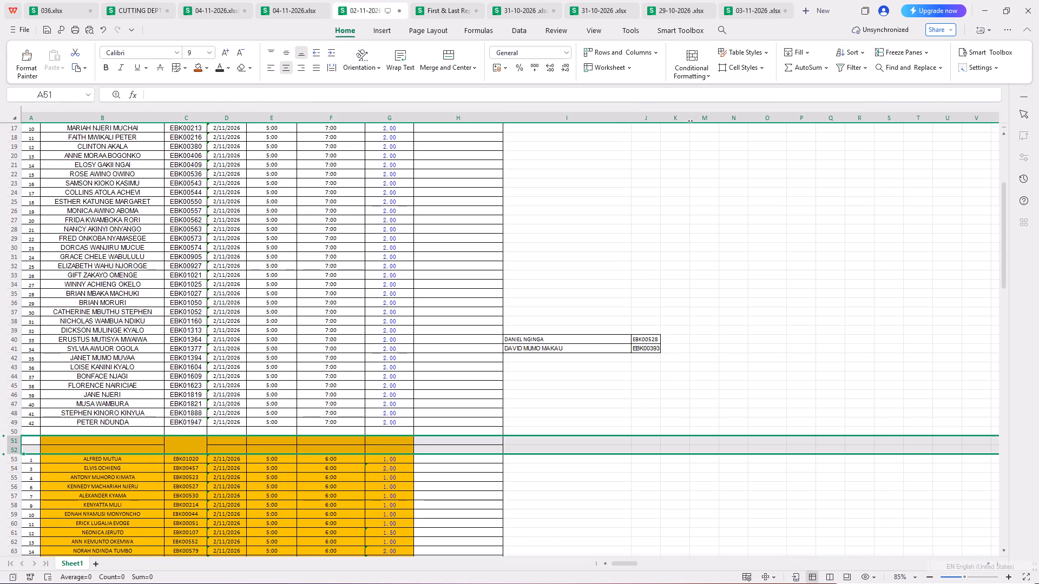
click(590, 411)
Copy the two names and IDs from I40:J41 into B50:C51, below the first employee group.
drag(531, 340, 646, 347)
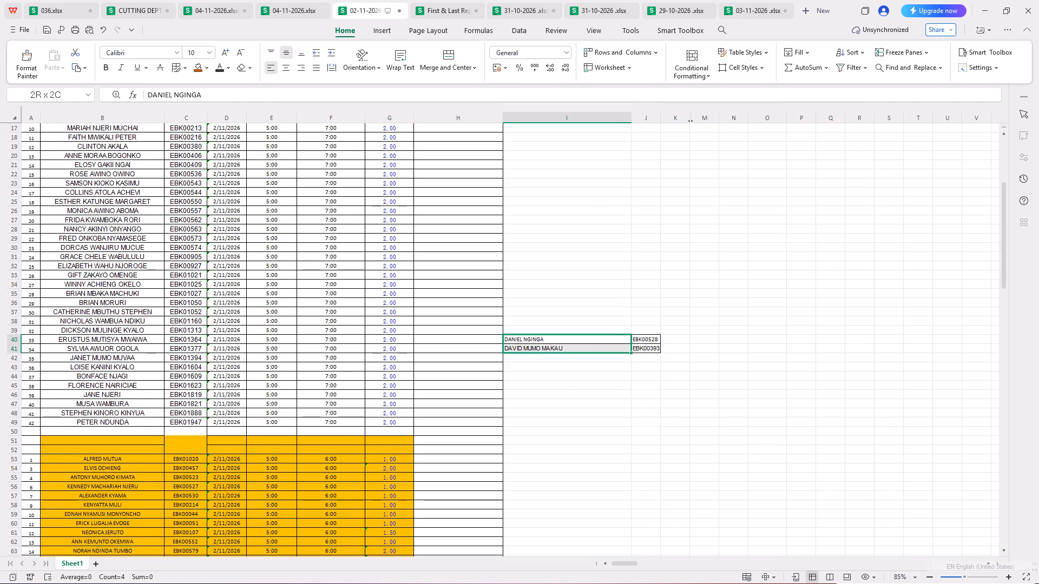
drag(646, 347, 649, 349)
key(ctrl+c)
click(125, 430)
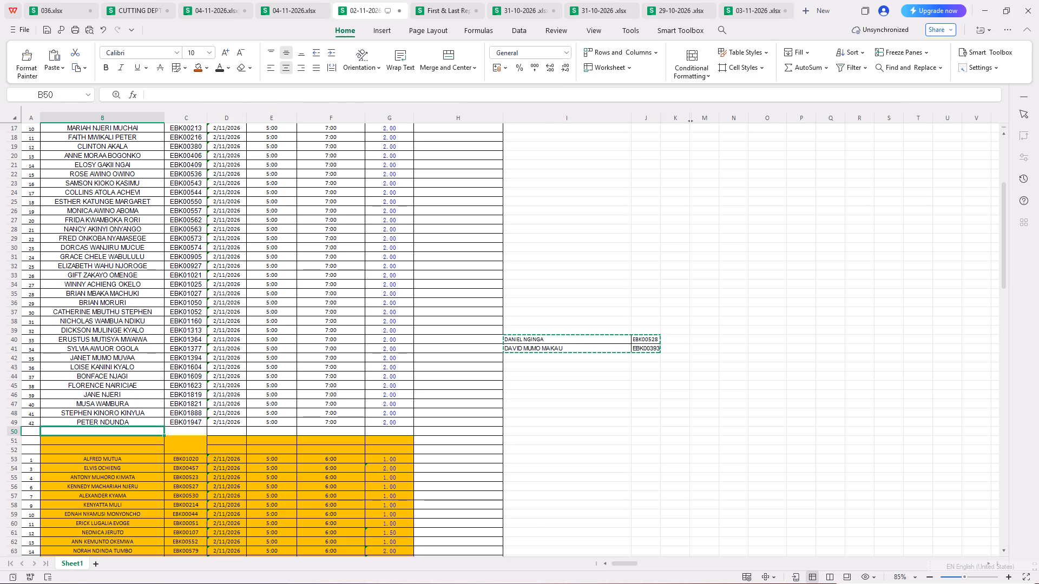
key(ctrl+v)
click(640, 447)
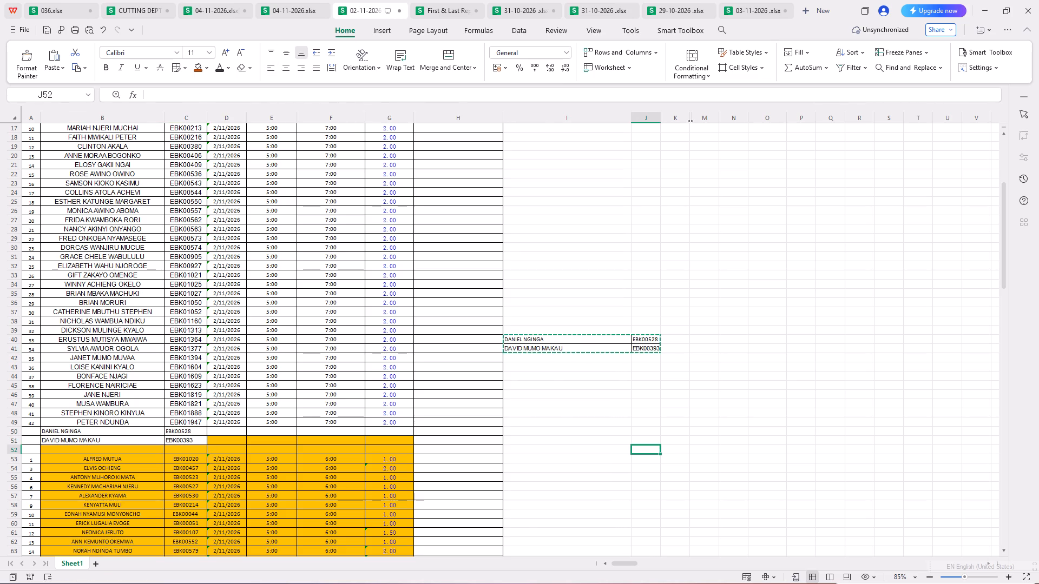
Copy the date, start time, end time and hours from D48:G49 into D50:G51 for the two added employees.
drag(234, 412, 367, 420)
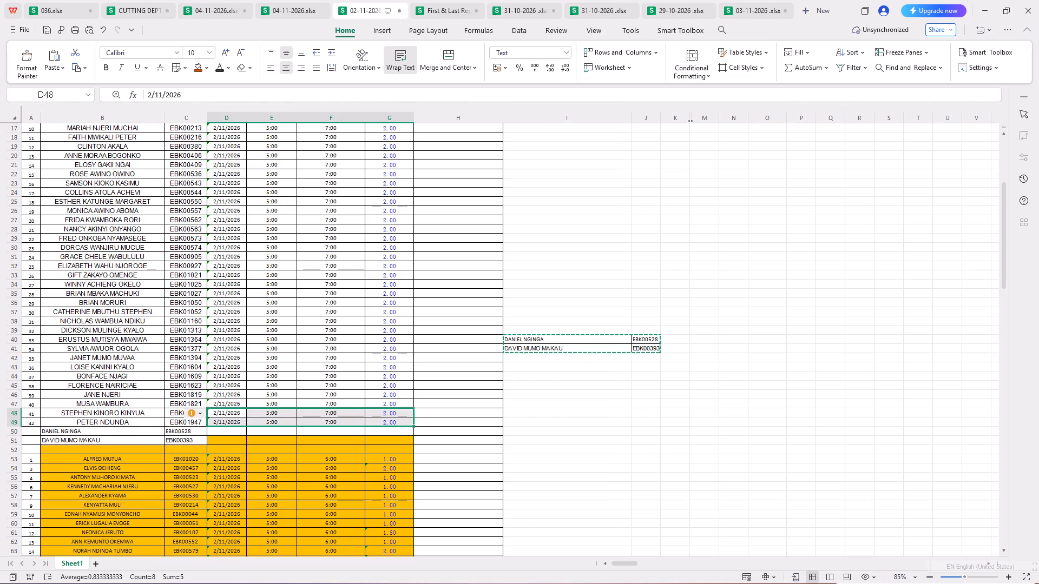
key(ctrl+c)
click(240, 435)
key(ctrl+v)
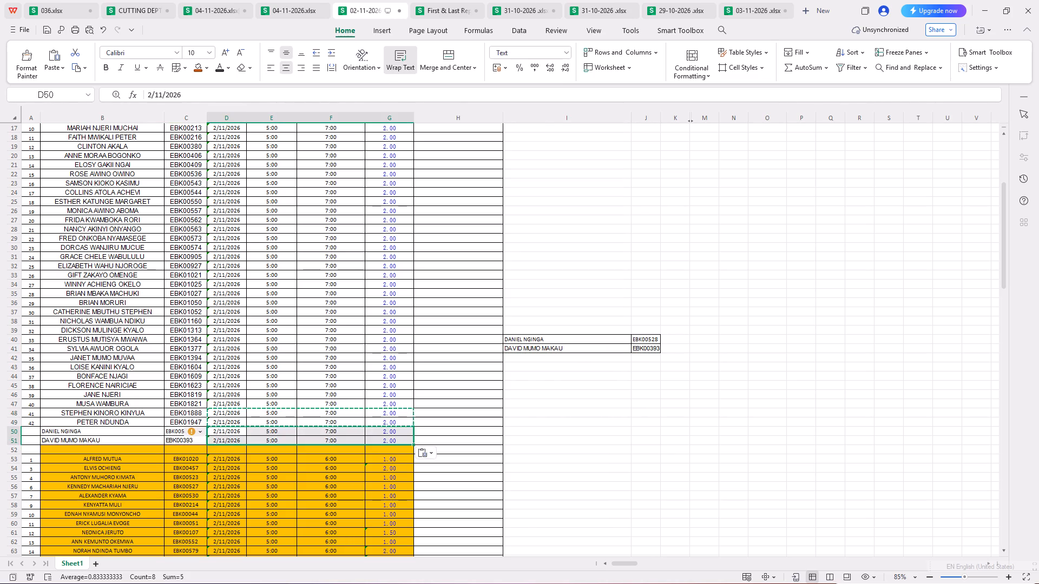
click(626, 463)
Continue the numbering from 42 in A49 down column A, numbering the two added employees 43 and 44.
click(36, 424)
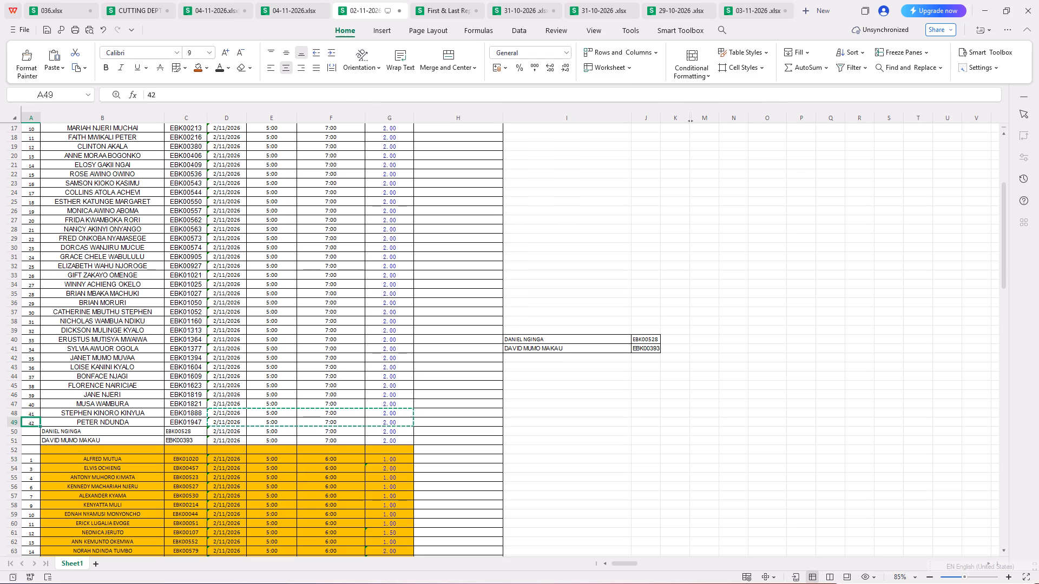
double_click(39, 428)
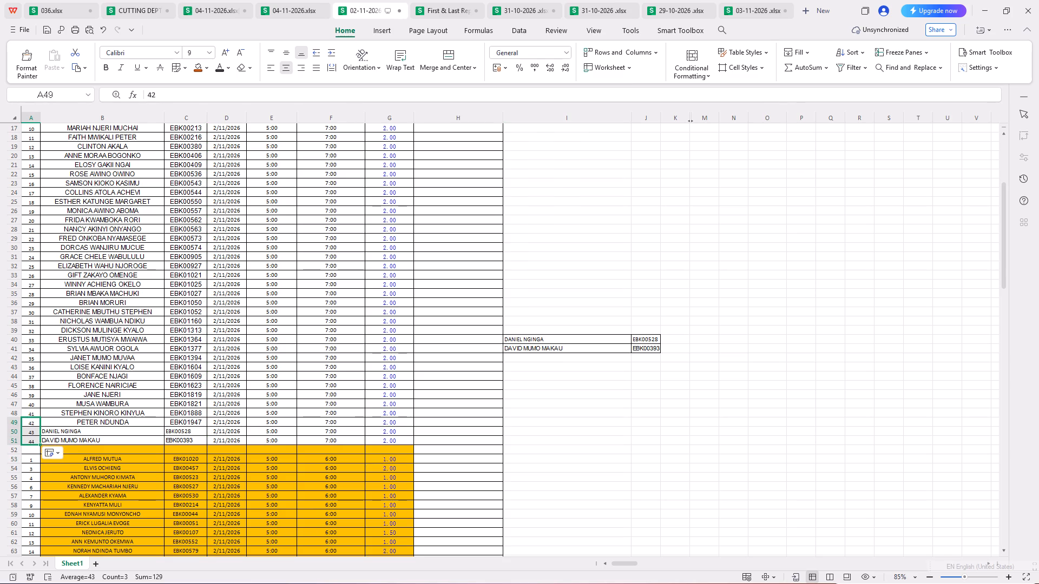
double_click(41, 446)
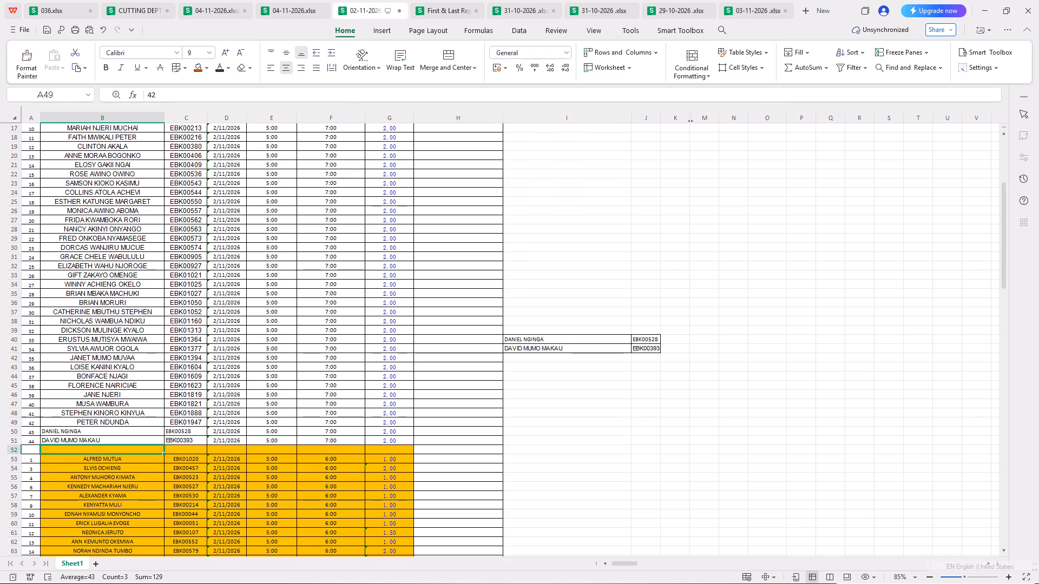
click(38, 441)
double_click(42, 445)
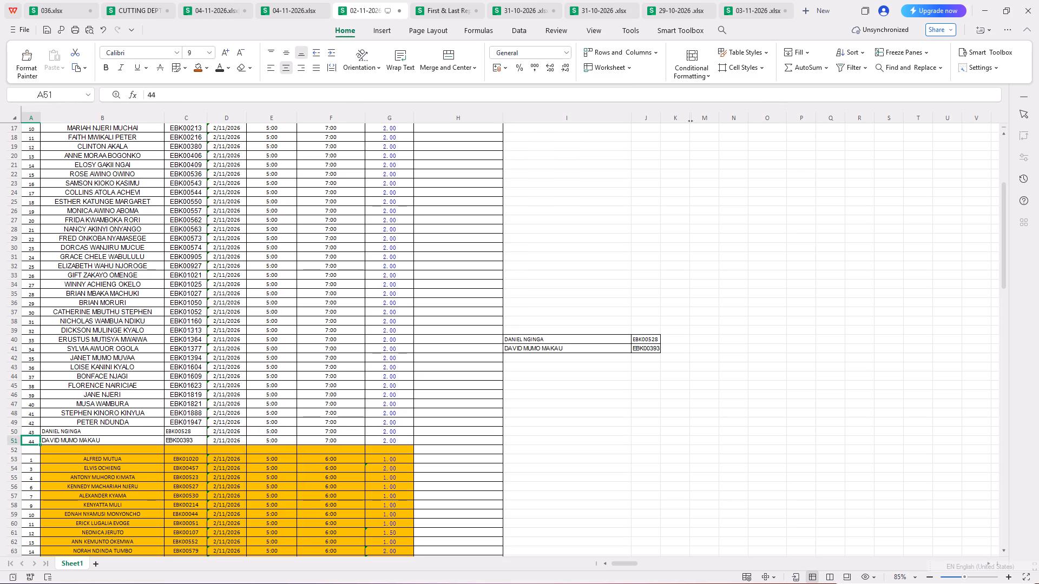
Enter 45 in A52 and continue the numbering down column A to 71 at the last employee in row 78.
double_click(38, 444)
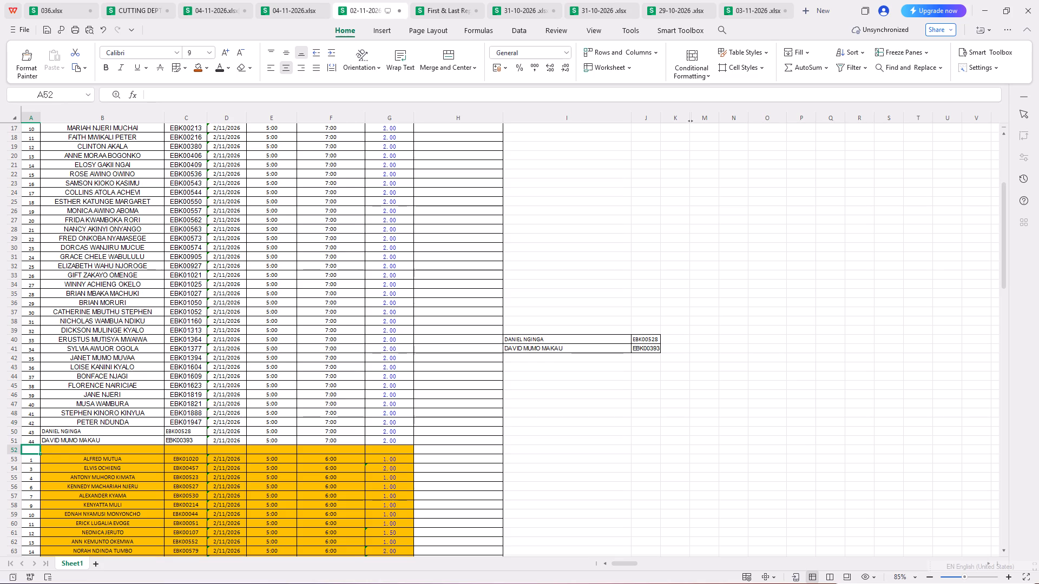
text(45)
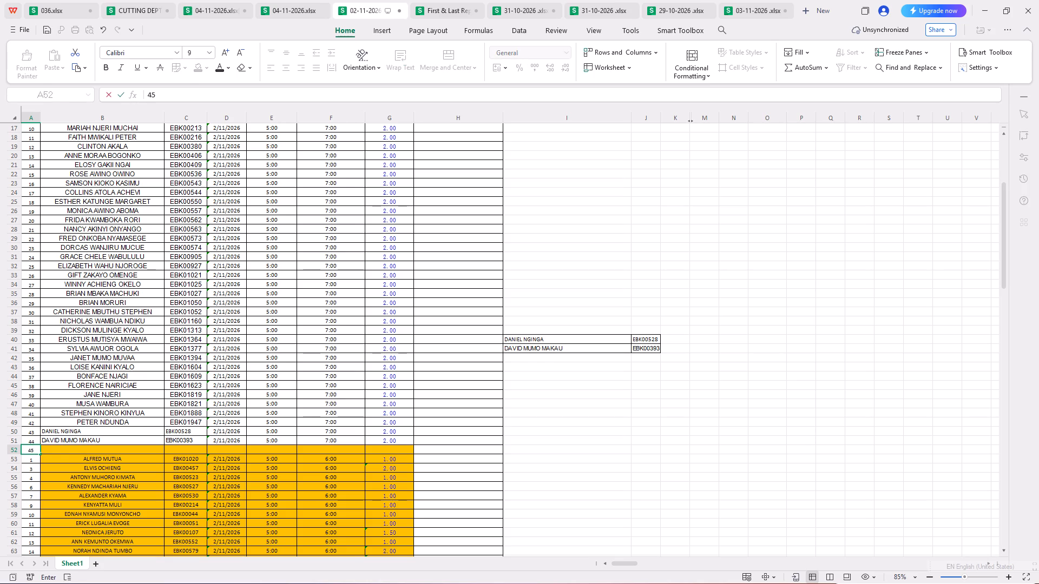
click(559, 472)
click(27, 451)
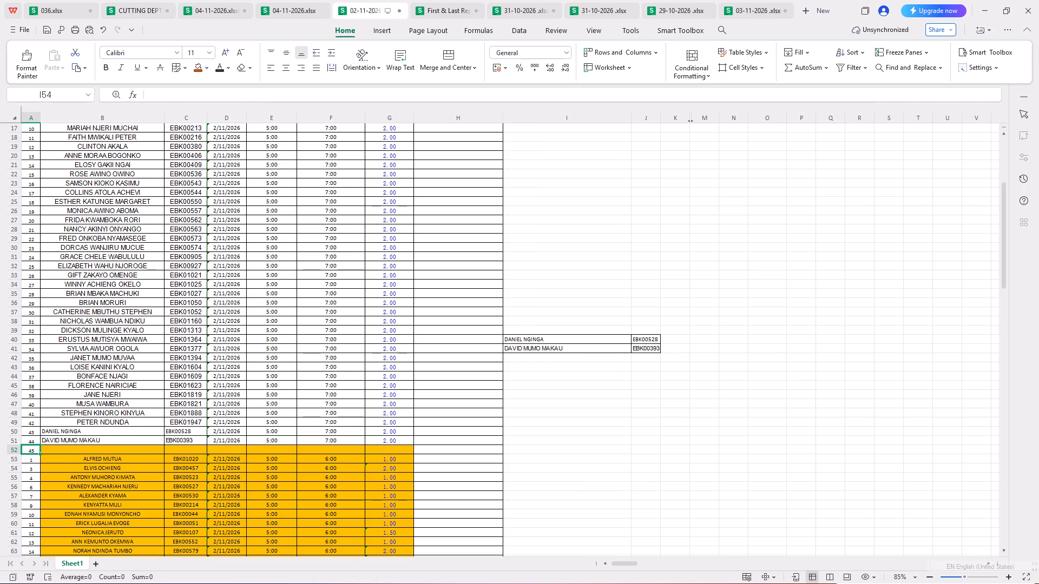
double_click(39, 456)
scroll(39, 456, down, 6)
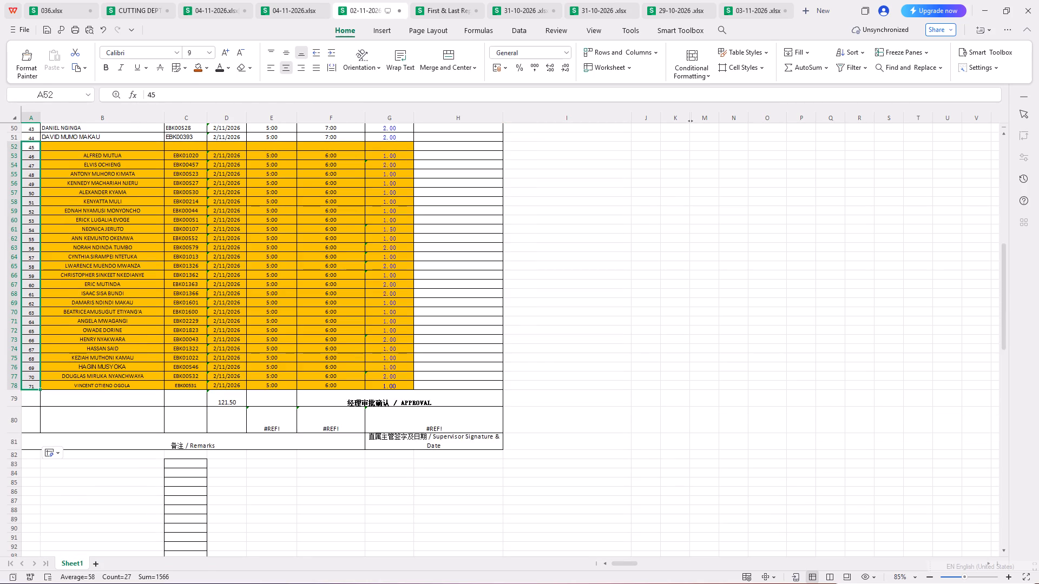
click(340, 500)
Delete the cells I40:K44 holding the two copied employees' names and IDs beside the form, shifting cells left.
scroll(344, 511, up, 14)
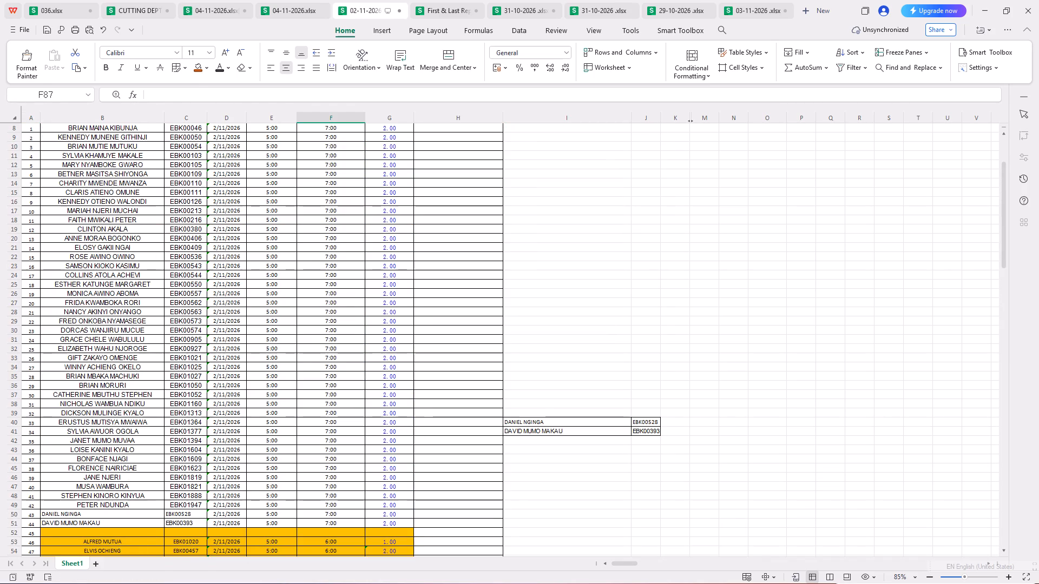
drag(523, 421, 665, 462)
right_click(661, 456)
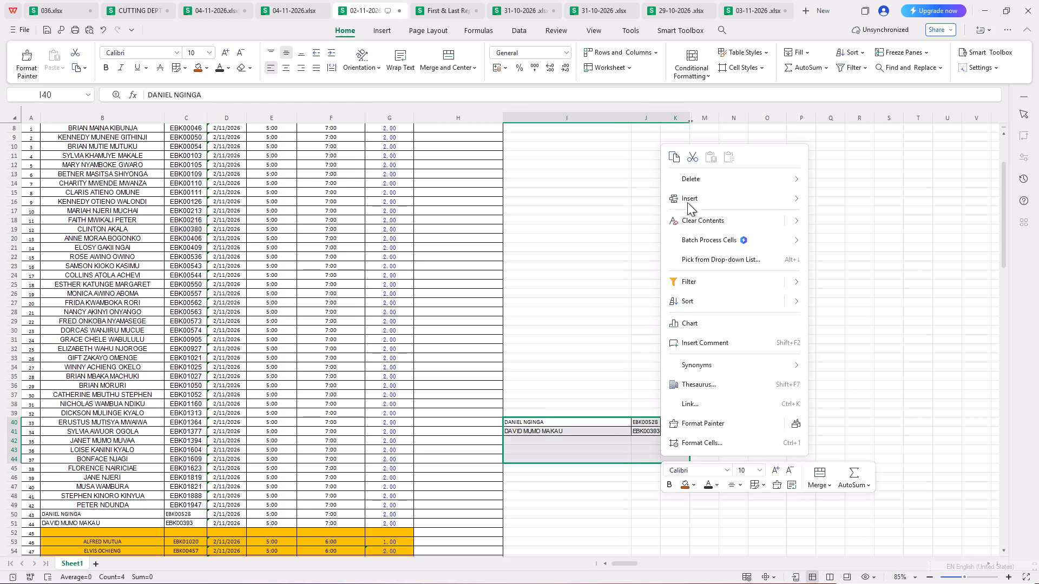
click(851, 194)
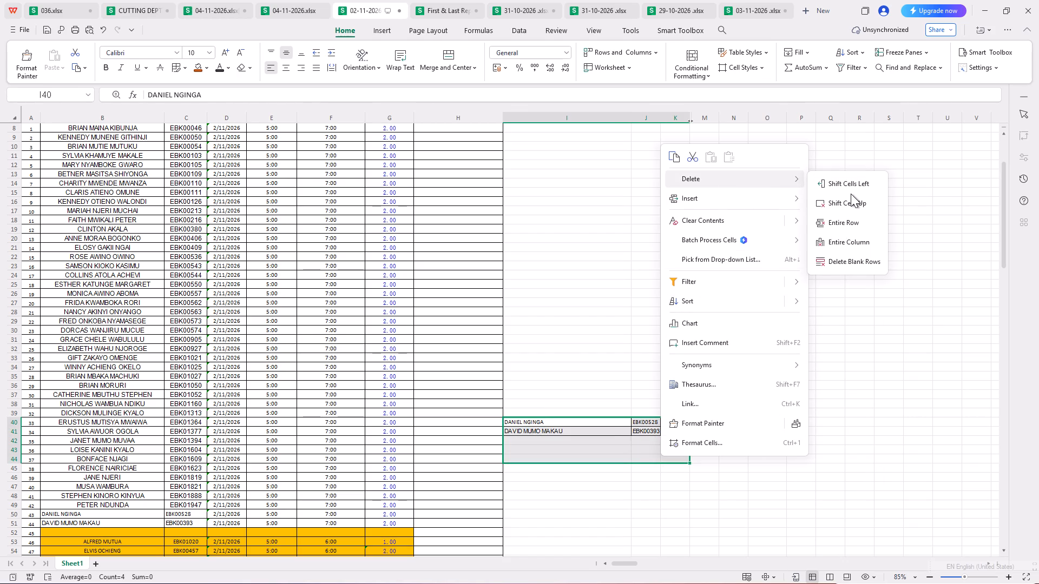
click(851, 184)
click(883, 365)
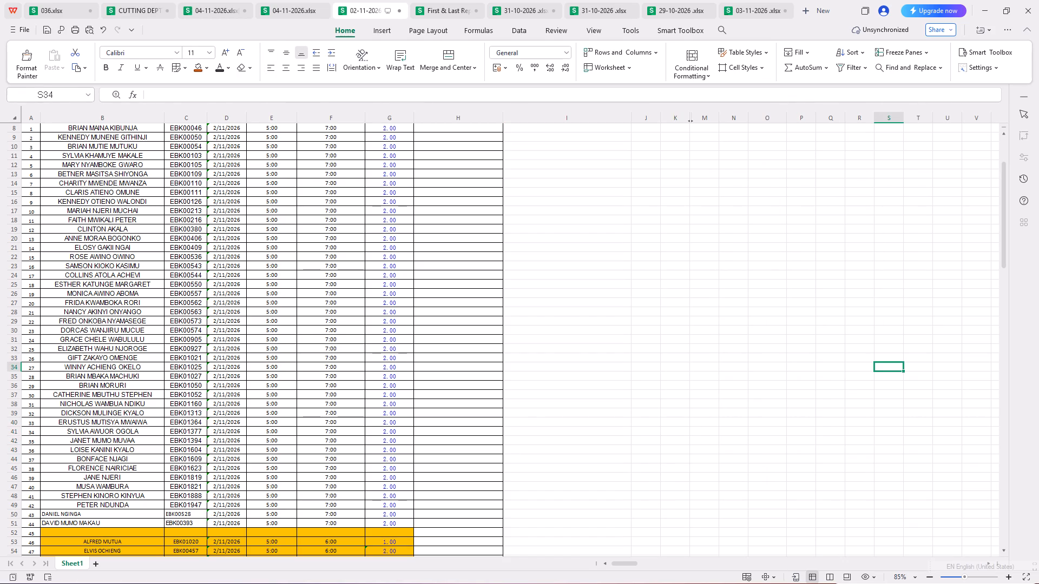
Save the 02-11-2026 workbook.
click(52, 26)
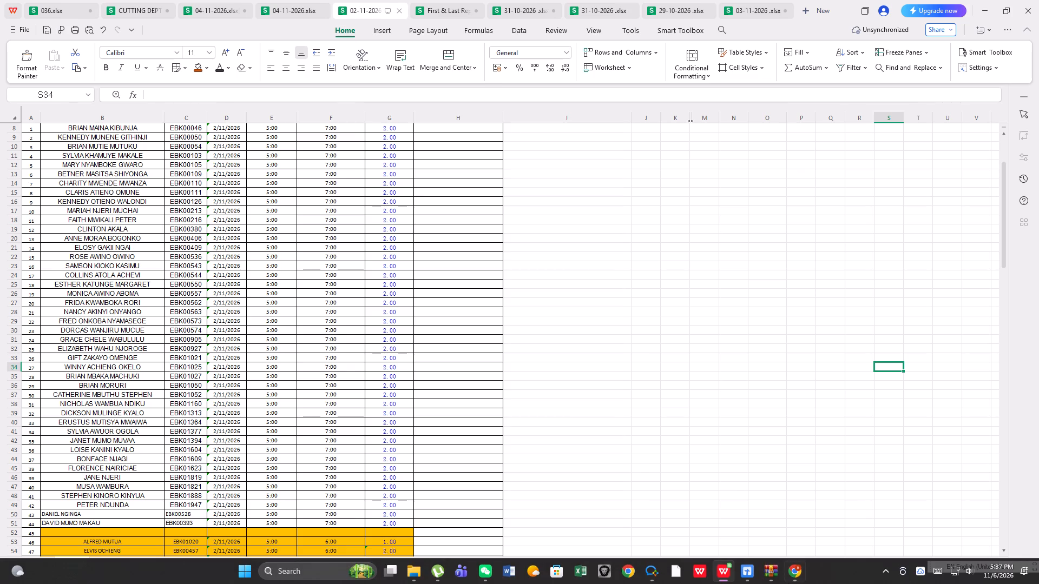
click(582, 344)
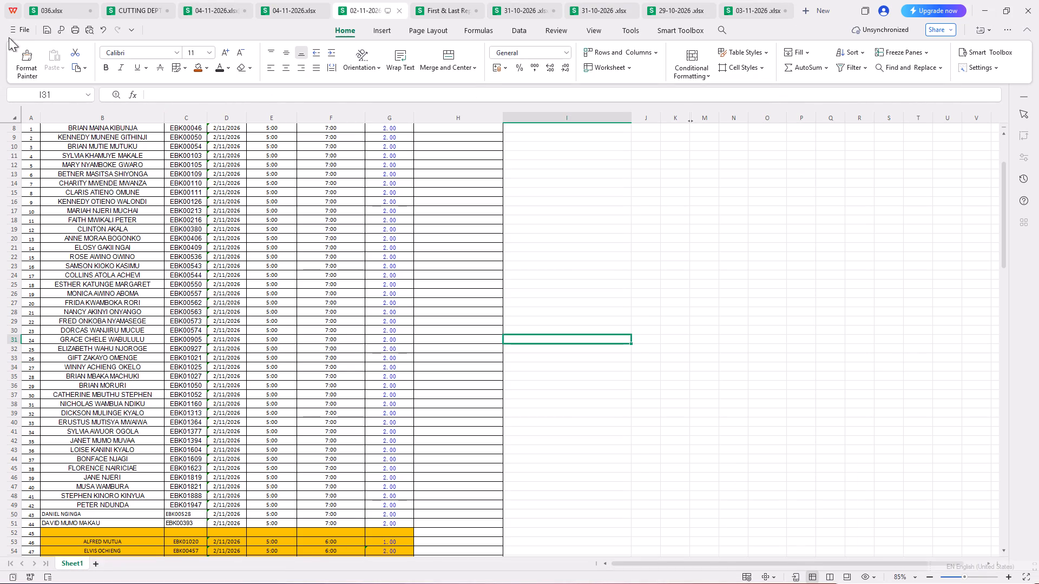
Open the NE SEP- DEC 2026 RECORDS workbook from the recent files, dismissing the product key pop-up.
click(18, 10)
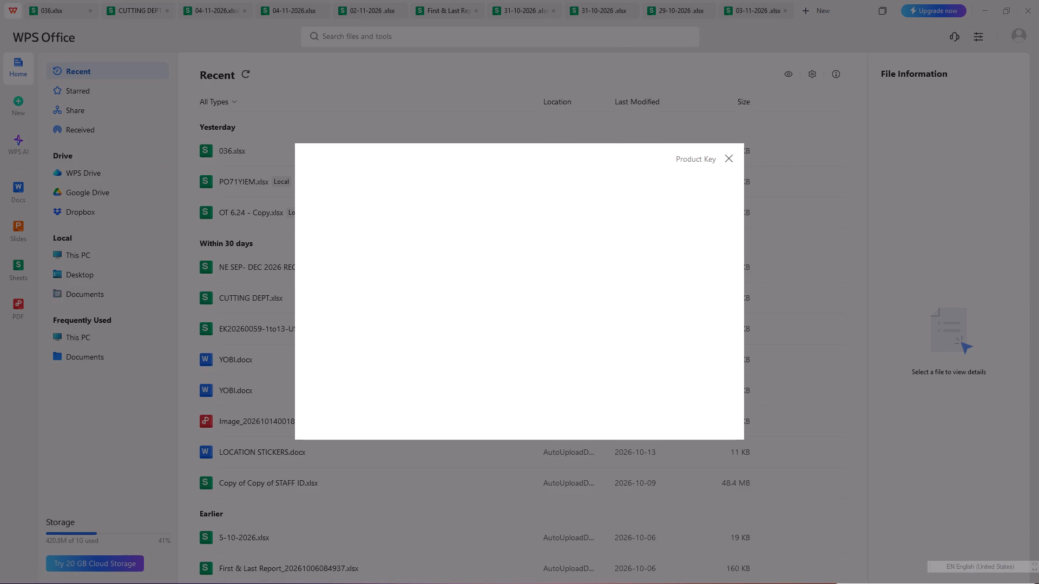
click(727, 157)
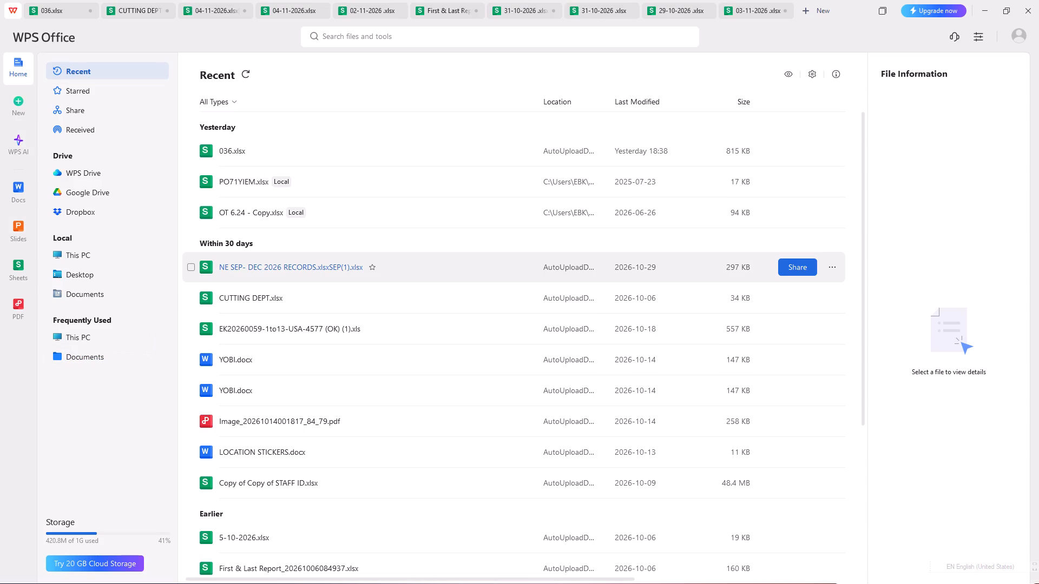
click(323, 264)
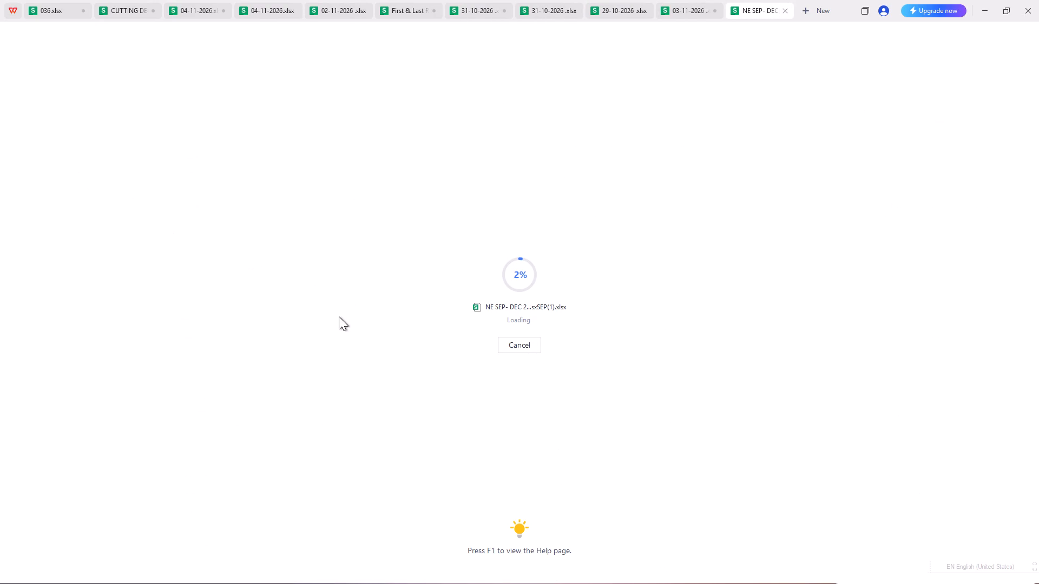
scroll(339, 316, down, 4)
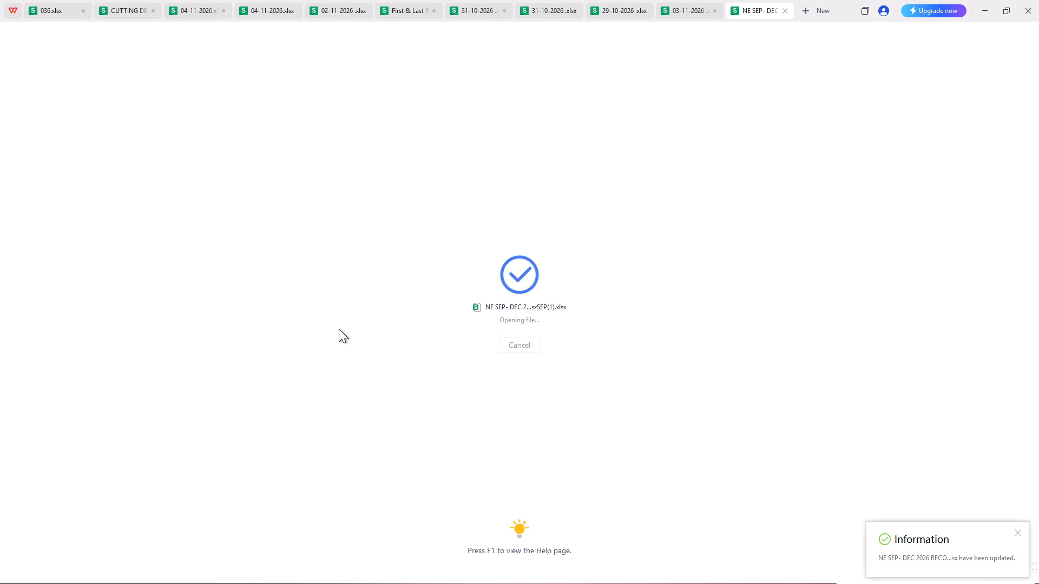